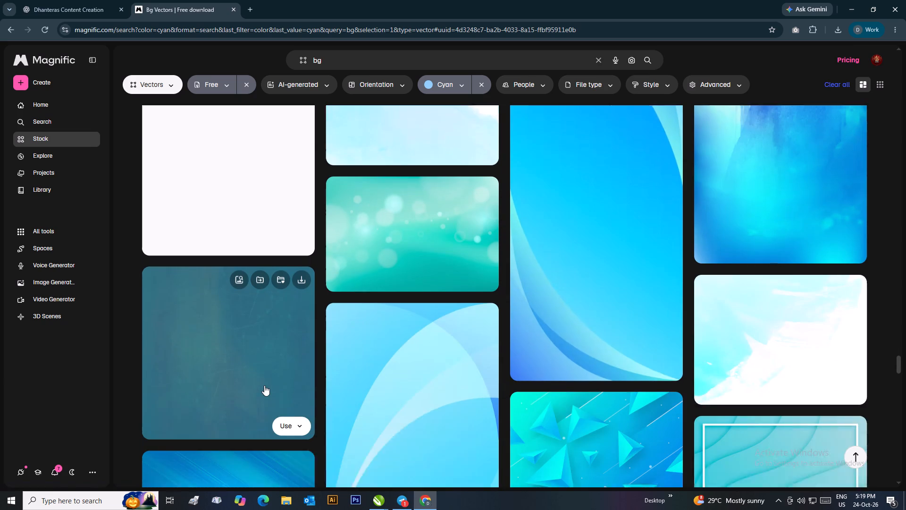
Review the remaining banner, bokeh, wave and watercolor backgrounds through to the end of the loaded cyan results.
scroll(313, 392, down, 4)
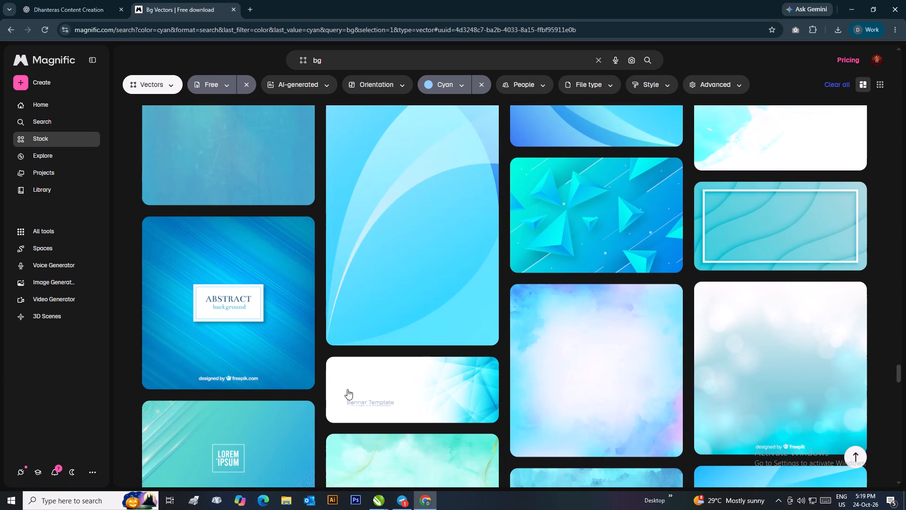
scroll(370, 385, down, 3)
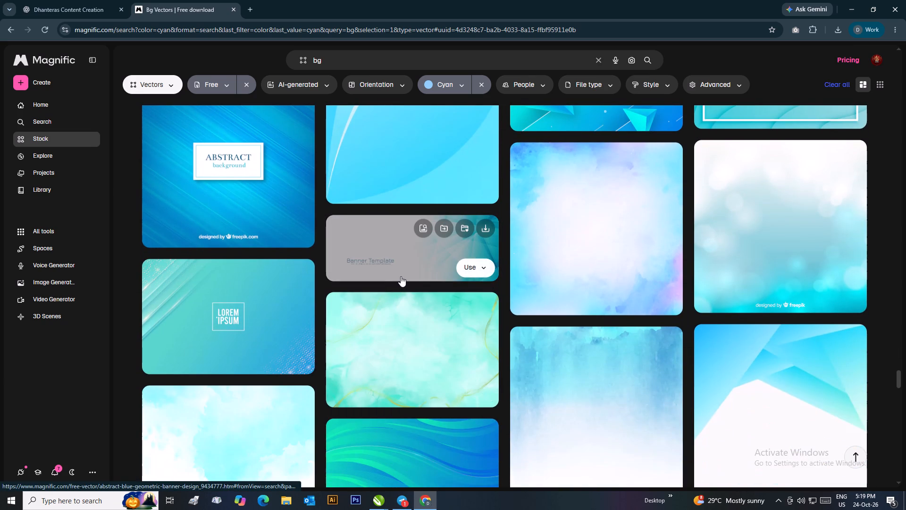
scroll(403, 275, down, 9)
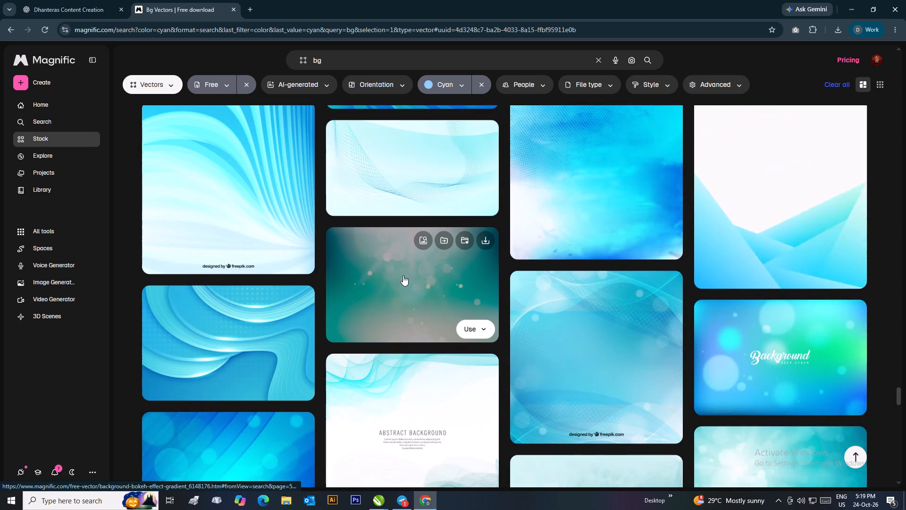
scroll(415, 282, down, 4)
scroll(501, 314, down, 6)
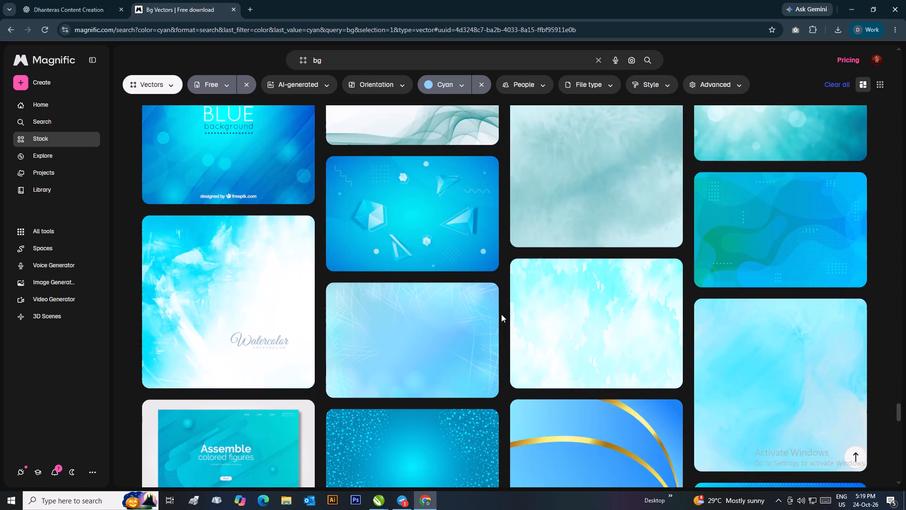
scroll(501, 314, down, 12)
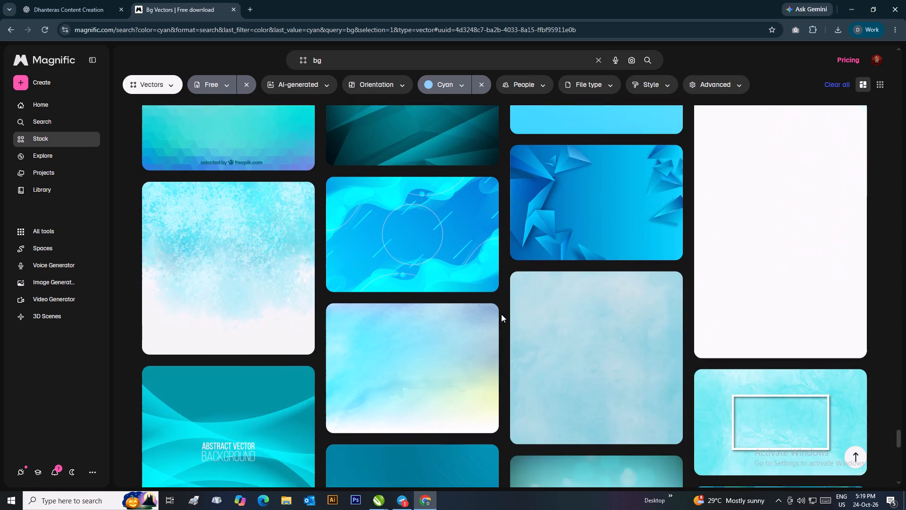
scroll(501, 314, down, 7)
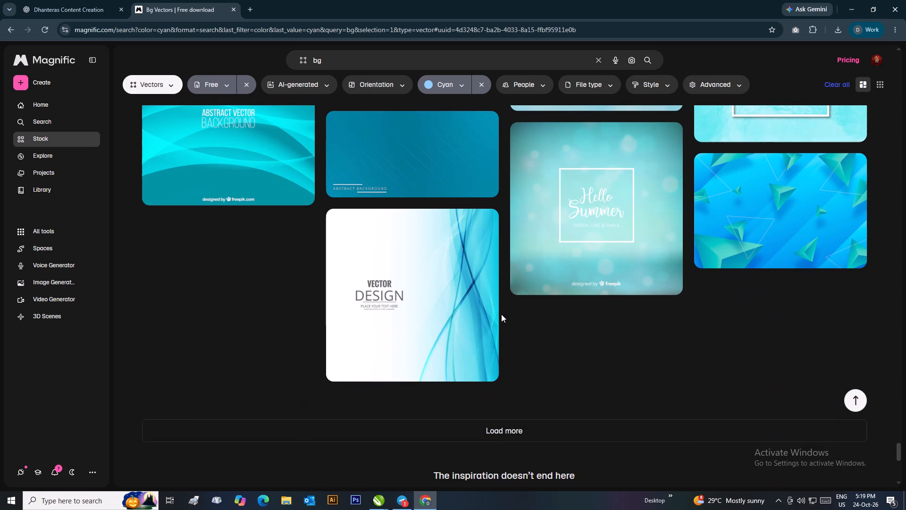
Load more cyan free bg vector results and examine the added backgrounds for a suitable one.
click(513, 431)
scroll(496, 408, down, 4)
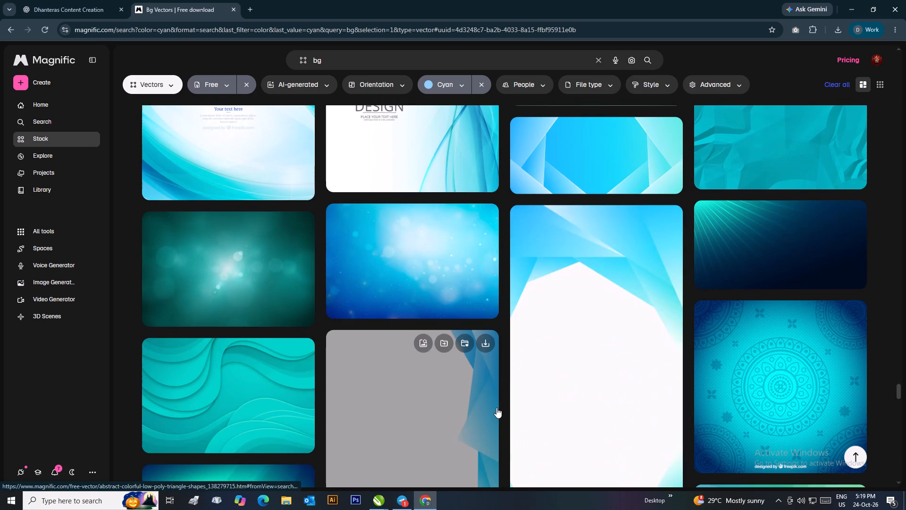
scroll(496, 408, up, 1)
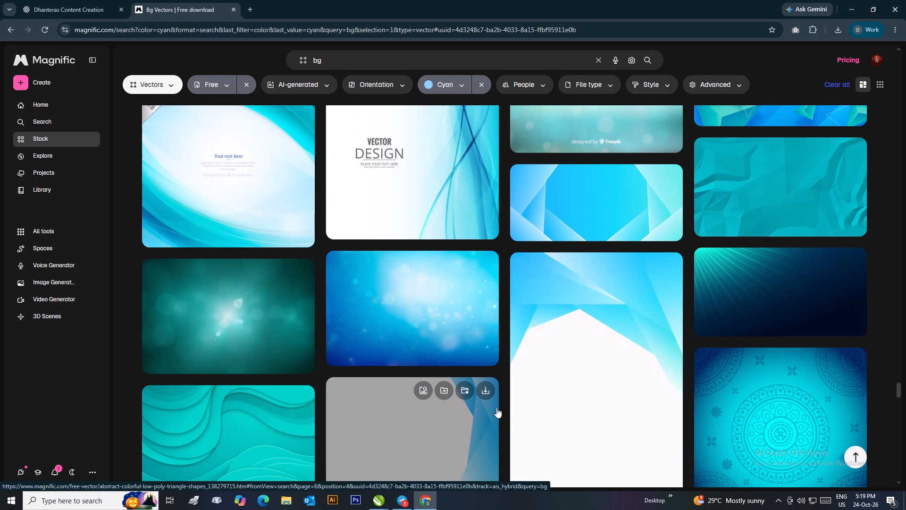
scroll(496, 408, down, 17)
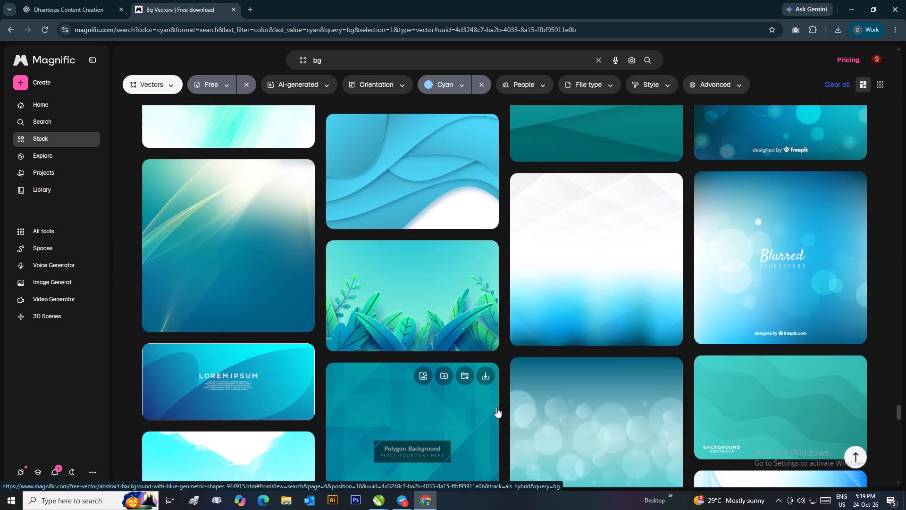
scroll(496, 408, down, 3)
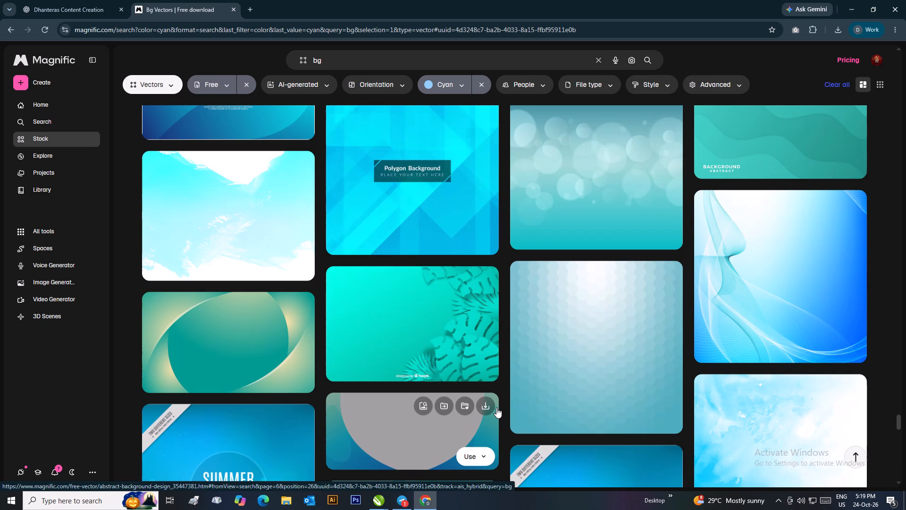
scroll(637, 334, down, 1)
Download the "Shiny blue wavy background" vector by Creative_hat as a JPG.
click(810, 231)
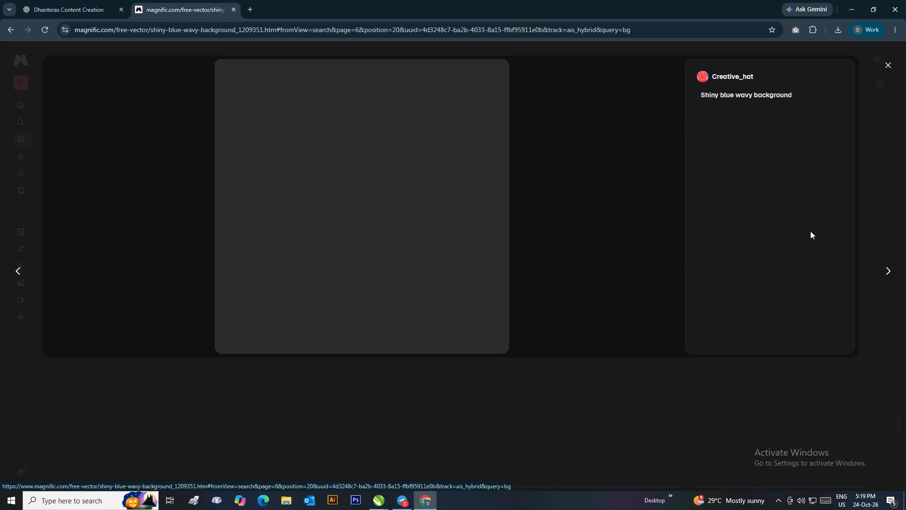
click(840, 119)
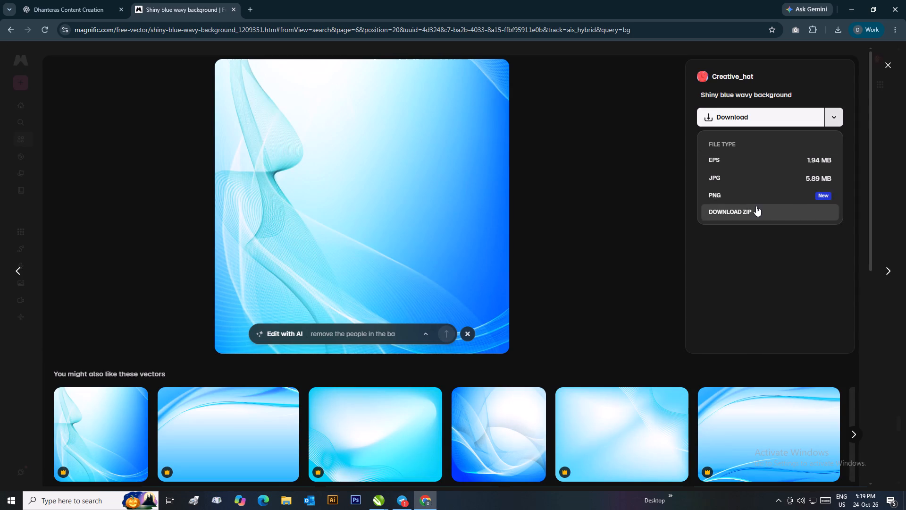
click(730, 179)
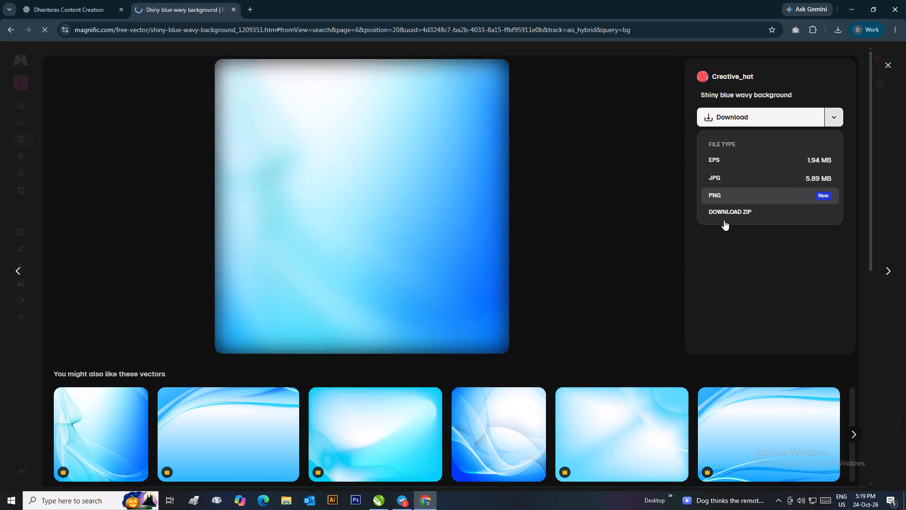
click(518, 307)
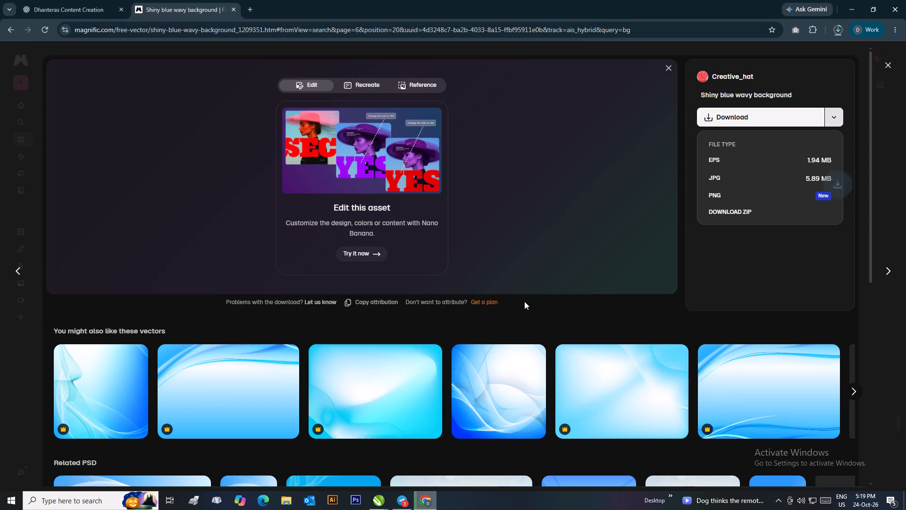
Place the downloaded 1209351_2947.jpg into dhanteras creatives.cdr in CorelDRAW, on the empty area left of the three Dhanteras posters.
drag(741, 53, 377, 499)
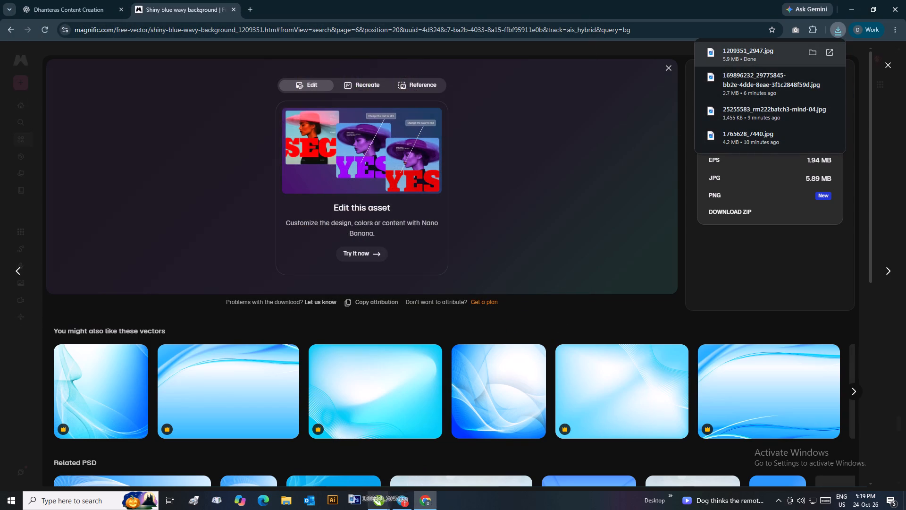
drag(377, 499, 255, 302)
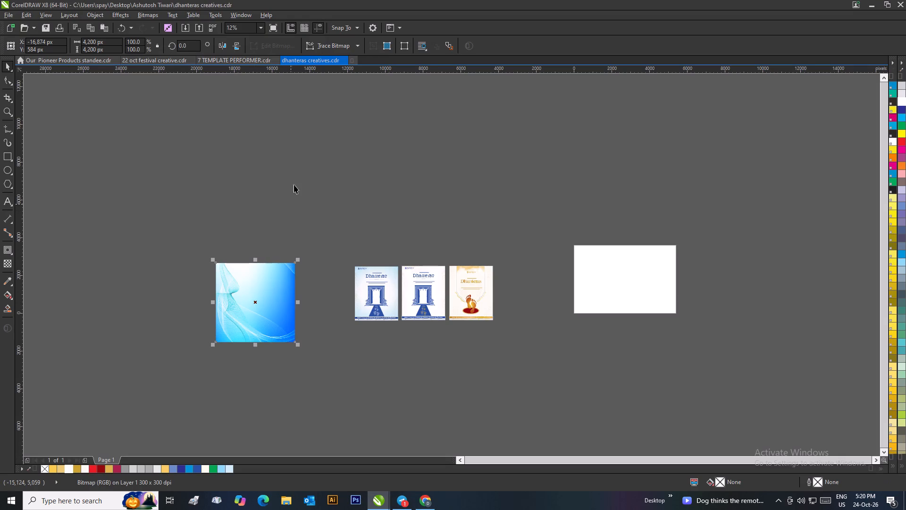
Mirror the placed blue wavy background image vertically.
click(236, 45)
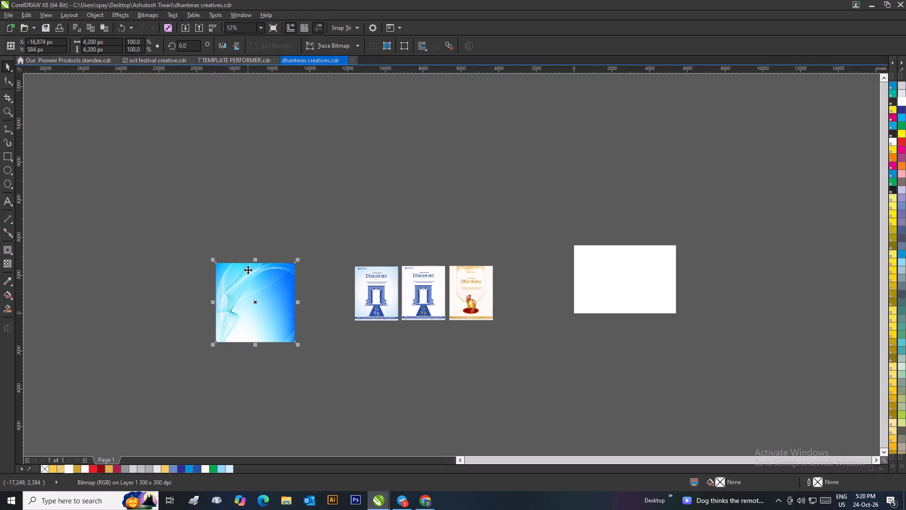
Move the blue wavy background image over the leftmost Dhanteras poster and mirror it horizontally.
drag(248, 270, 355, 275)
scroll(368, 272, up, 2)
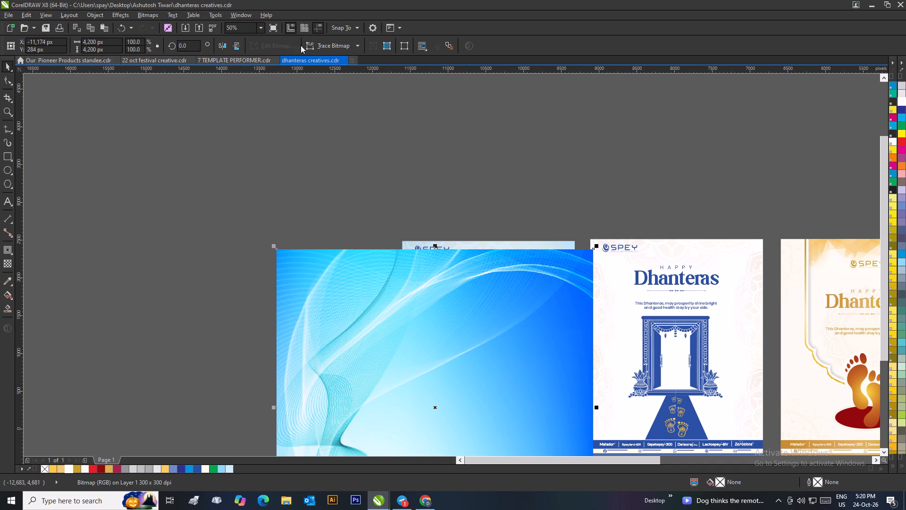
click(221, 45)
click(414, 216)
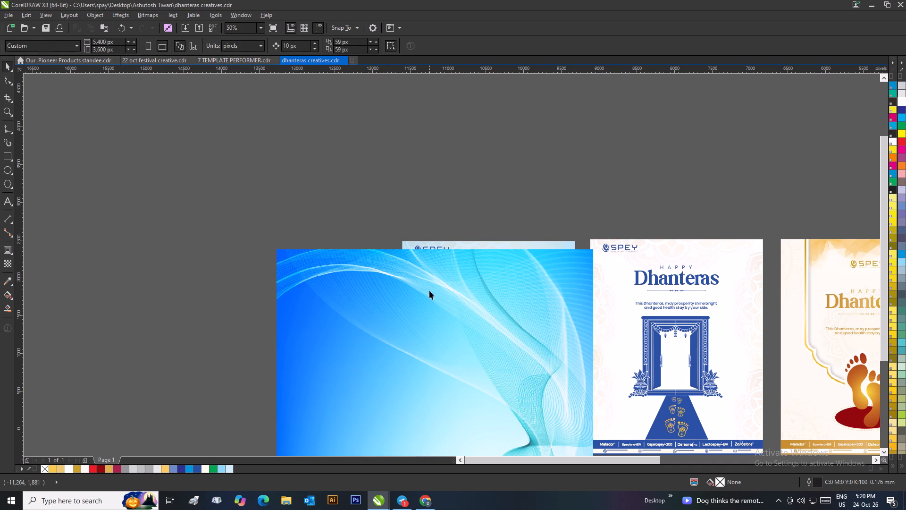
Test the image's position over the posters, and move it away to the empty area on their left.
drag(437, 294, 586, 277)
drag(523, 263, 504, 294)
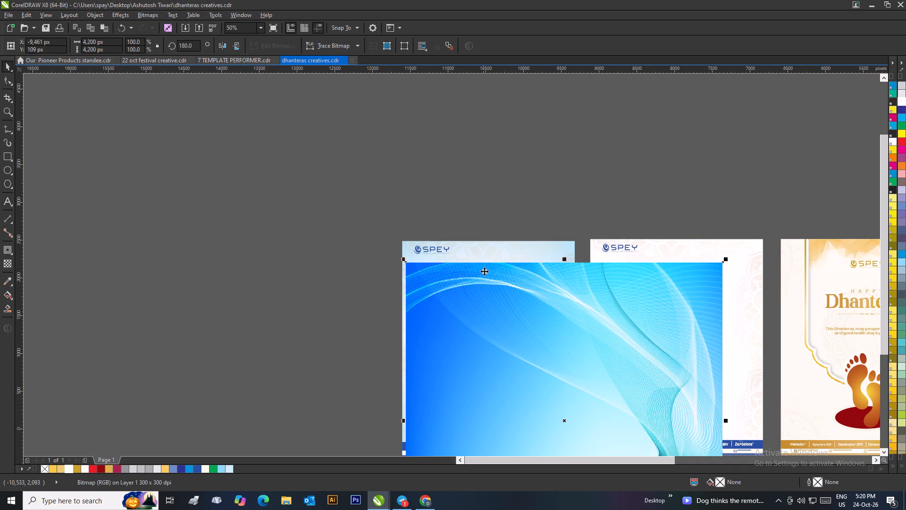
drag(500, 289, 147, 184)
scroll(189, 170, down, 3)
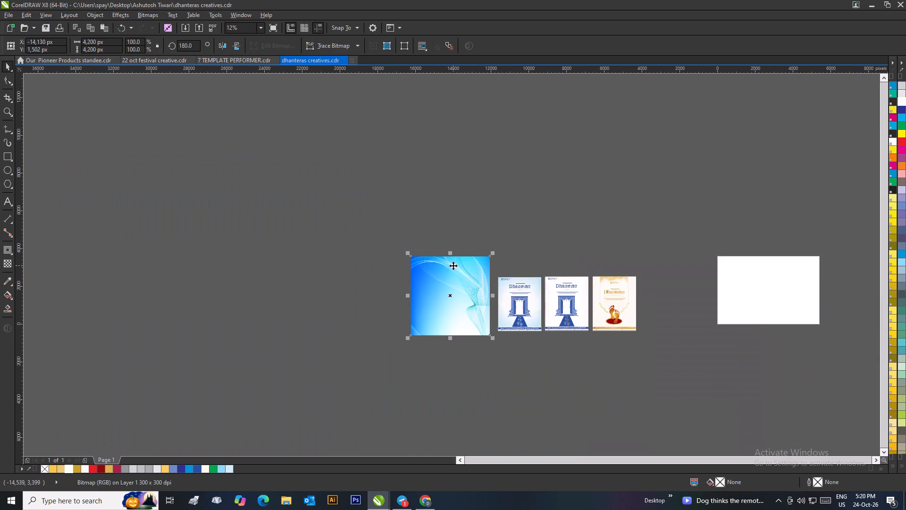
drag(449, 285, 332, 286)
Duplicate the light-blue Dhanteras door poster and place the copy just to its left.
scroll(558, 320, up, 1)
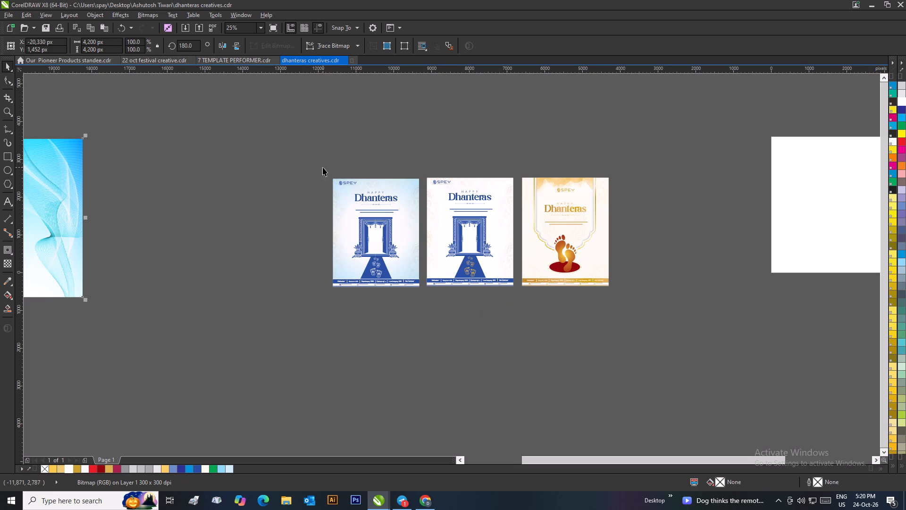
drag(323, 167, 423, 301)
drag(386, 248, 288, 247)
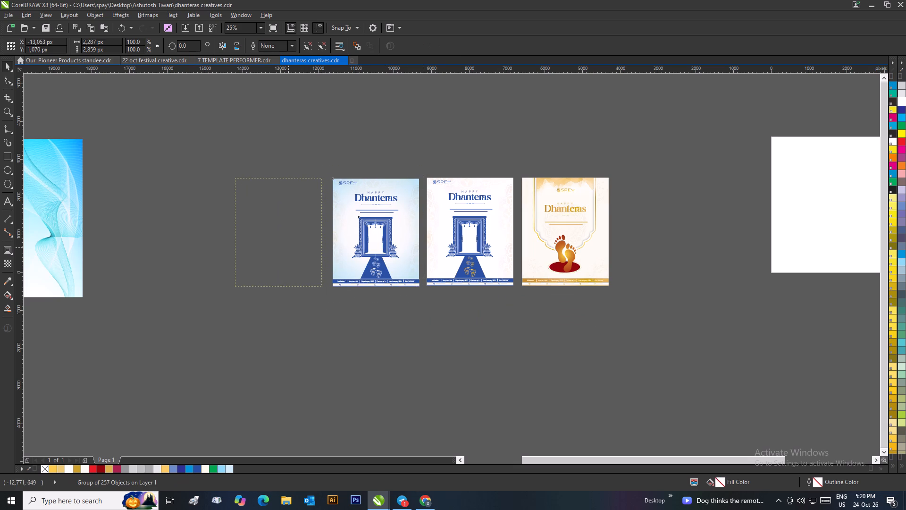
drag(288, 247, 286, 247)
right_click(286, 247)
click(292, 163)
Shrink the blue wavy background image and place it just left of the new poster copy.
drag(74, 189, 79, 195)
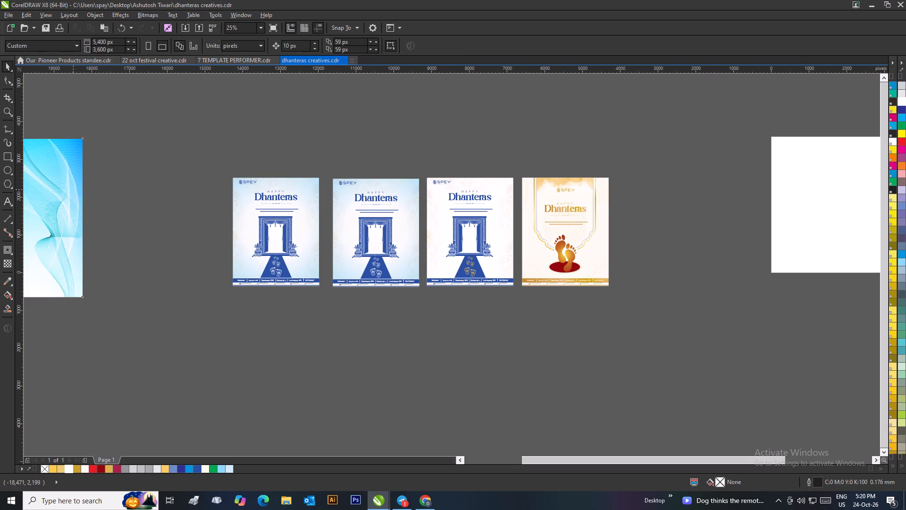
drag(79, 195, 153, 195)
drag(168, 141, 137, 200)
drag(82, 245, 200, 223)
Ungroup all objects of the new poster copy.
right_click(249, 219)
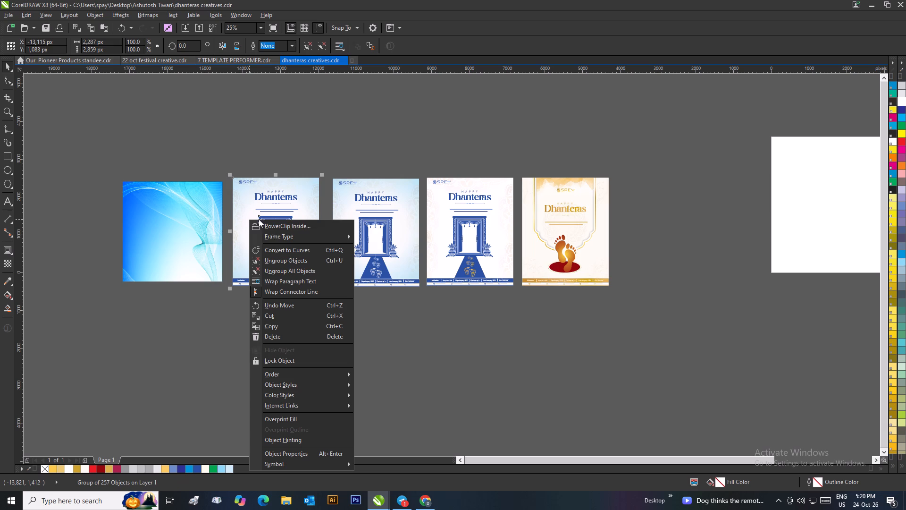
click(280, 272)
click(259, 308)
Edit the poster copy's background PowerClip and delete the decorative pattern images along its top and sides.
click(242, 245)
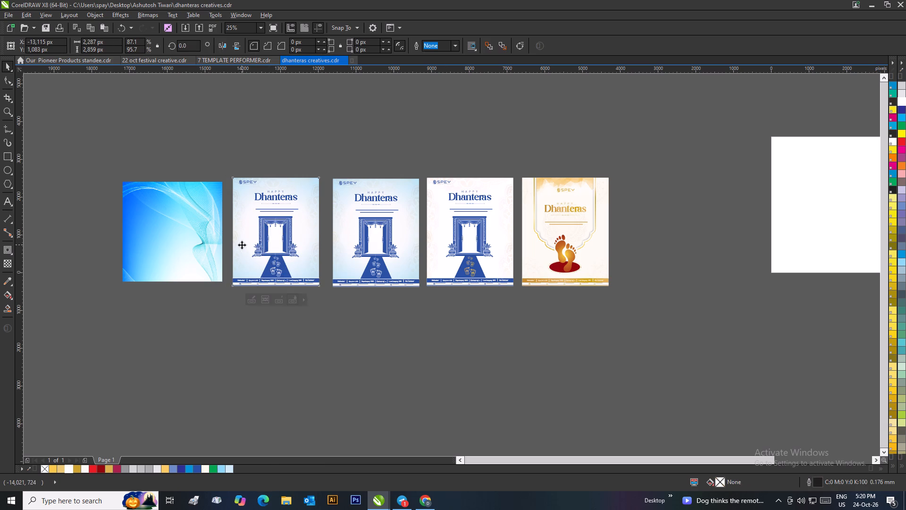
right_click(242, 245)
click(261, 231)
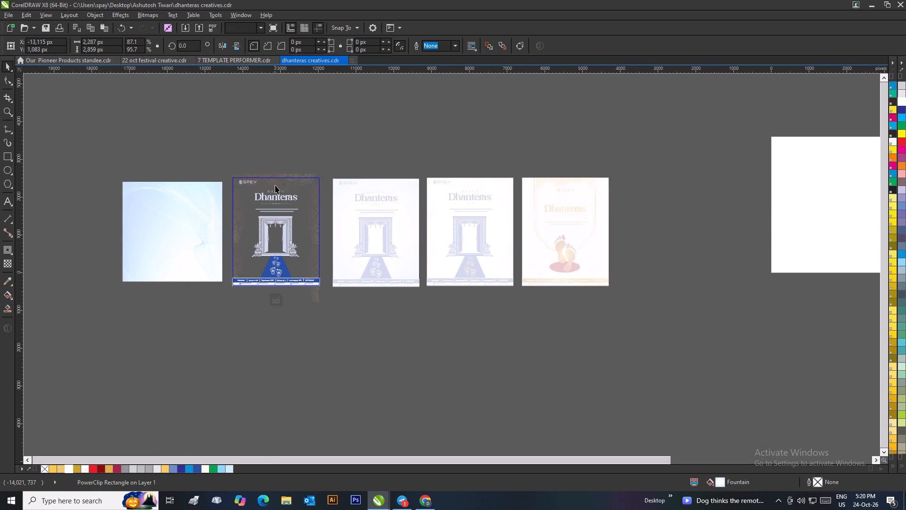
click(285, 175)
key(Delete)
click(317, 238)
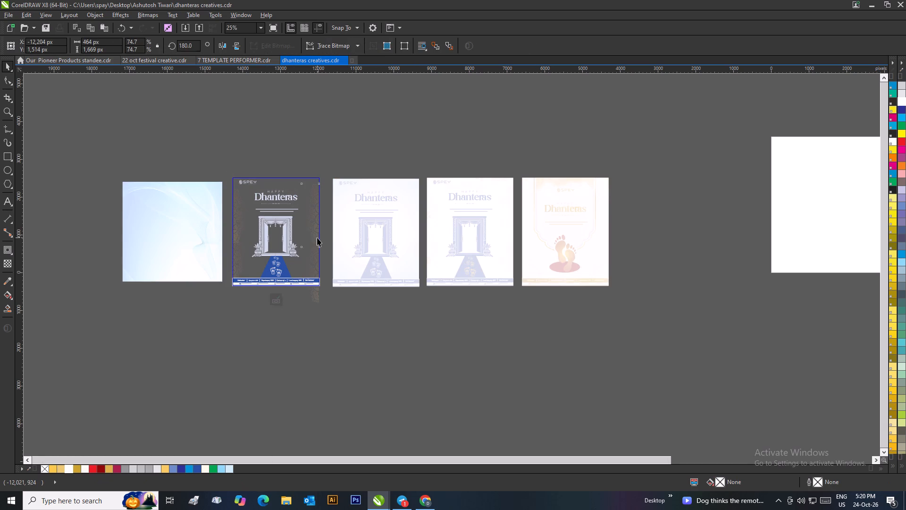
key(Delete)
click(232, 222)
key(Delete)
click(237, 260)
key(Delete)
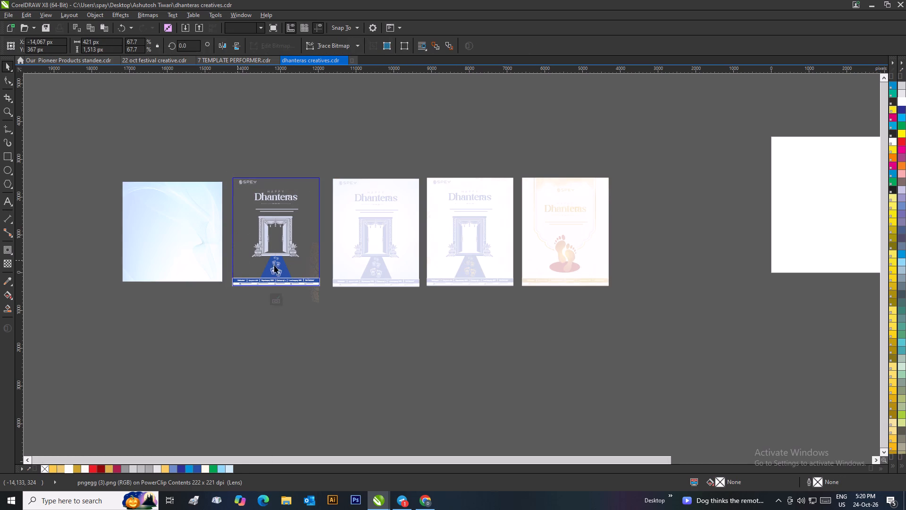
click(317, 270)
key(Delete)
Import 1209351_2947 from the recent files into the open PowerClip and place it over the poster frame.
drag(194, 227, 296, 219)
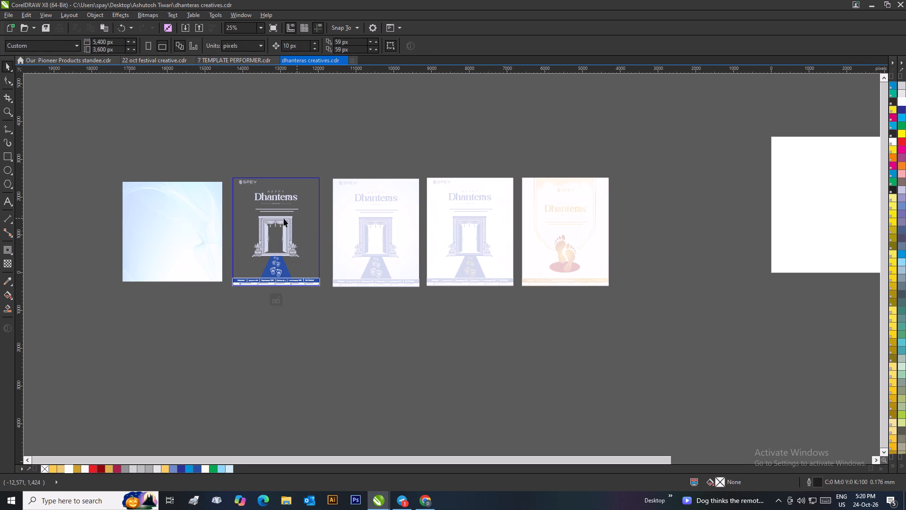
click(183, 25)
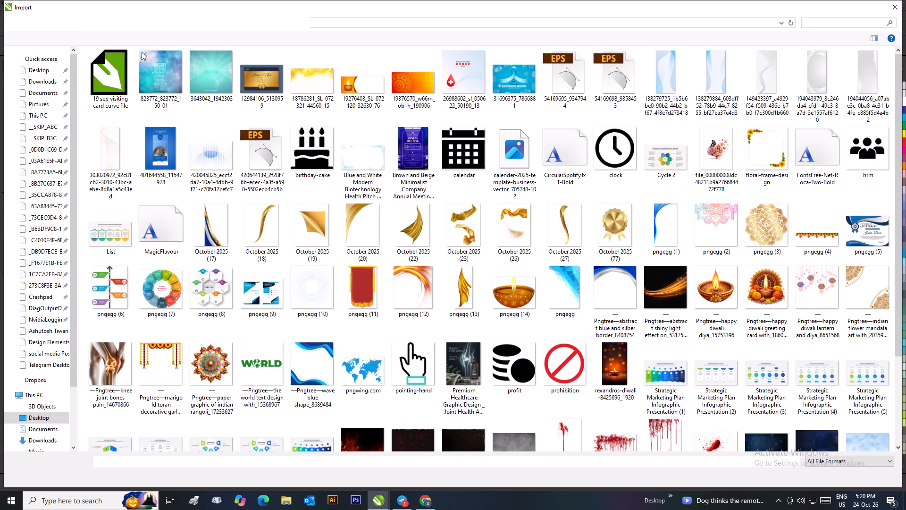
click(41, 66)
click(45, 60)
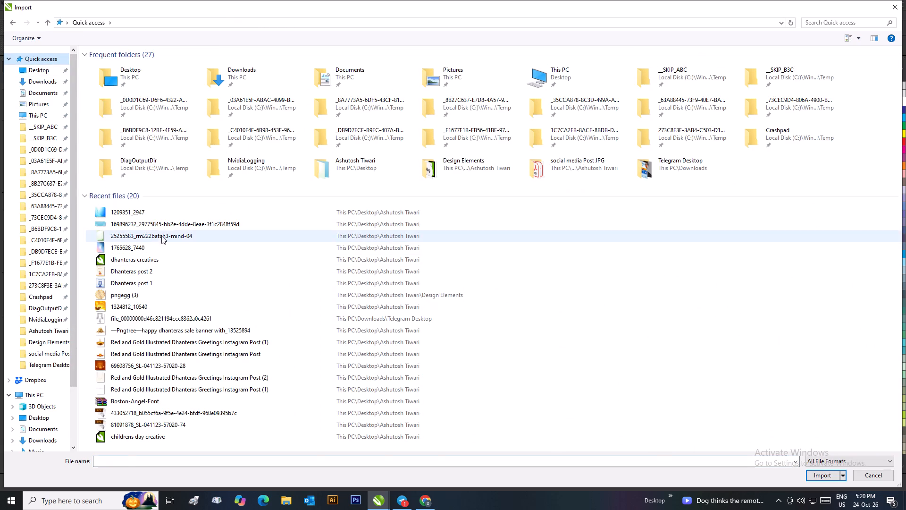
click(146, 214)
click(822, 473)
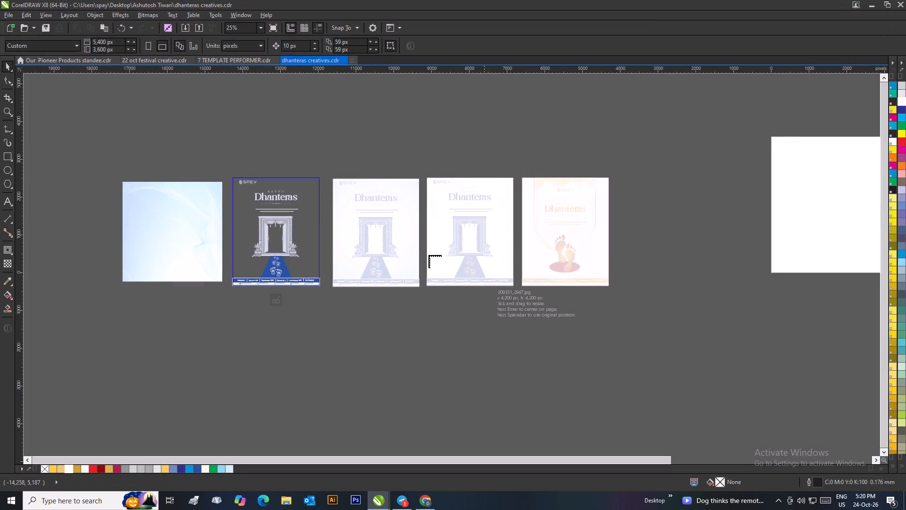
click(273, 203)
Align the imported wavy image with the poster frame's top-left corner, scale it to about 70.2%, and finish editing the PowerClip.
drag(343, 254, 299, 236)
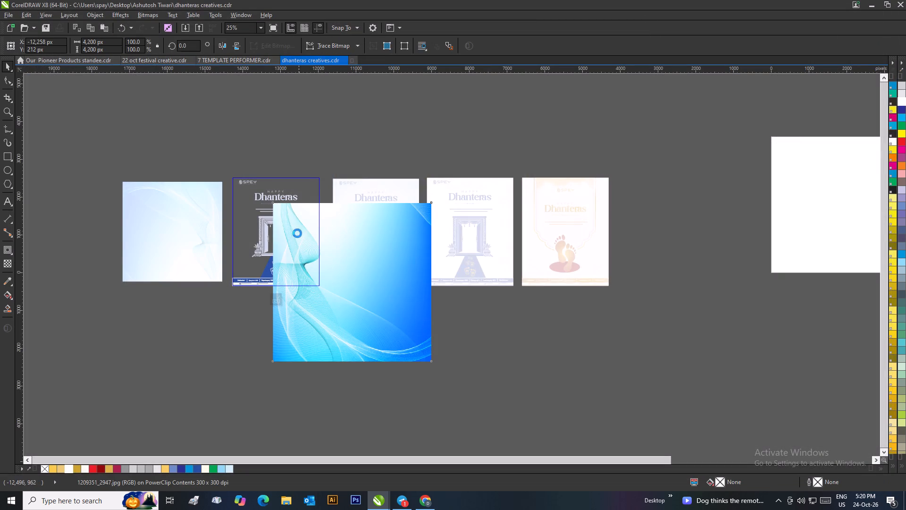
scroll(282, 215, up, 3)
drag(442, 265, 447, 240)
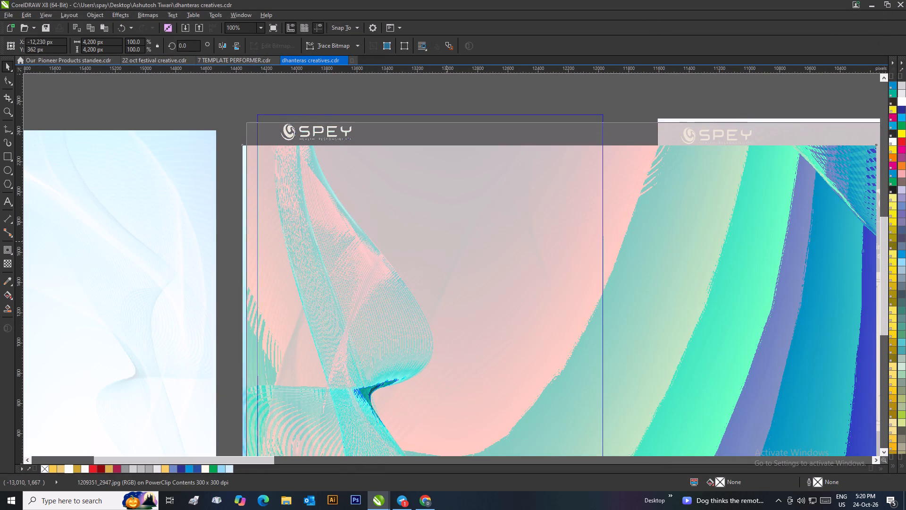
drag(447, 240, 453, 230)
scroll(453, 230, down, 2)
scroll(464, 279, down, 1)
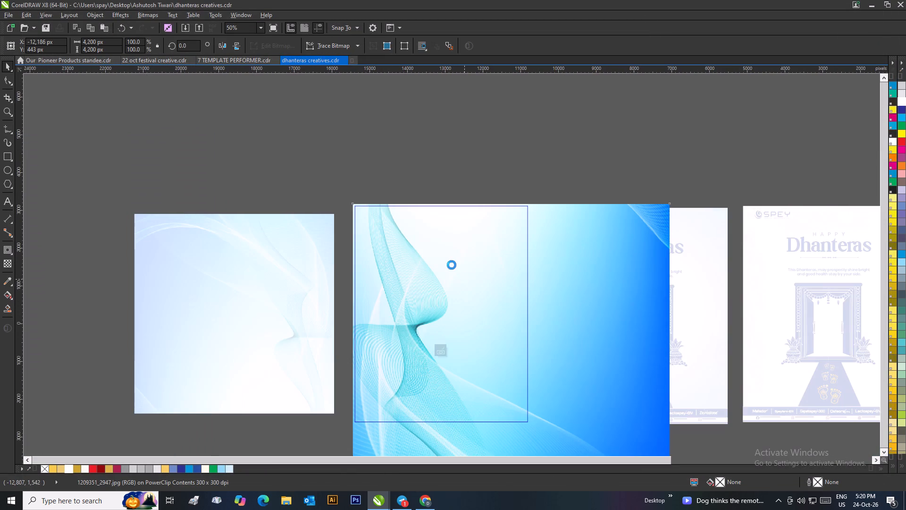
drag(561, 391, 509, 380)
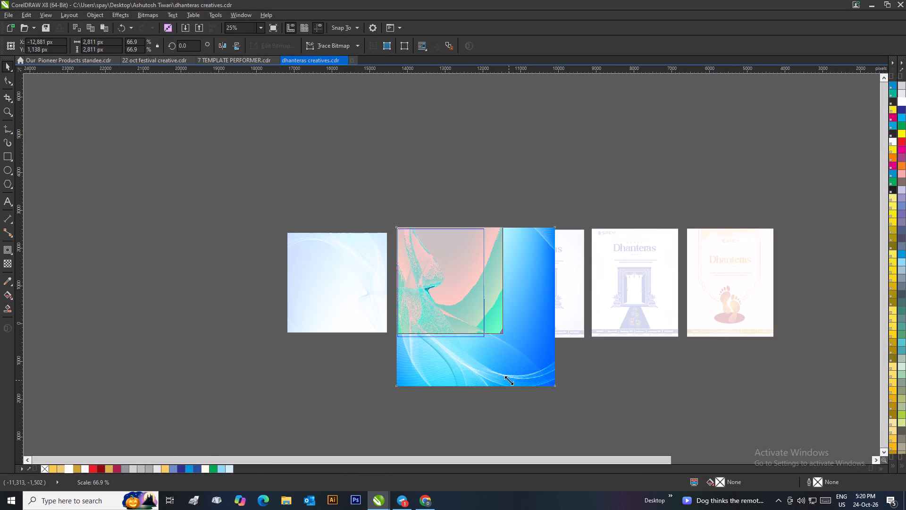
drag(509, 380, 514, 384)
scroll(493, 321, up, 1)
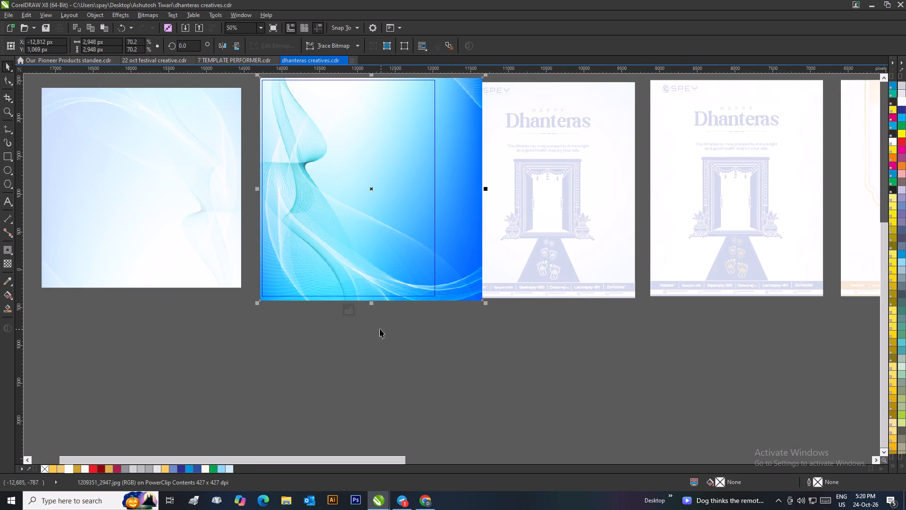
click(344, 305)
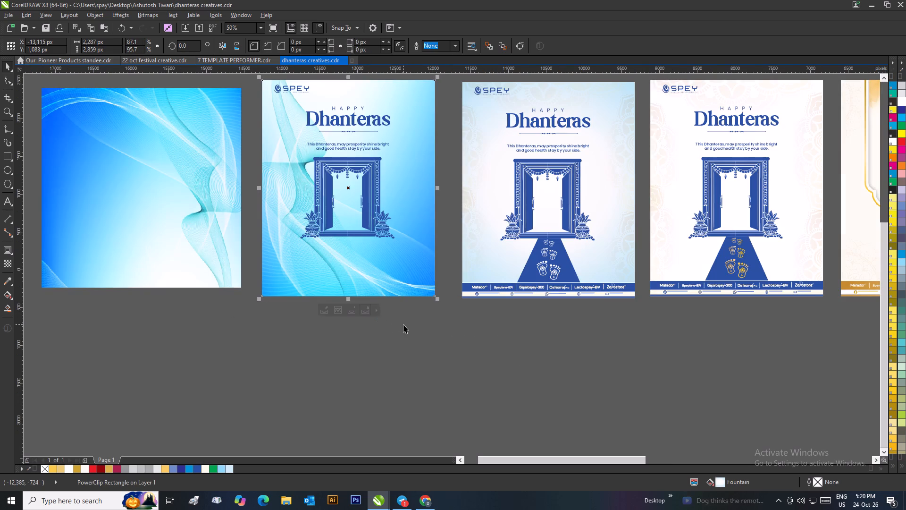
click(404, 325)
Within the poster copy's PowerClip, send the wavy image behind the footprint path and footer strip, and finish editing.
scroll(399, 326, down, 1)
scroll(440, 201, up, 1)
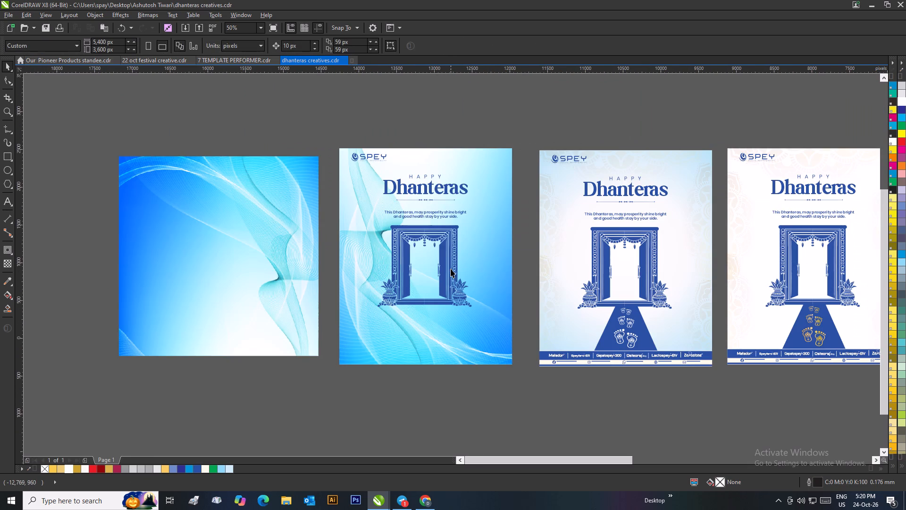
click(446, 325)
right_click(446, 325)
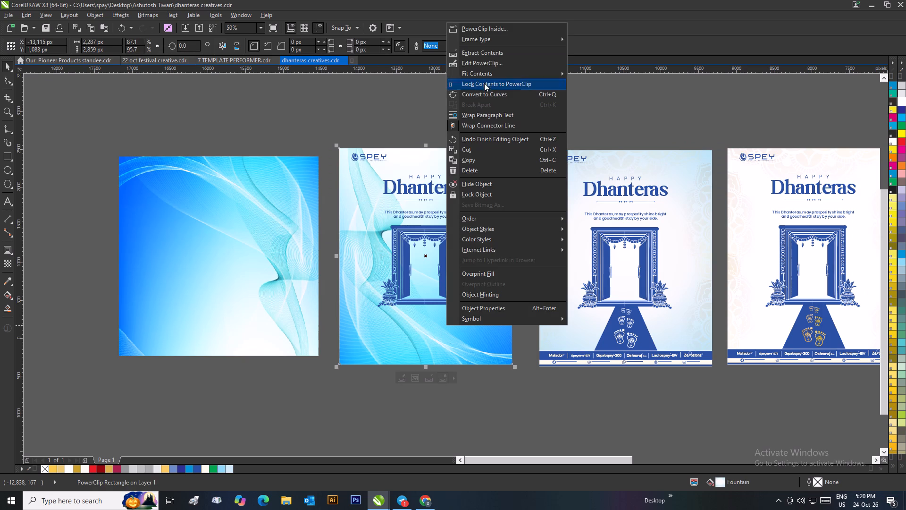
click(480, 64)
click(467, 181)
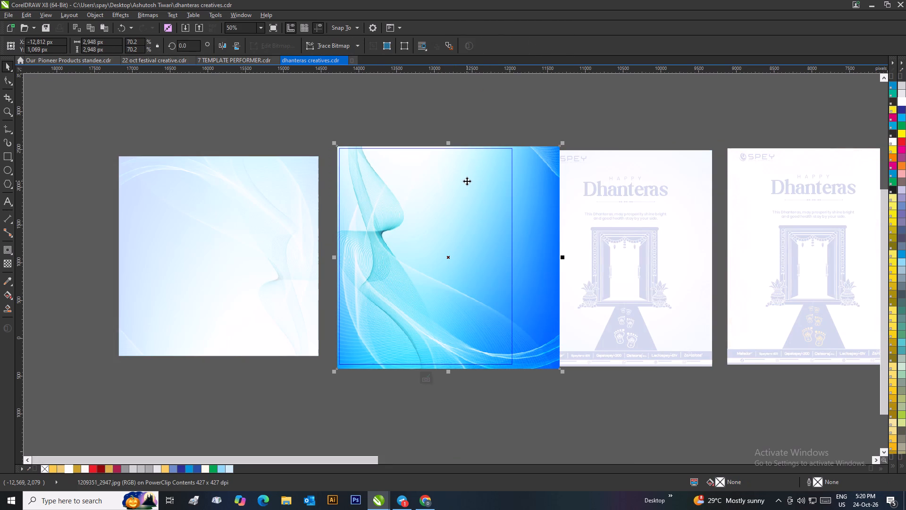
key(ctrl+Page_Down)
key(ctrl+Page_Down)
key(ctrl+Page_Down)
key(ctrl+Page_Down)
key(ctrl+Page_Down)
key(ctrl+Page_Down)
key(ctrl+Page_Down)
key(ctrl+Page_Down)
key(ctrl+Page_Down)
key(ctrl+Page_Down)
key(ctrl+Page_Down)
key(ctrl+Page_Down)
key(ctrl+Page_Down)
key(ctrl+Page_Down)
key(ctrl+Page_Down)
key(ctrl+Page_Down)
key(ctrl+Page_Down)
key(ctrl+Page_Down)
key(ctrl+Page_Down)
key(ctrl+Page_Down)
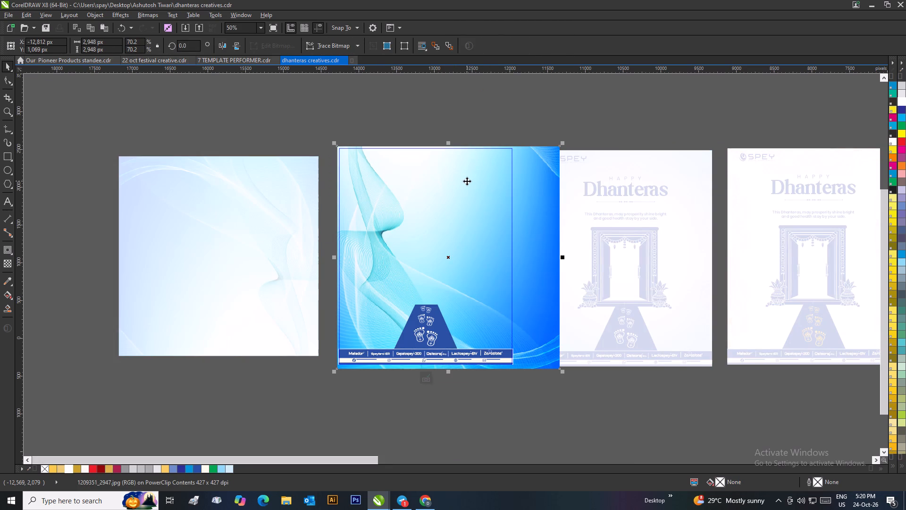
click(426, 374)
click(486, 408)
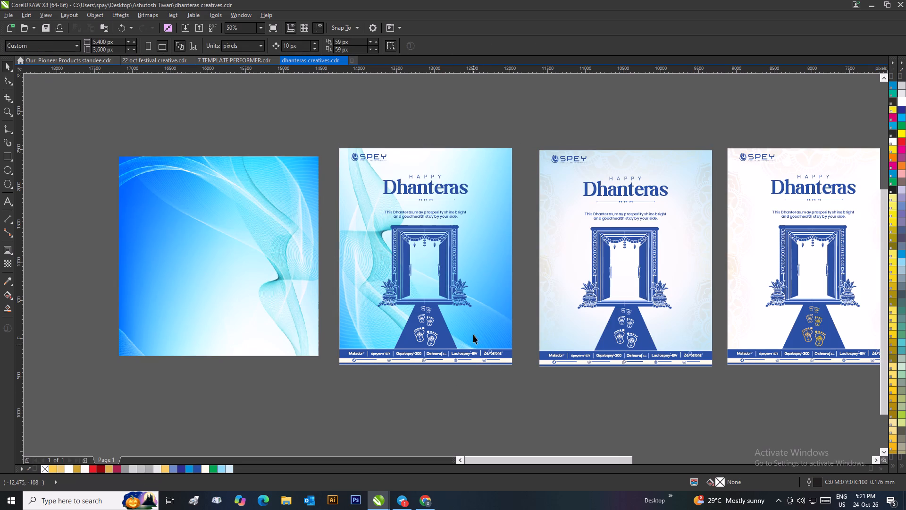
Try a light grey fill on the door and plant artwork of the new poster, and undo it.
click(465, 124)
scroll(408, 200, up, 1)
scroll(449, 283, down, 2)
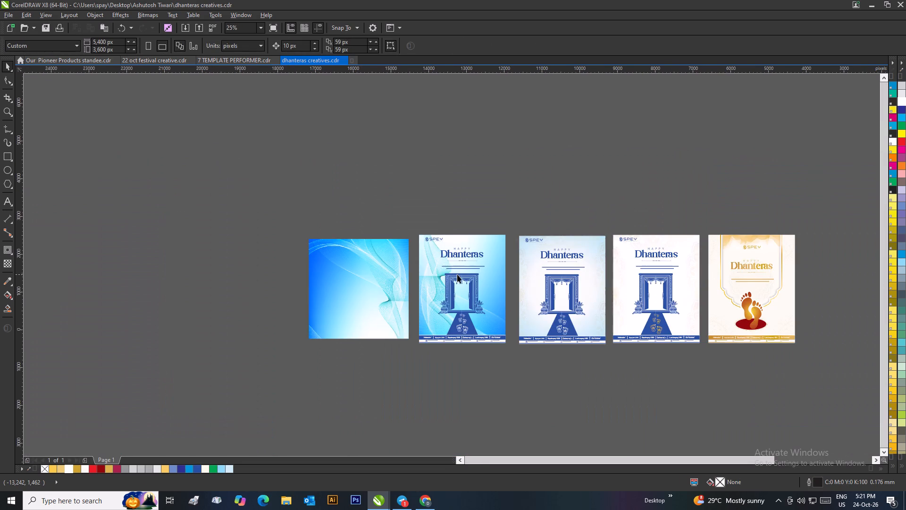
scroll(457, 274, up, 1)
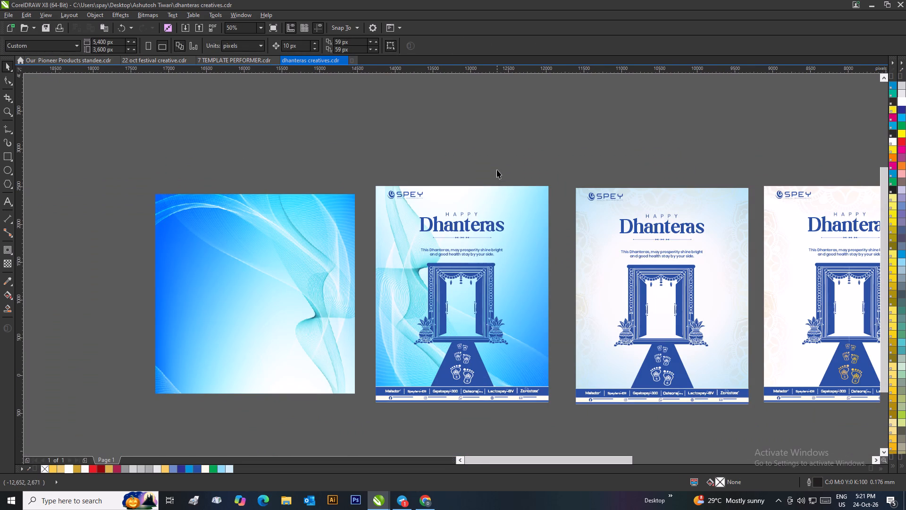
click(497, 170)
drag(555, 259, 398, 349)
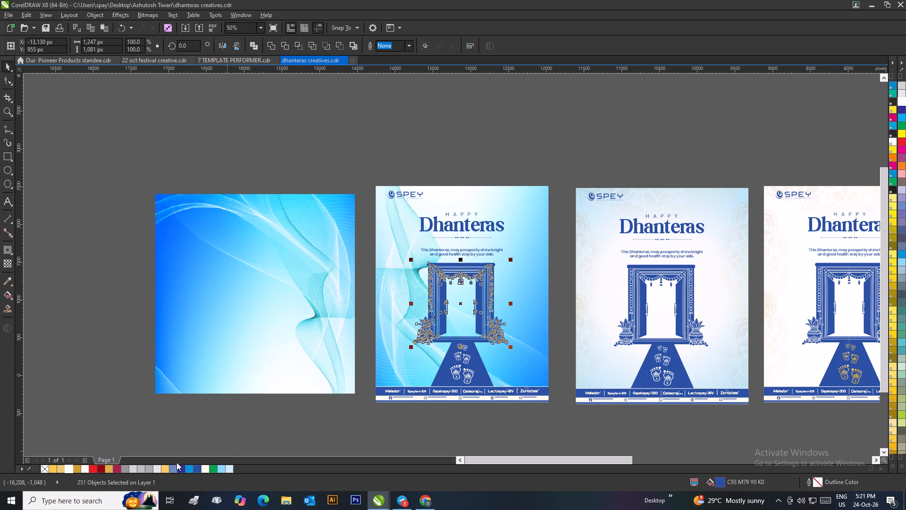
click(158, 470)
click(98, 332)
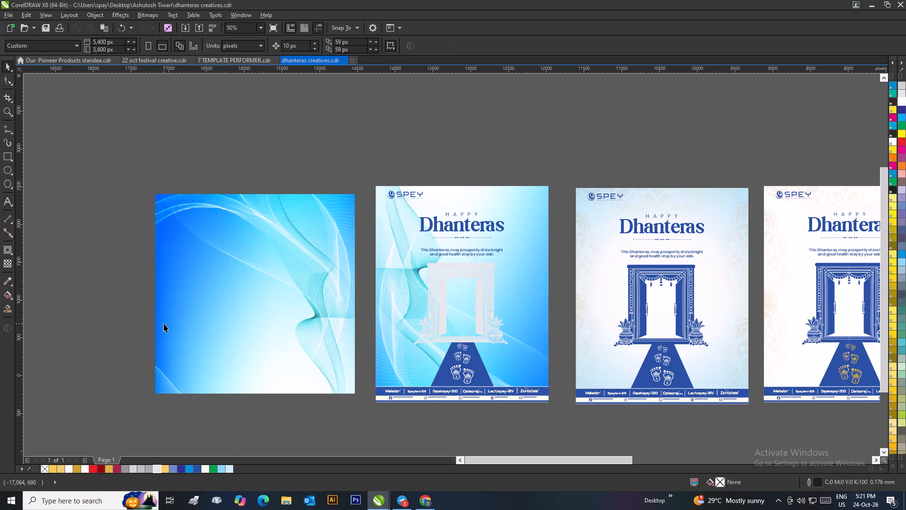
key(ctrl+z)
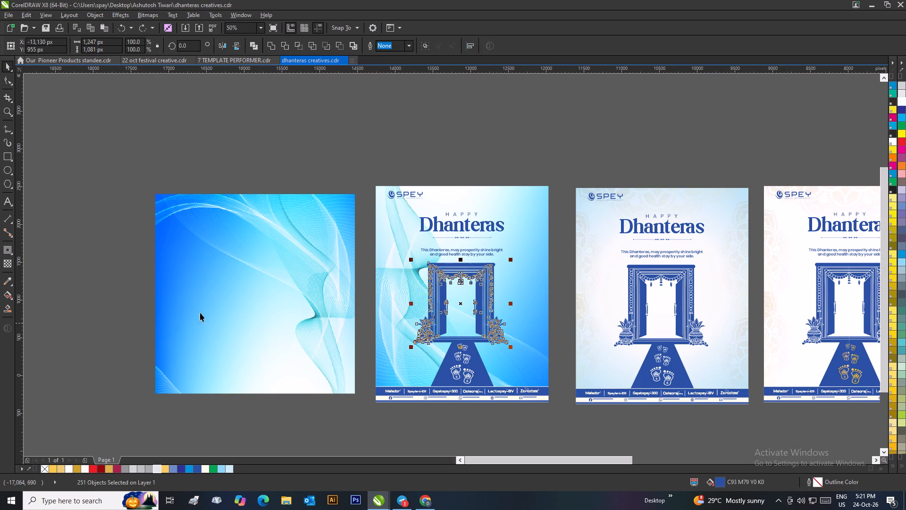
Fill the selected door and plant artwork with Sky Blue.
click(191, 469)
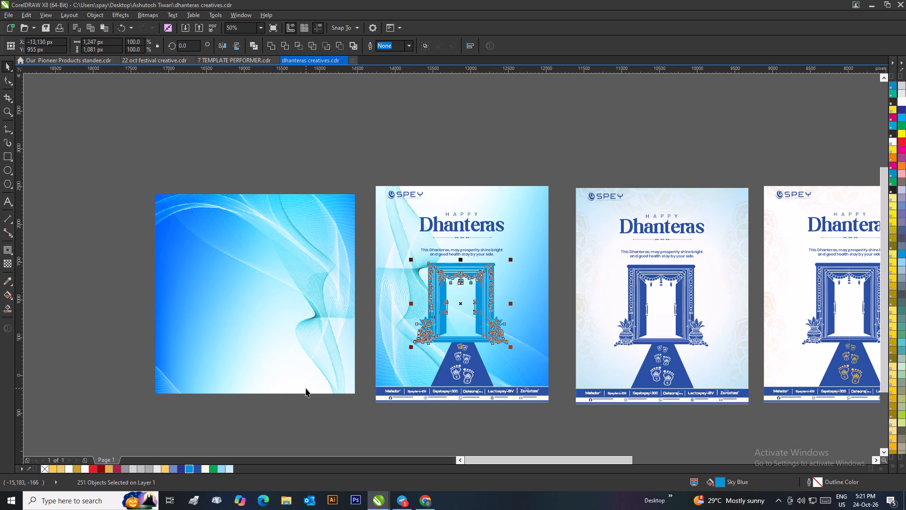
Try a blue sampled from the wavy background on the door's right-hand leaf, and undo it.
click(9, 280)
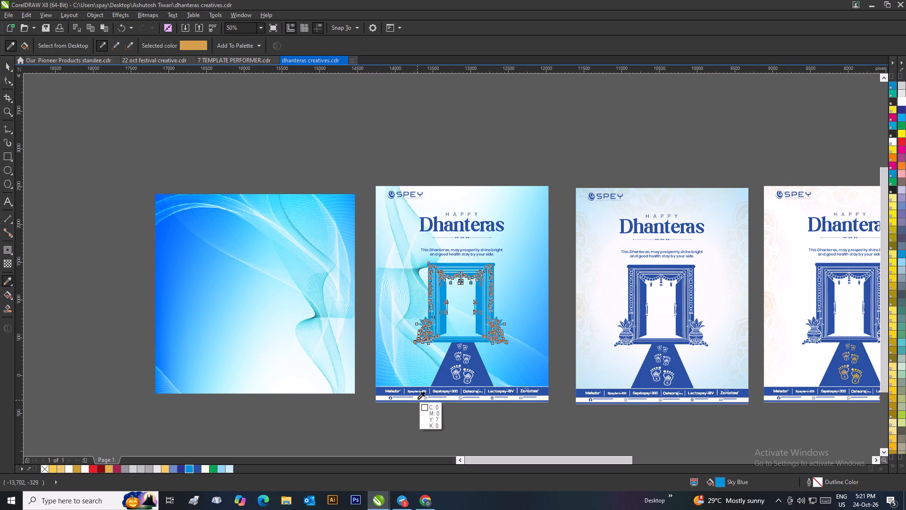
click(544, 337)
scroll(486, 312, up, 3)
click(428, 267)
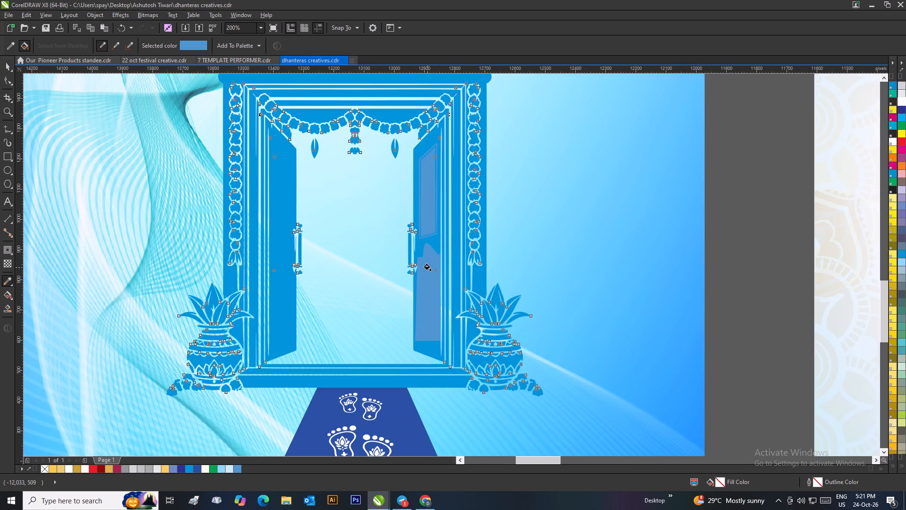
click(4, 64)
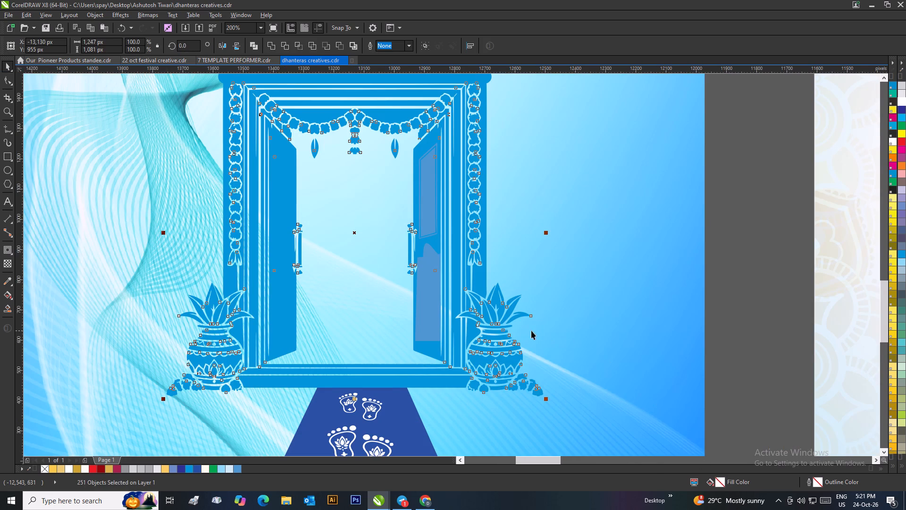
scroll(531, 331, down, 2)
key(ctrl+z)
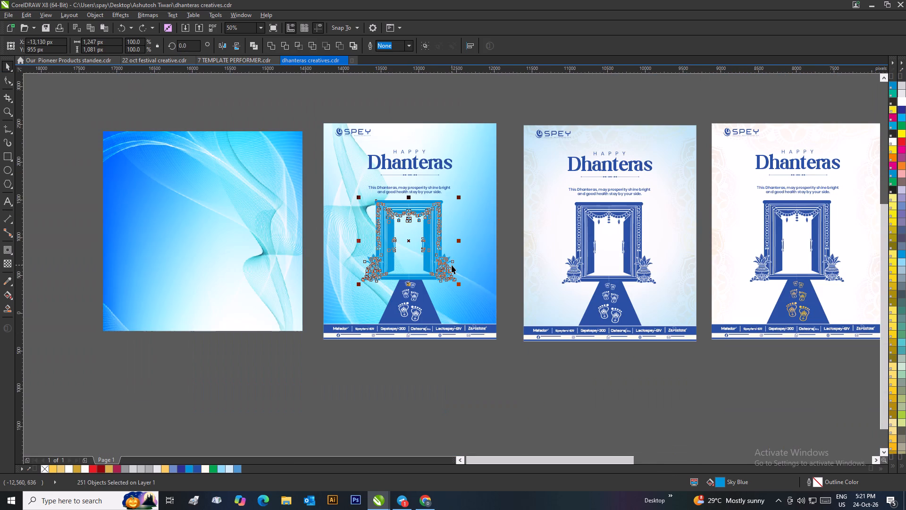
Switch the selected door and plant artwork's fill to the RGB model and set it to a deeper blue, R7 G119 B171.
double_click(723, 484)
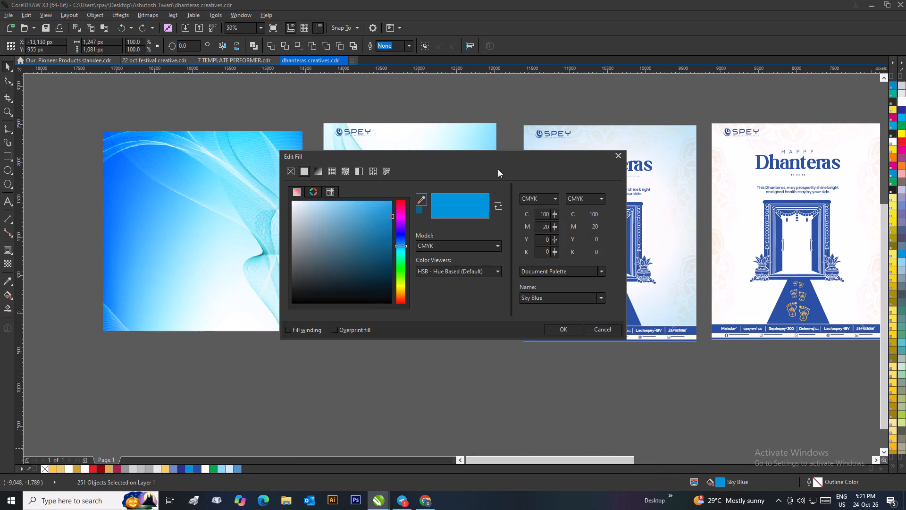
drag(495, 165, 685, 160)
drag(515, 152, 774, 135)
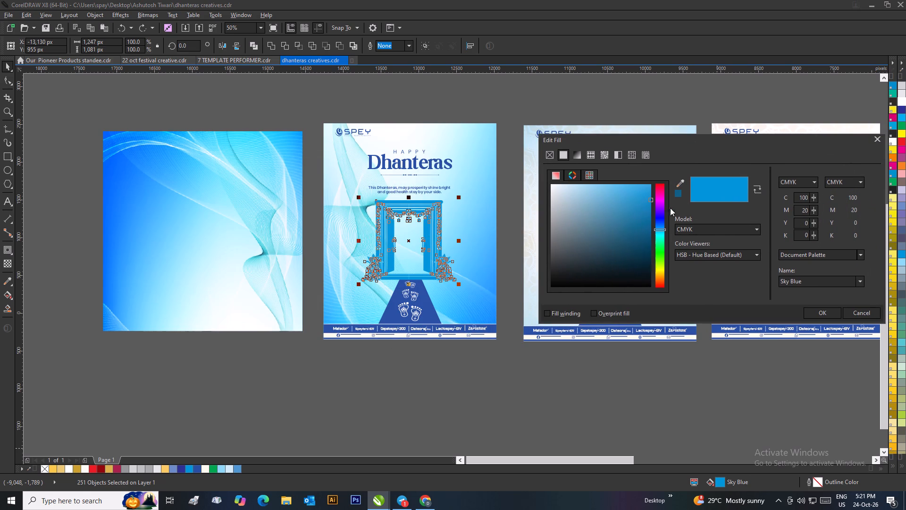
click(686, 226)
click(686, 254)
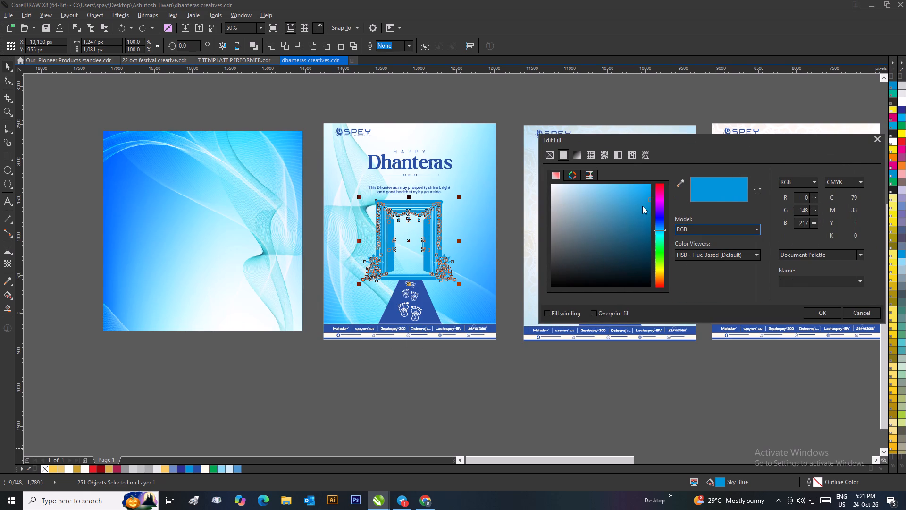
click(642, 206)
click(632, 221)
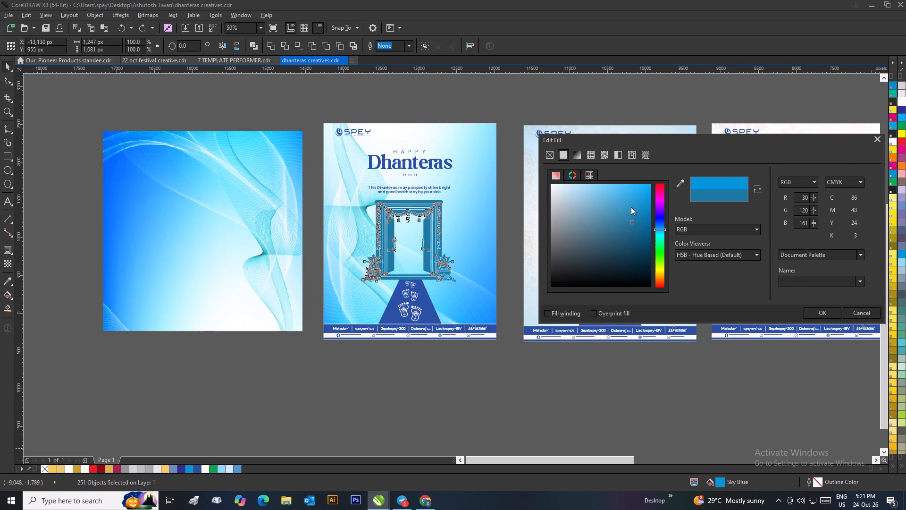
click(629, 207)
drag(626, 194, 631, 194)
click(649, 190)
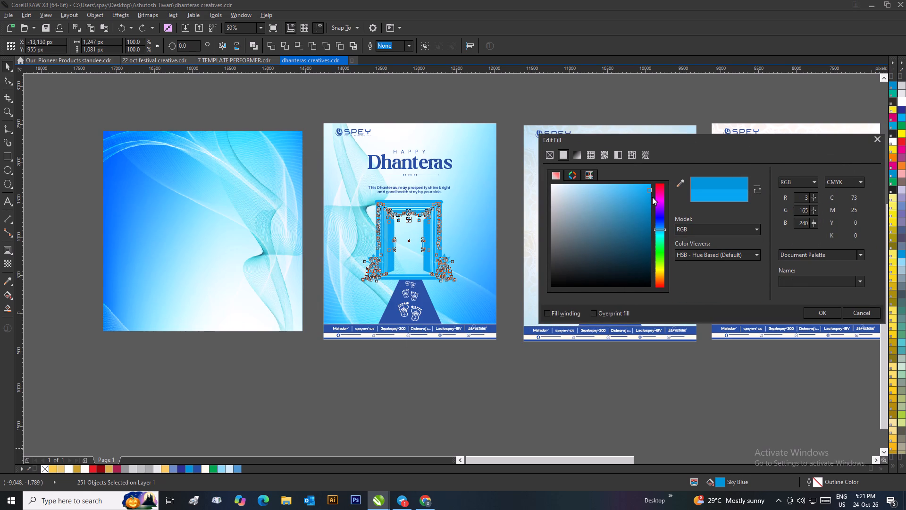
click(653, 204)
click(618, 223)
click(587, 240)
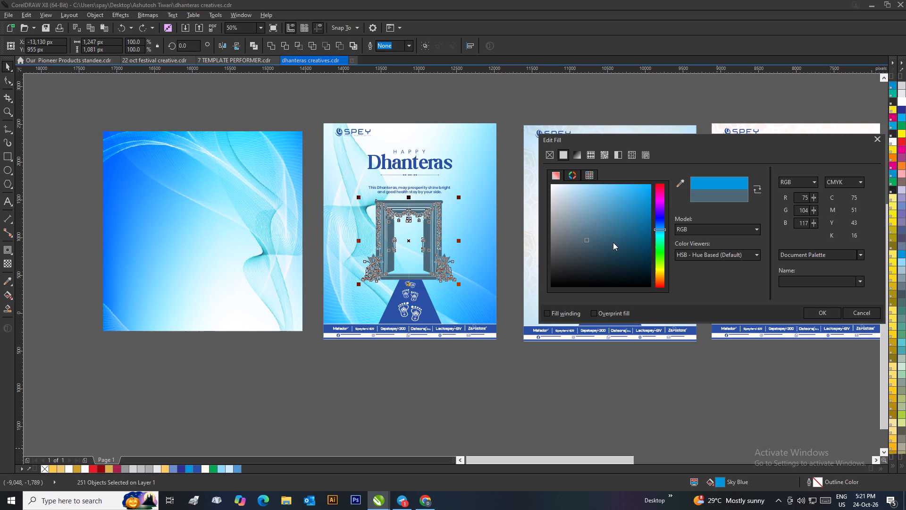
click(612, 229)
click(610, 217)
click(635, 224)
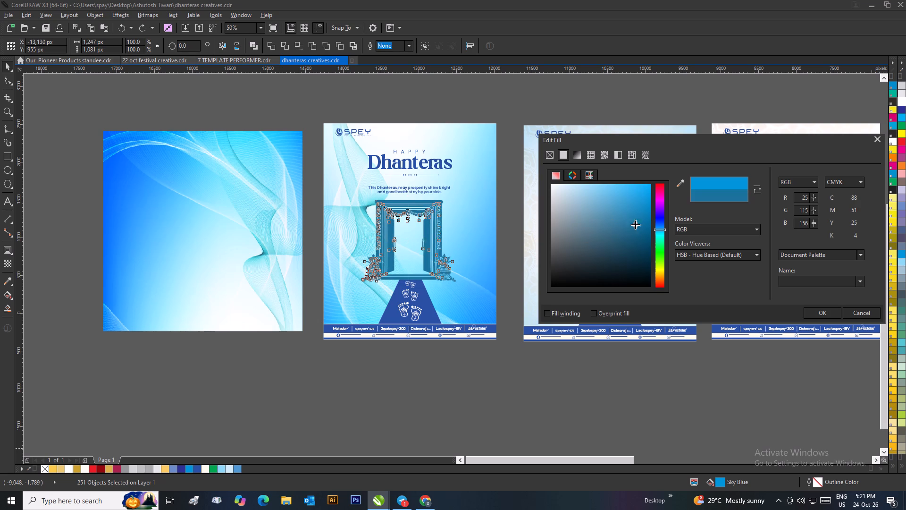
click(640, 216)
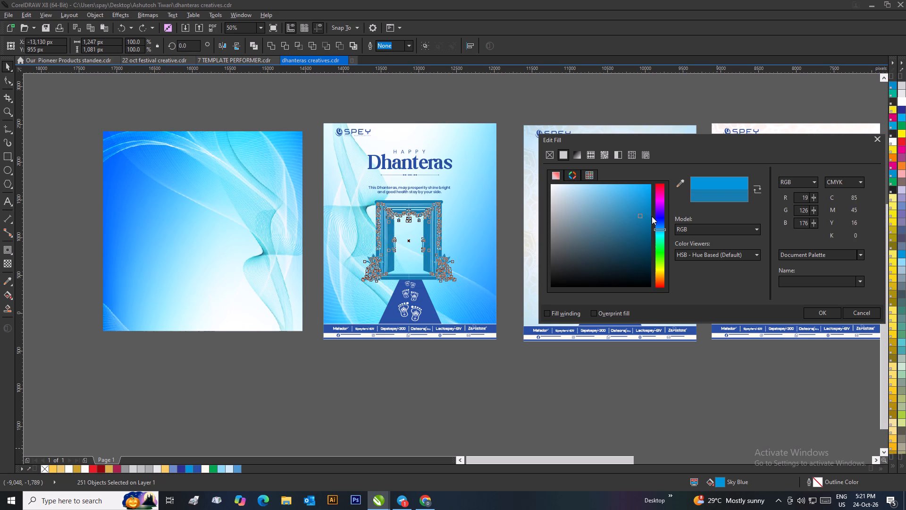
click(646, 218)
click(809, 311)
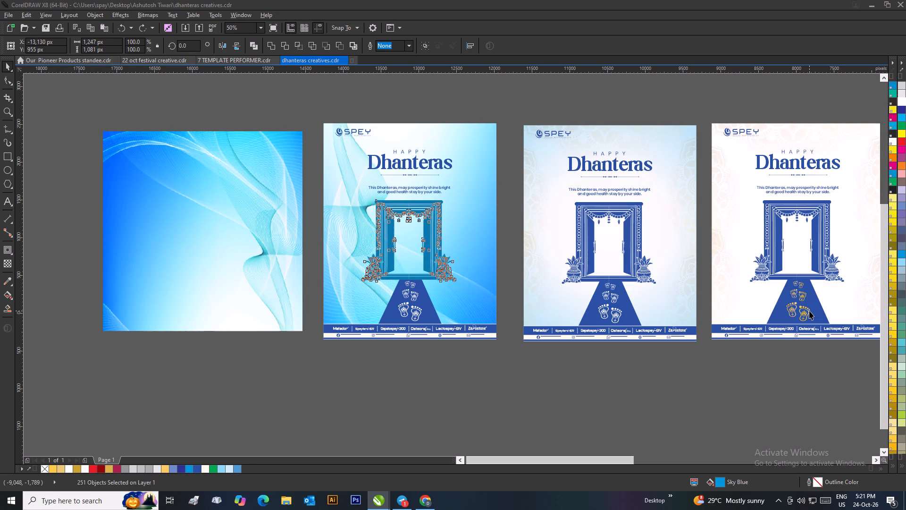
click(600, 378)
Fill the HAPPY Dhanteras heading and its divider on the new poster with the deeper blue #0777AB.
drag(514, 142, 395, 180)
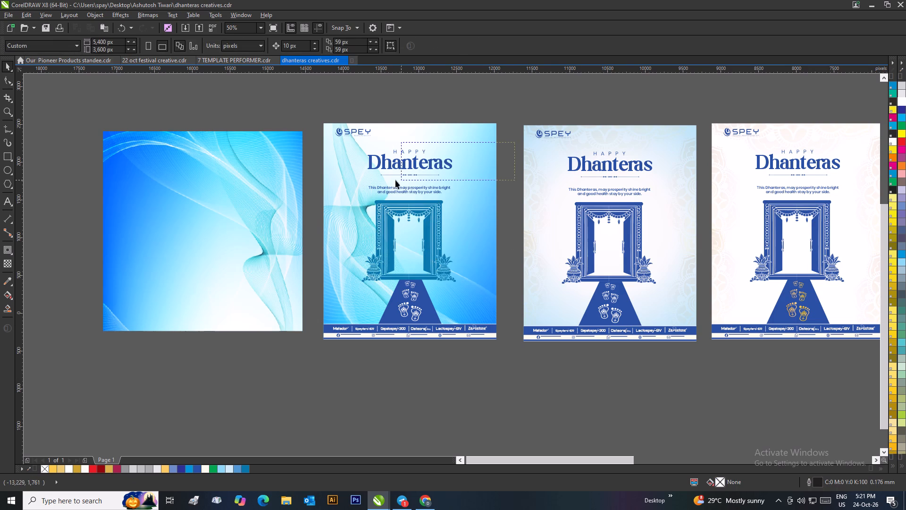
drag(395, 180, 367, 180)
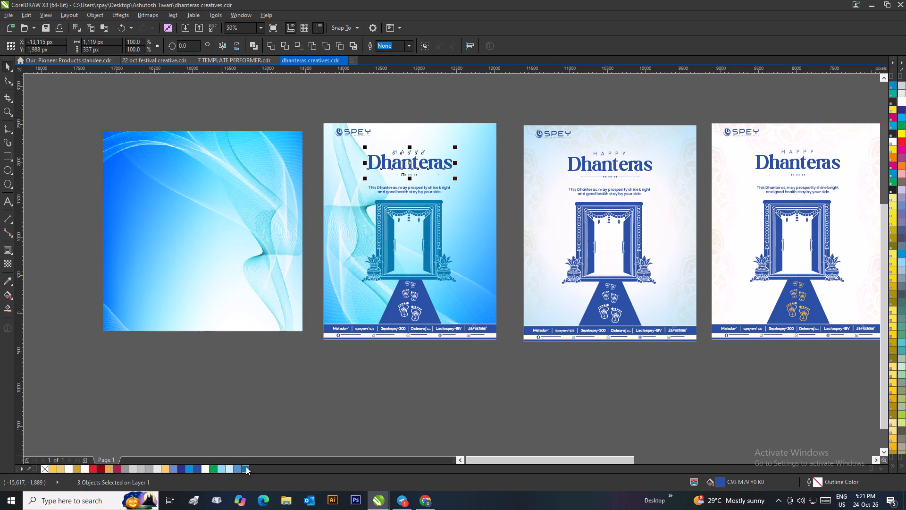
click(246, 467)
click(328, 431)
Fill the two-line greeting text below the heading with the same blue, #0777AB.
drag(501, 184, 381, 199)
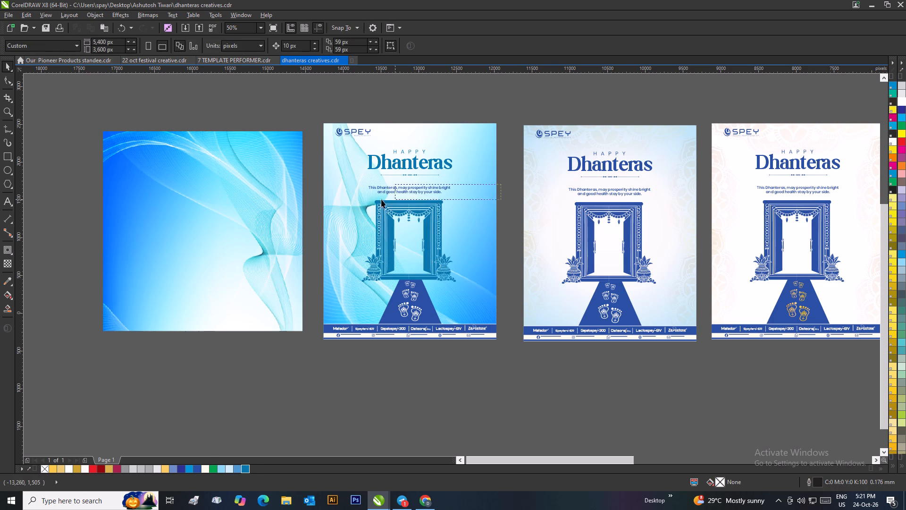
drag(381, 199, 348, 199)
click(246, 469)
click(358, 394)
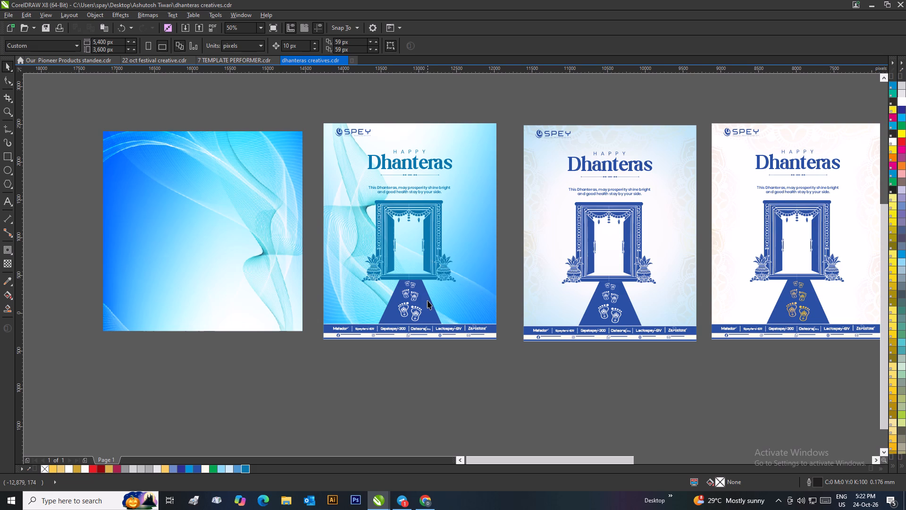
Open the new poster's PowerClip for editing and fill the footprint path shape with #0777AB.
scroll(431, 305, up, 1)
right_click(447, 265)
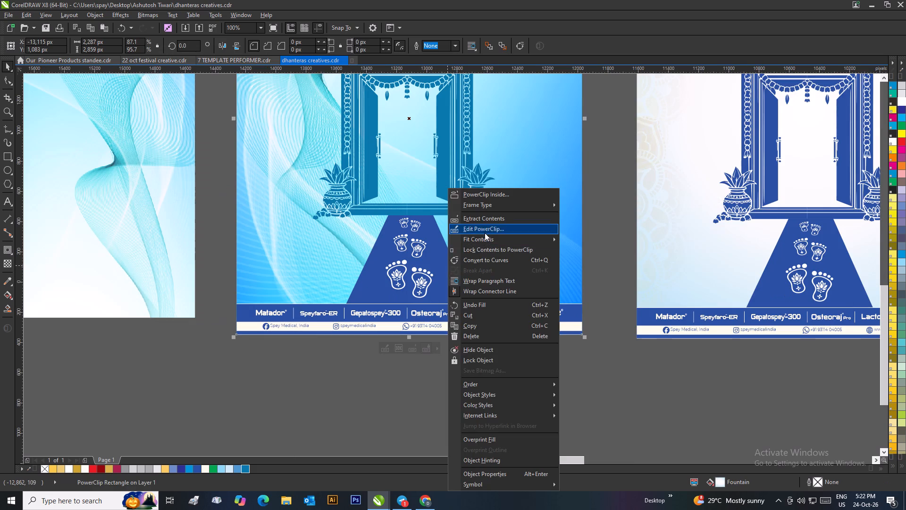
click(485, 232)
click(442, 261)
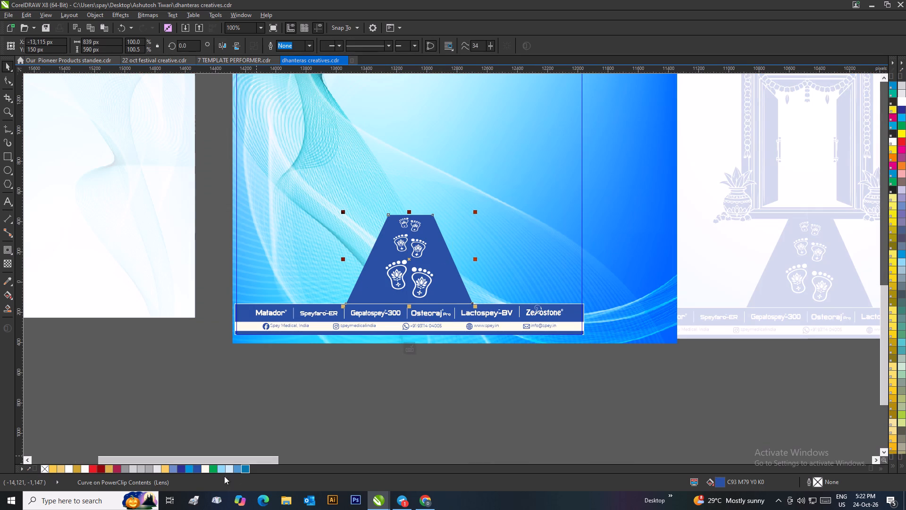
click(247, 471)
click(357, 407)
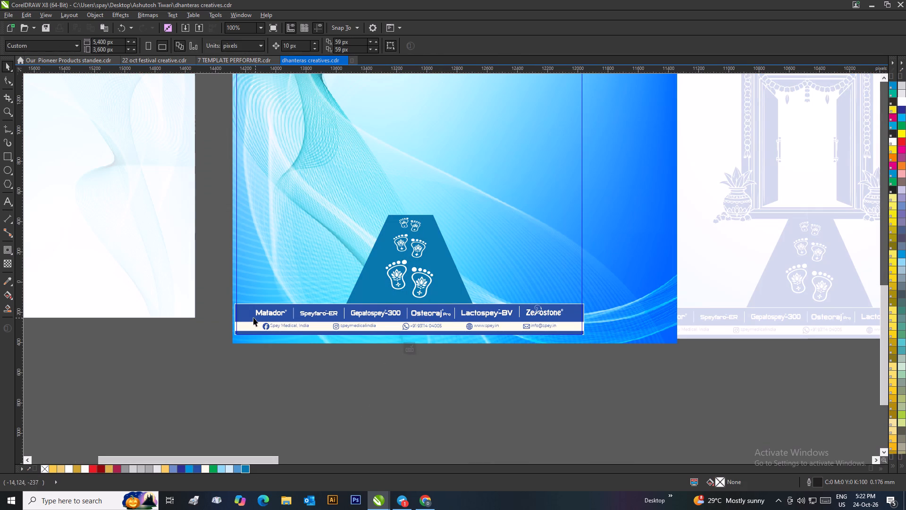
Fill the footer strip behind the product names with #0777AB.
right_click(250, 315)
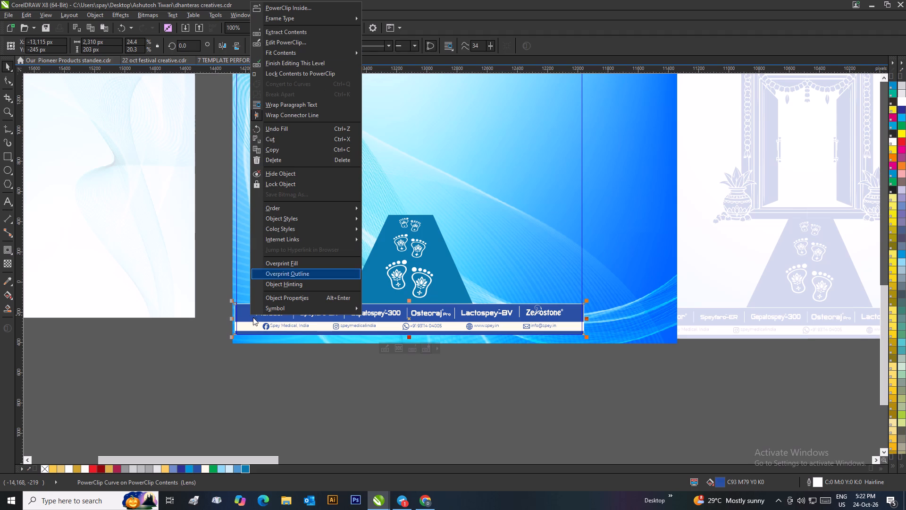
double_click(239, 371)
click(245, 306)
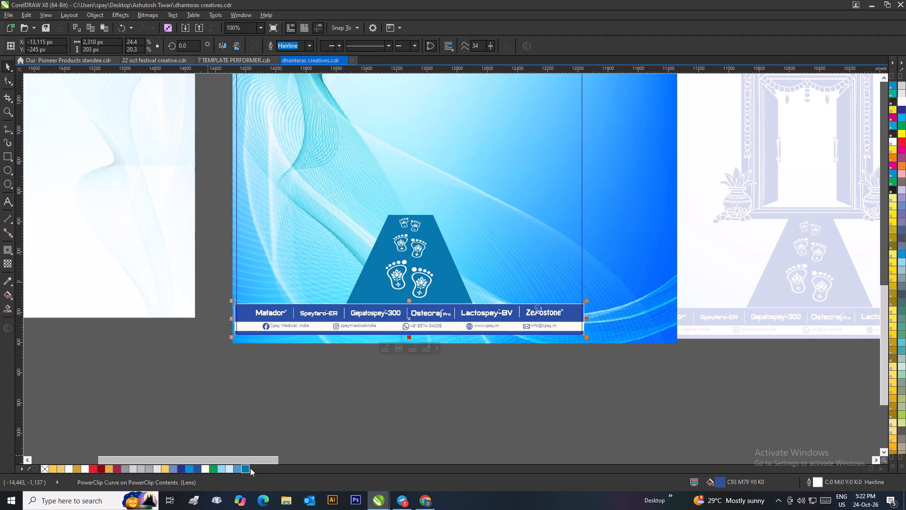
click(246, 469)
click(291, 405)
Within the footer strip's nested PowerClip, fill the contact details group with #0777AB, and finish editing both PowerClip levels.
right_click(315, 326)
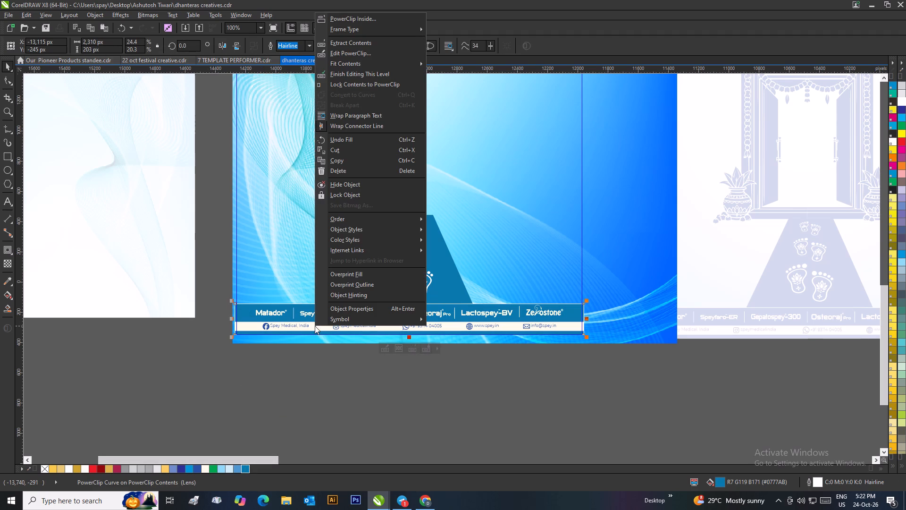
click(352, 55)
drag(258, 350, 569, 314)
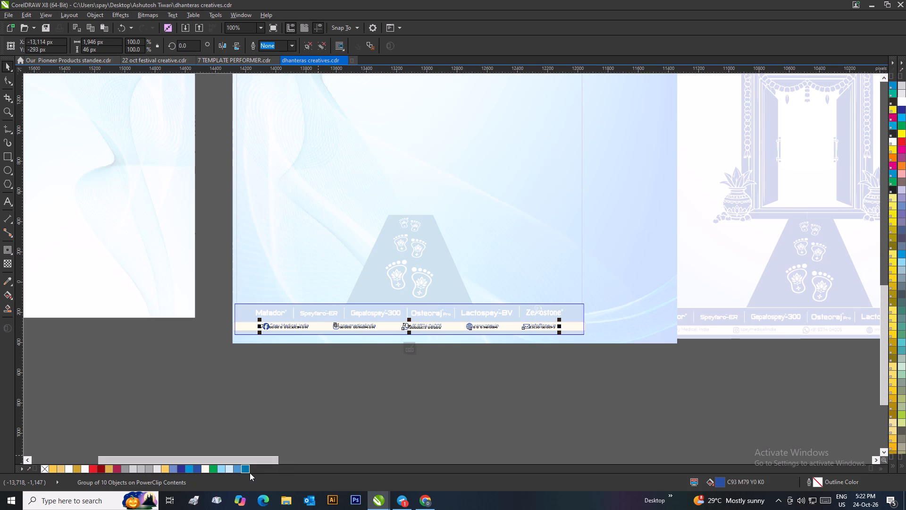
click(249, 469)
click(247, 468)
drag(310, 420, 314, 417)
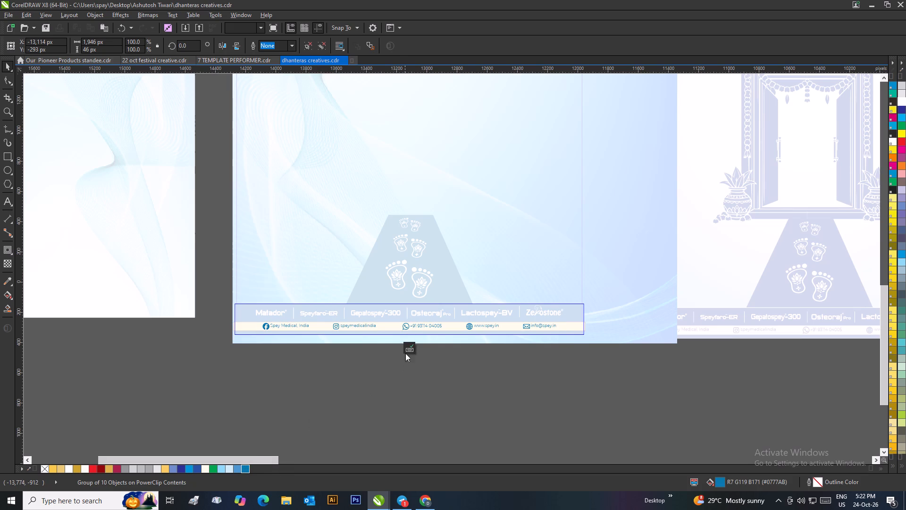
click(411, 341)
click(413, 347)
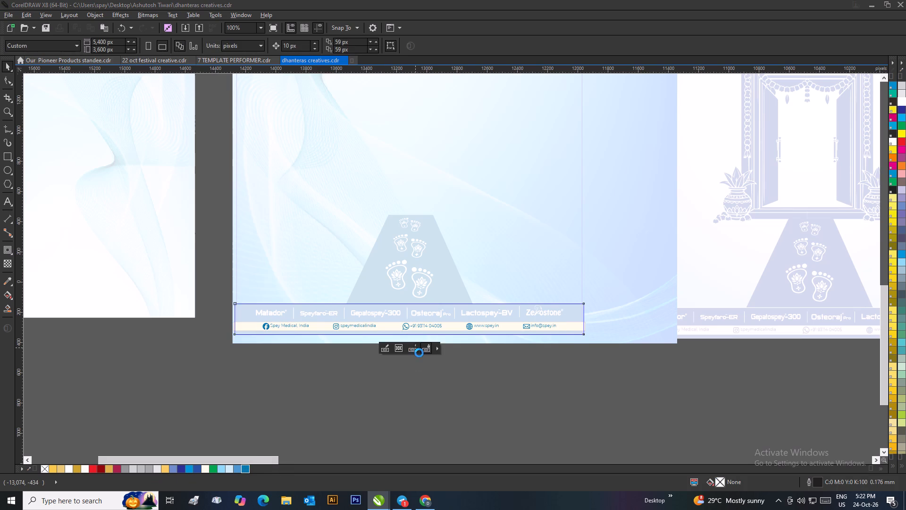
click(428, 387)
click(413, 346)
click(461, 382)
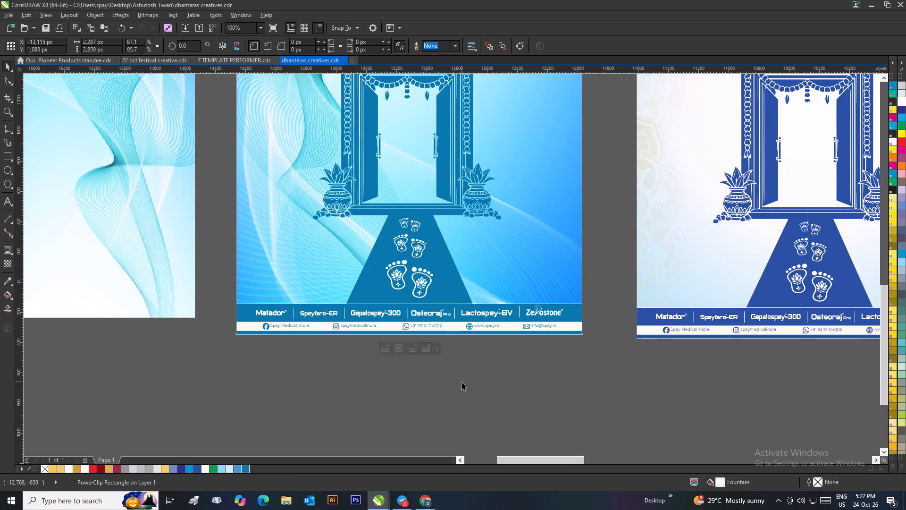
Within the new poster's PowerClip, nudge the wavy background image about 260 px to the left, and finish editing.
scroll(460, 382, down, 1)
scroll(447, 267, down, 2)
scroll(450, 229, up, 2)
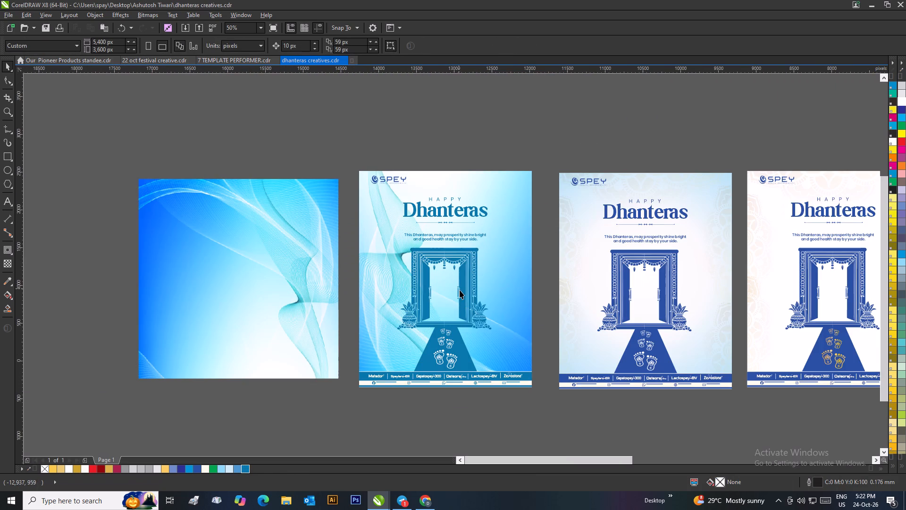
click(504, 242)
right_click(504, 242)
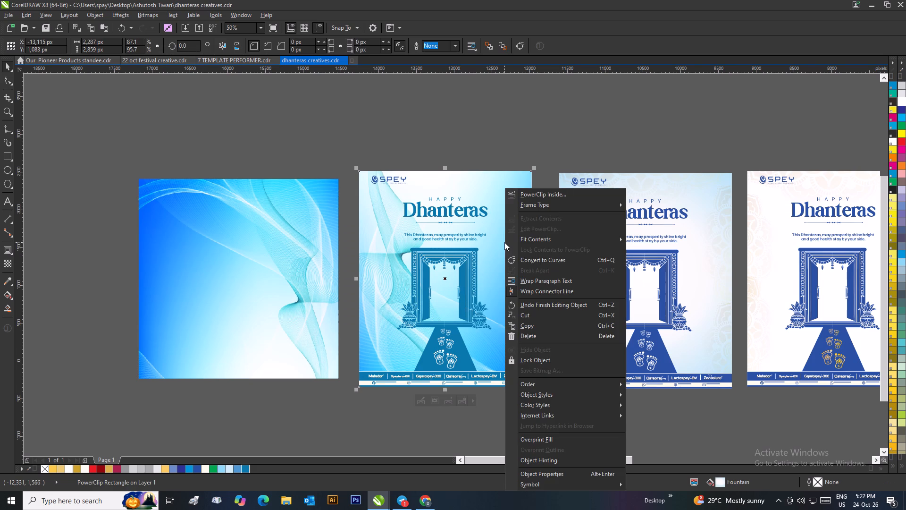
click(524, 230)
click(554, 263)
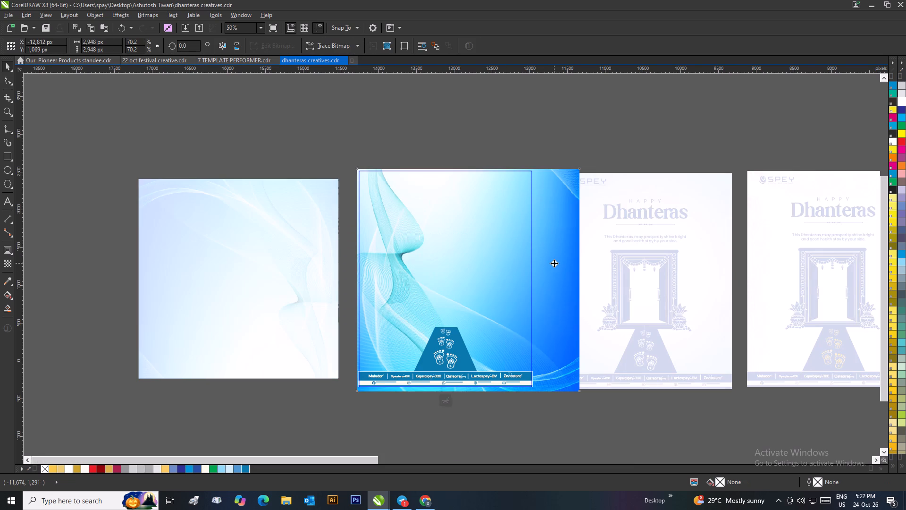
key(Left)
key(Left)
key(Left)
key(Left)
key(Left)
key(Left)
key(Left)
key(Left)
key(Left)
key(Left)
key(Left)
key(Left)
key(Left)
key(Left)
key(Left)
key(Left)
key(Left)
key(Left)
key(Left)
key(Left)
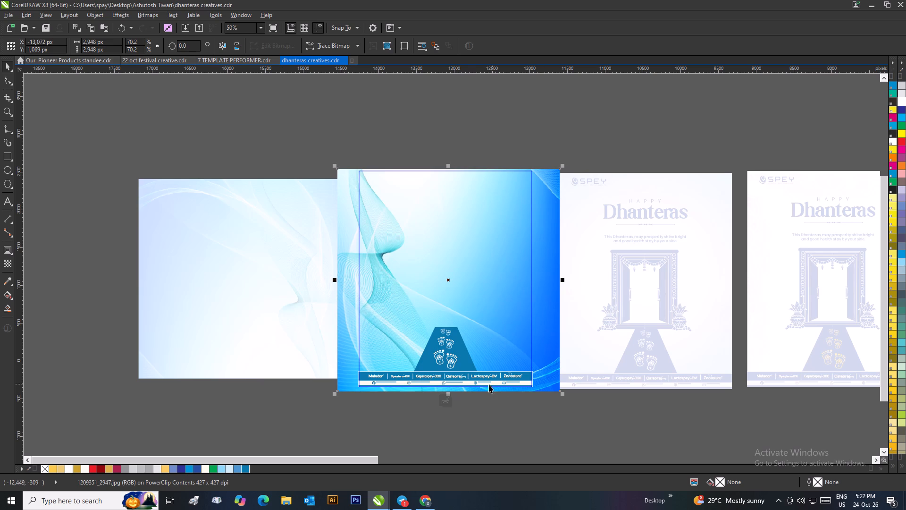
click(446, 398)
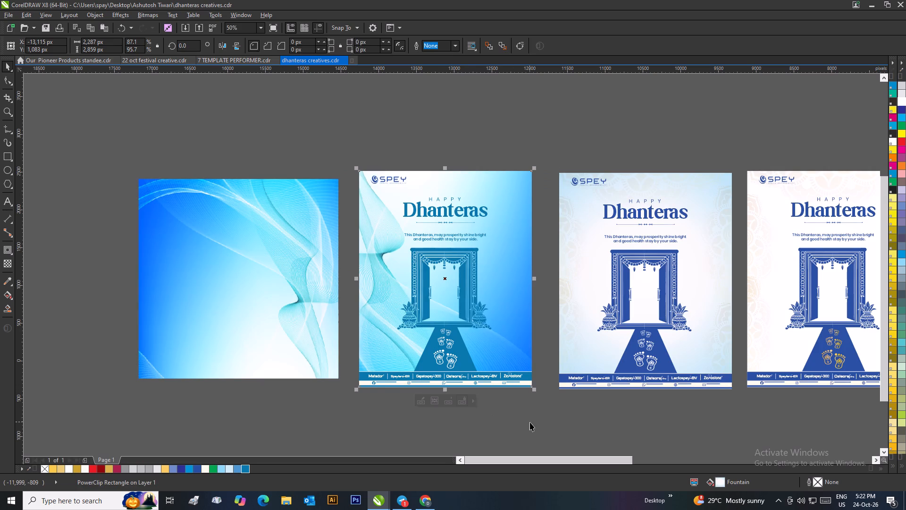
click(530, 422)
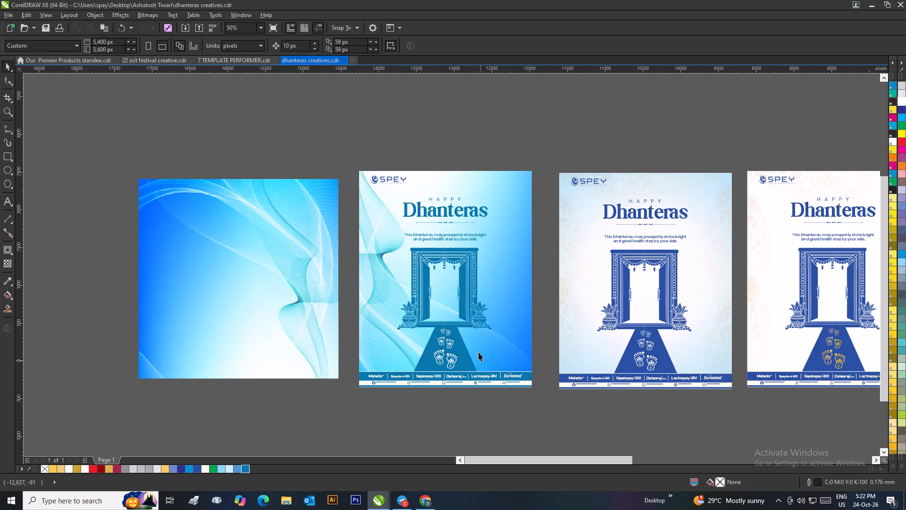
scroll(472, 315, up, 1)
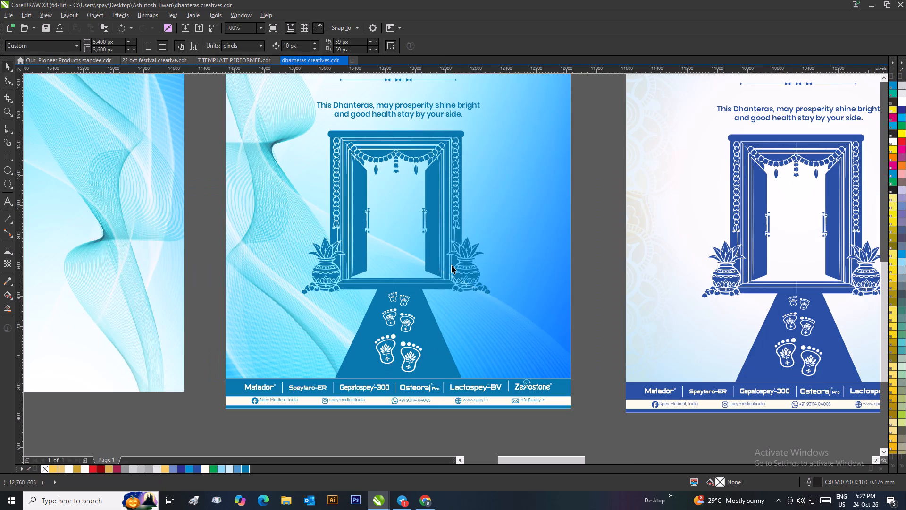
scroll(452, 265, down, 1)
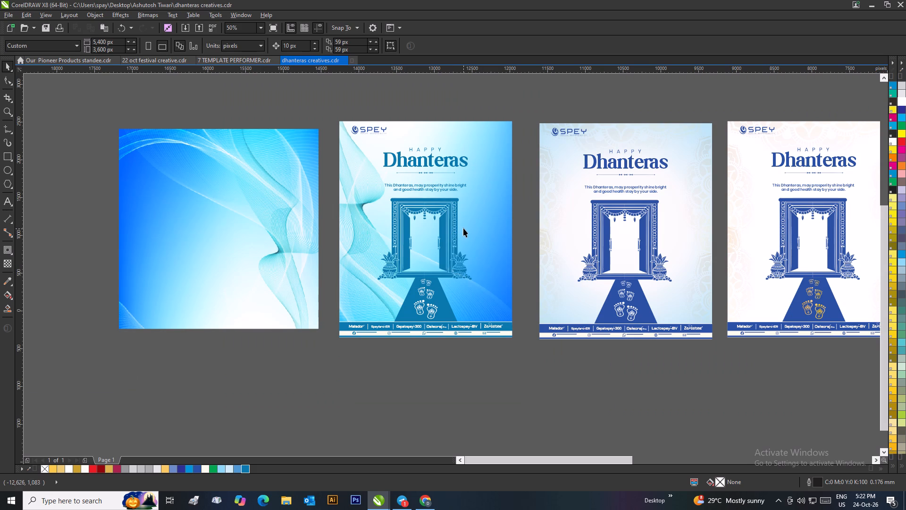
Within the new poster's PowerClip, apply an elliptical fountain transparency to the wavy background image, centred near the doorway, and finish editing.
click(486, 198)
right_click(486, 198)
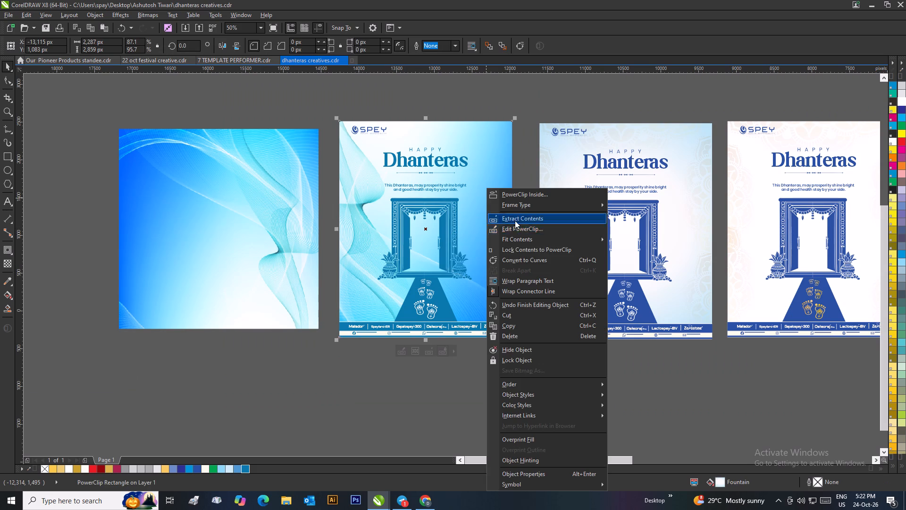
click(514, 229)
click(487, 244)
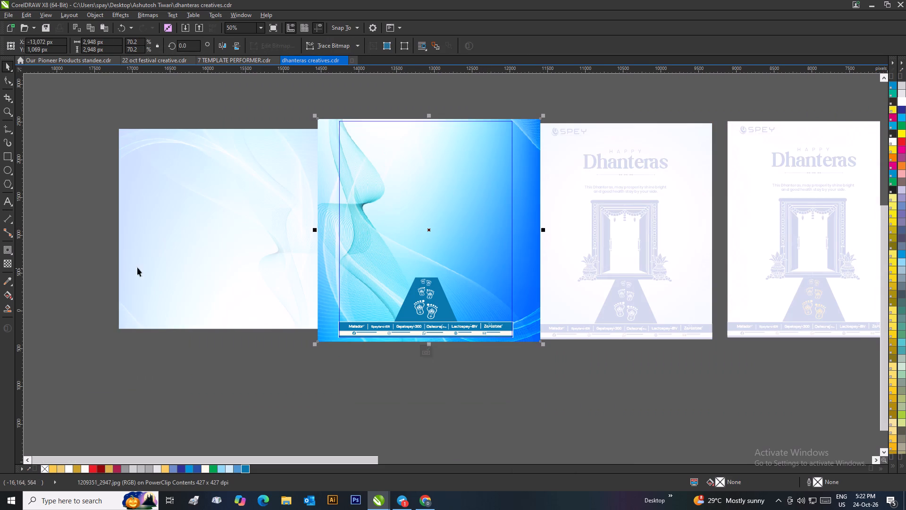
click(7, 258)
drag(438, 218, 469, 269)
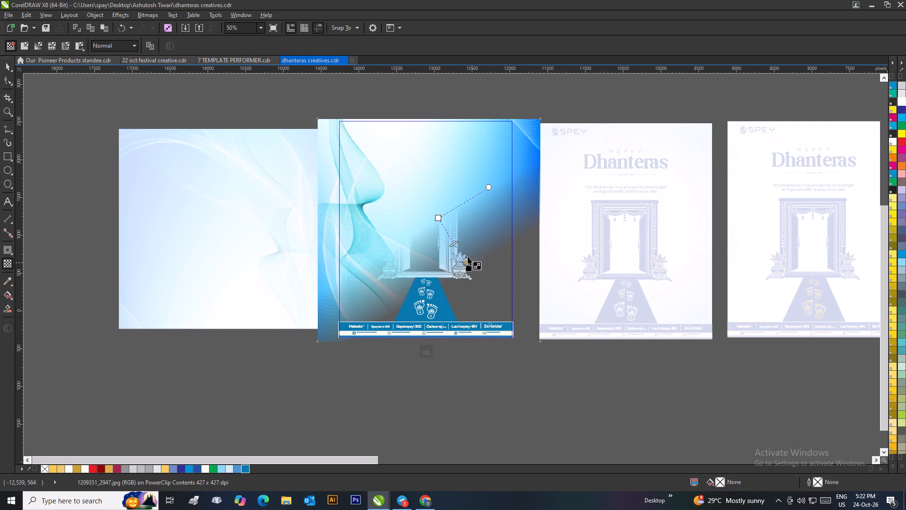
click(191, 46)
drag(446, 227, 480, 259)
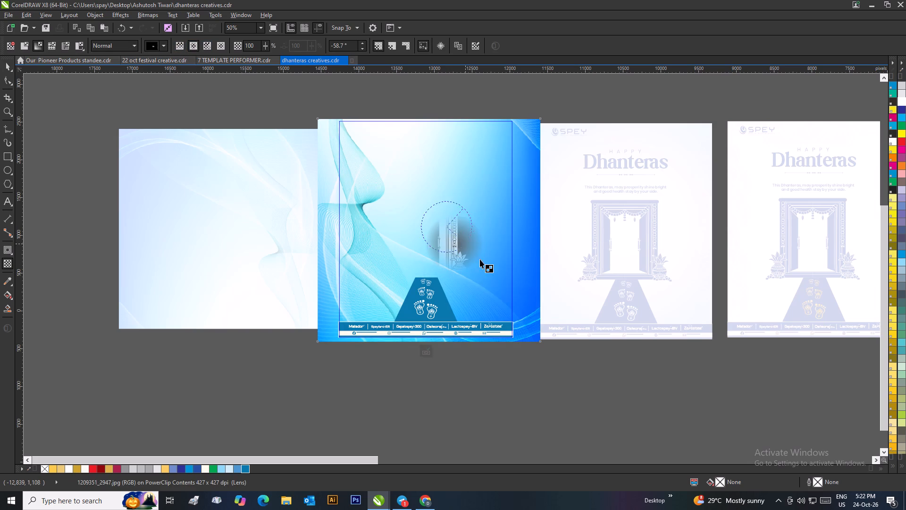
drag(480, 259, 555, 318)
drag(448, 225, 444, 232)
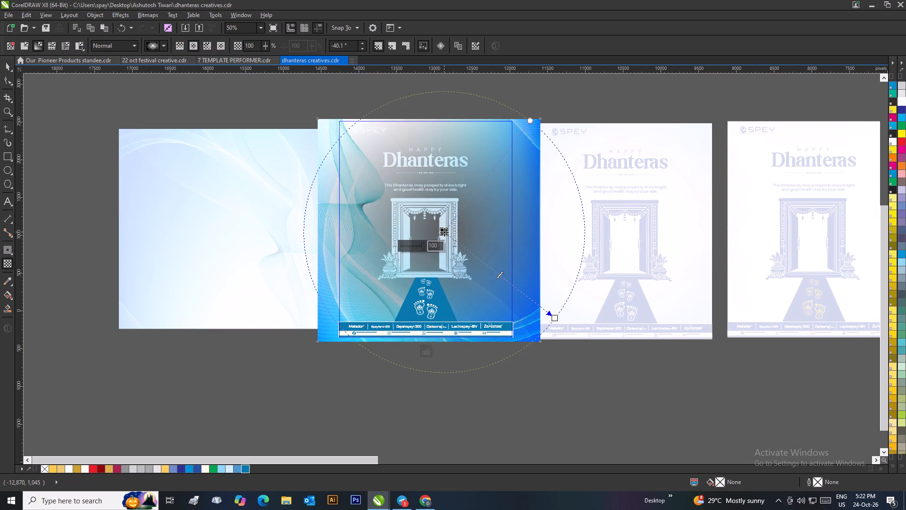
click(430, 346)
click(521, 363)
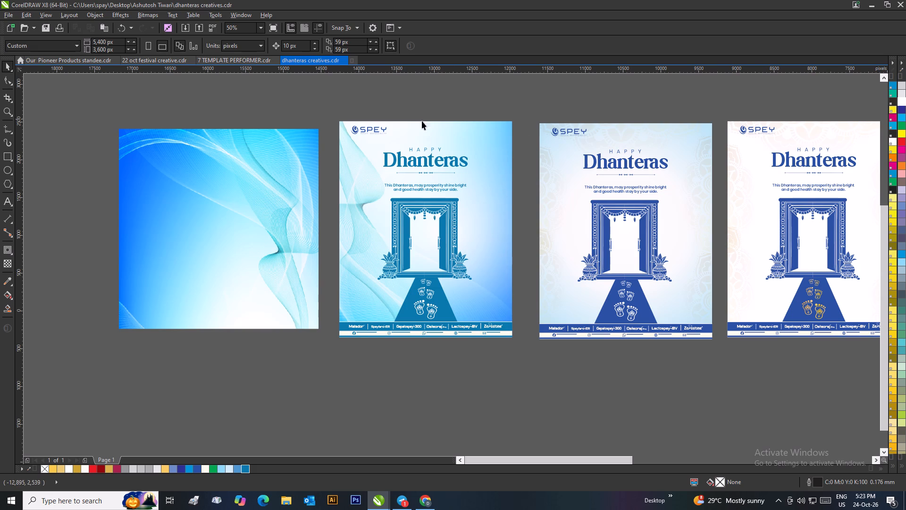
Fill the SPEY logo on the new poster with #0777AB.
scroll(409, 130, up, 1)
drag(433, 242, 309, 280)
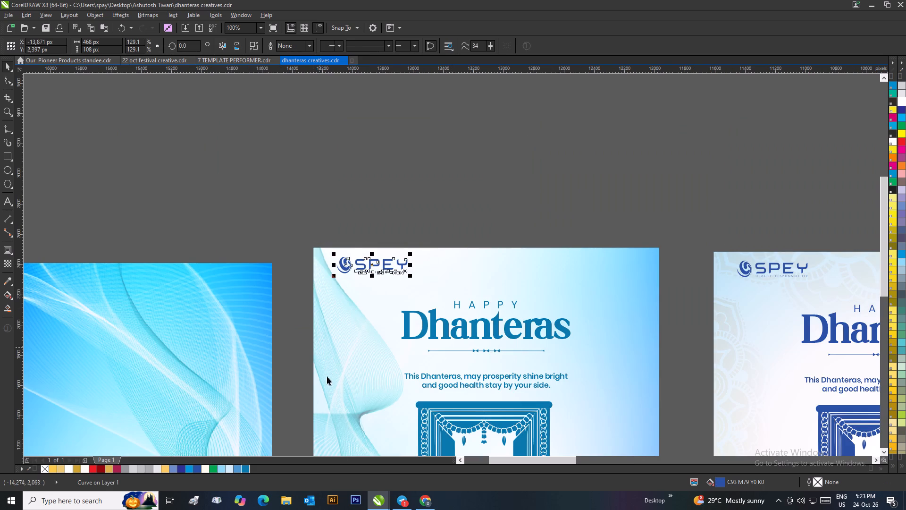
click(246, 469)
click(393, 213)
drag(433, 224, 393, 273)
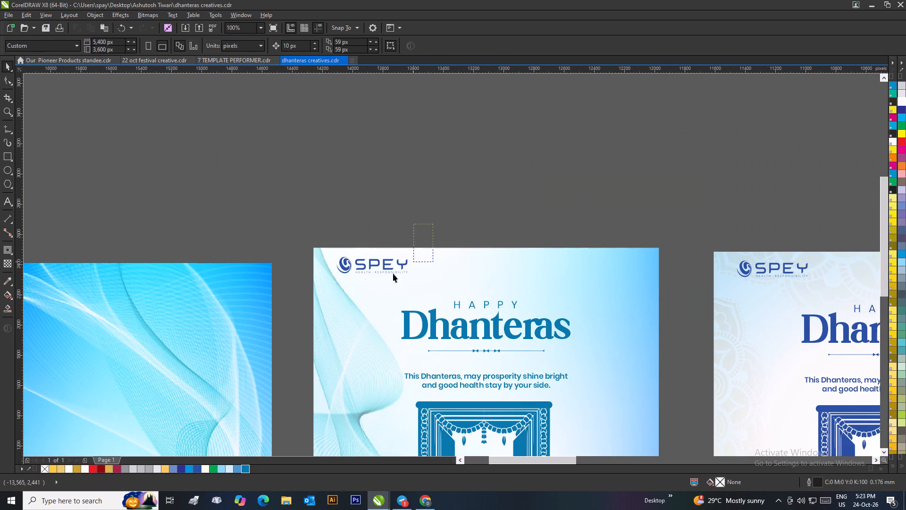
drag(393, 273, 321, 283)
click(245, 467)
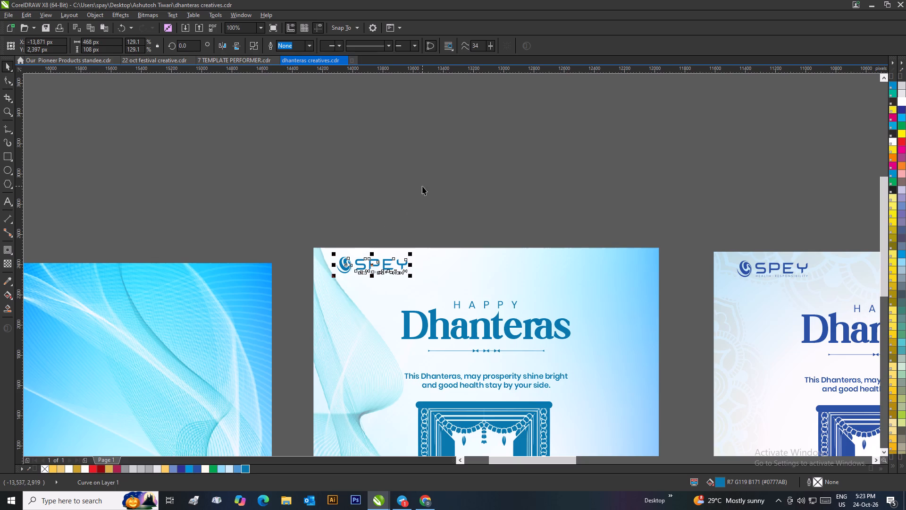
click(422, 186)
Examine the new poster's doorway, footprint path, footer and overall colour balance against the neighbouring versions.
scroll(404, 195, down, 2)
scroll(475, 320, up, 1)
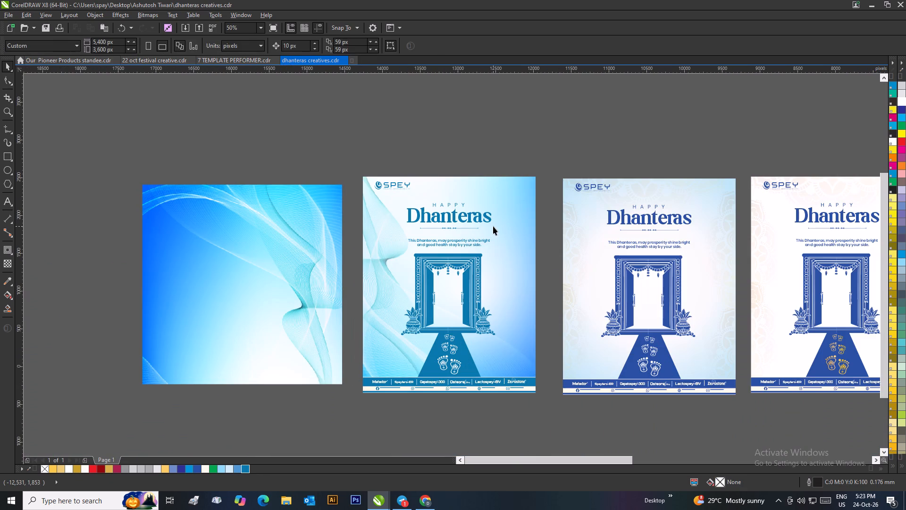
scroll(468, 347, up, 1)
scroll(419, 244, up, 2)
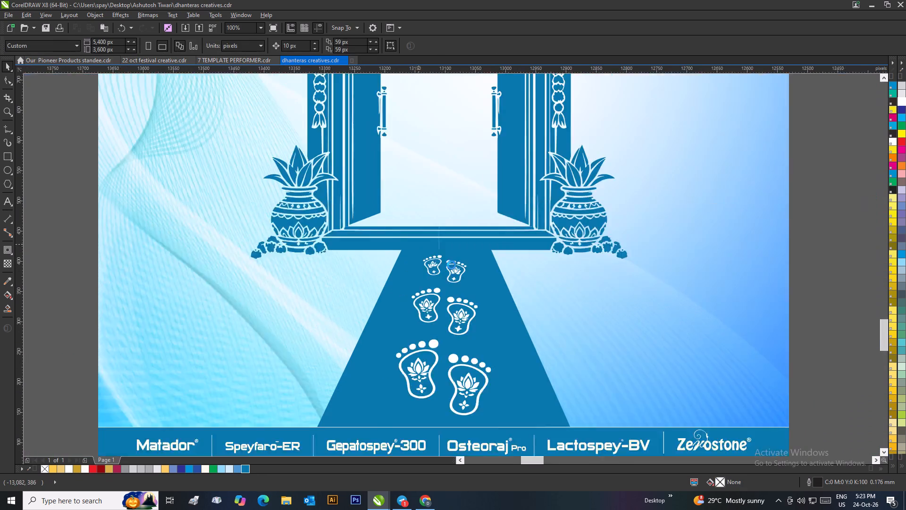
scroll(452, 265, up, 1)
scroll(406, 177, up, 4)
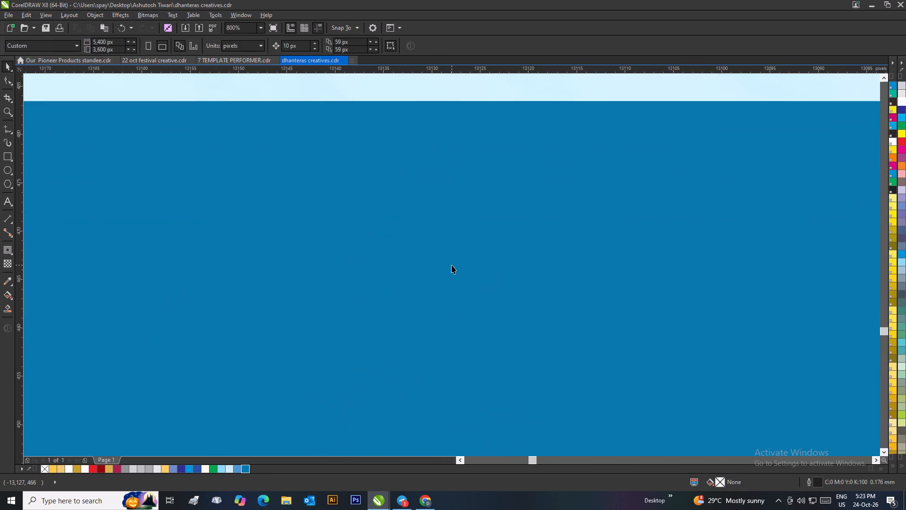
scroll(452, 265, down, 10)
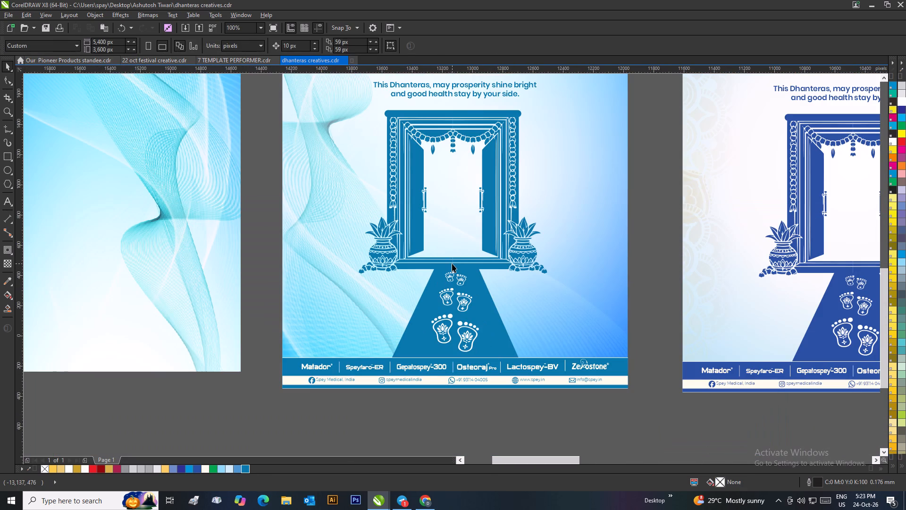
scroll(456, 146, down, 1)
scroll(469, 270, up, 1)
scroll(452, 265, down, 1)
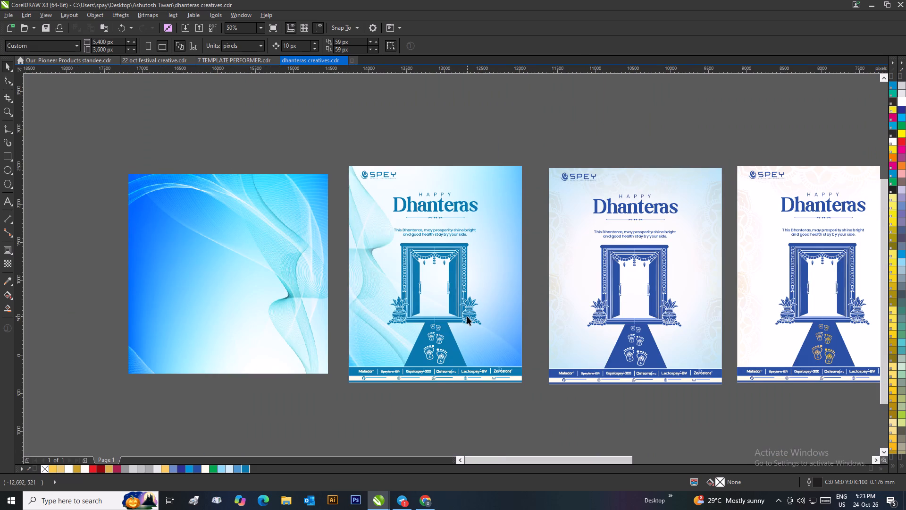
scroll(467, 316, up, 1)
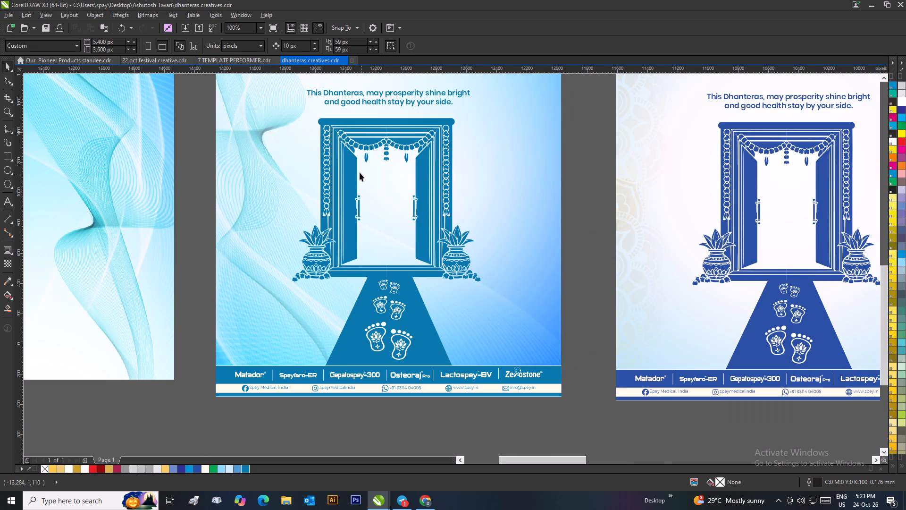
scroll(328, 155, up, 1)
scroll(452, 265, down, 3)
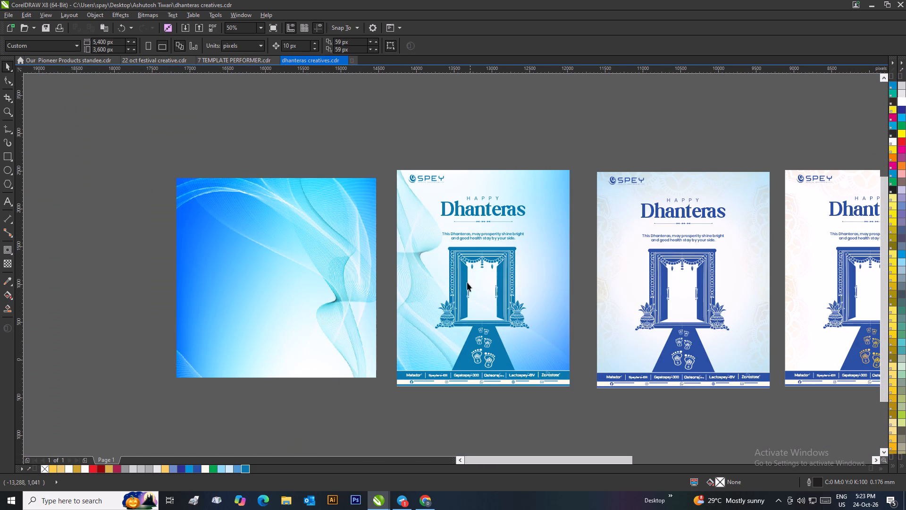
Delete the spare wavy background image beside the new poster.
click(364, 258)
key(Delete)
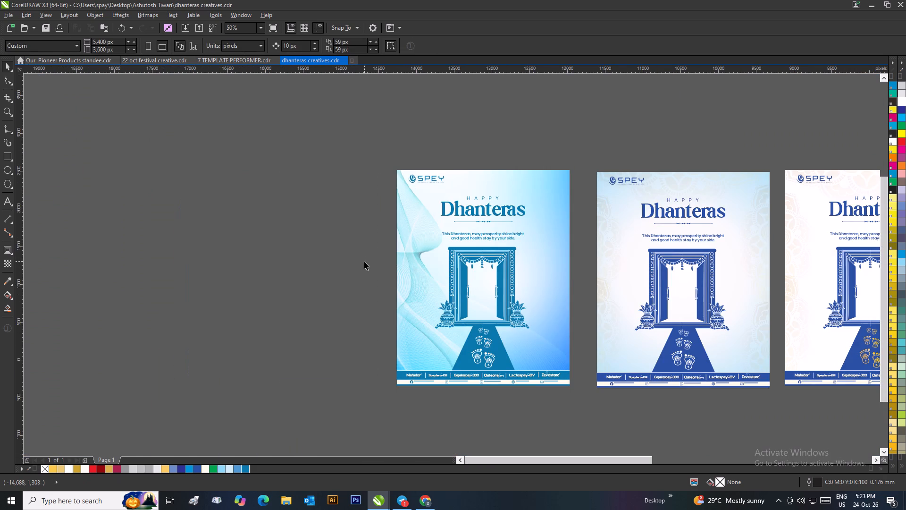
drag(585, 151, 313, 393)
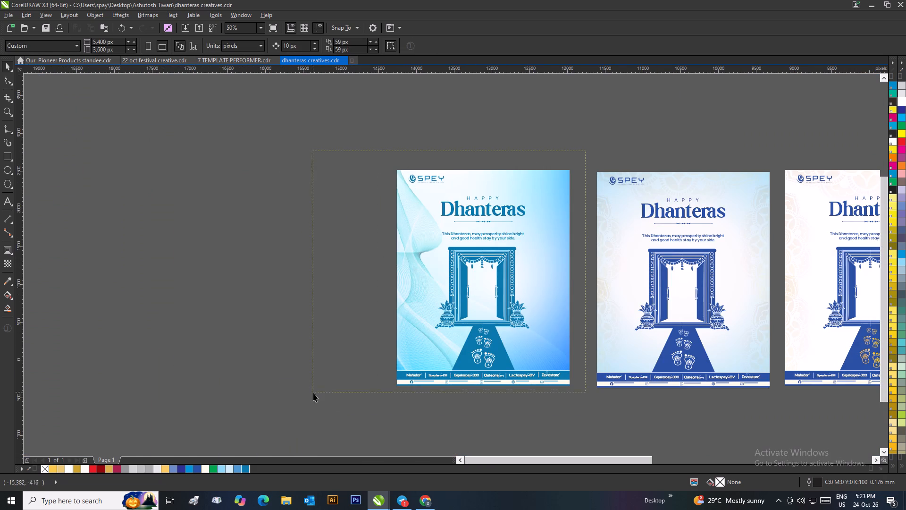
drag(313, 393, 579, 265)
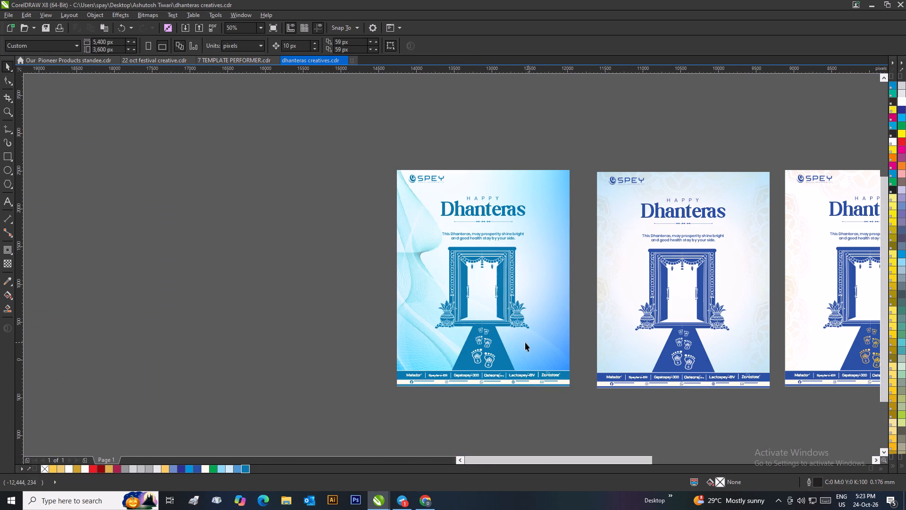
Fill a single flower near the centre of the doorway's draped garland with the golden yellow #F9C949.
scroll(508, 348, up, 1)
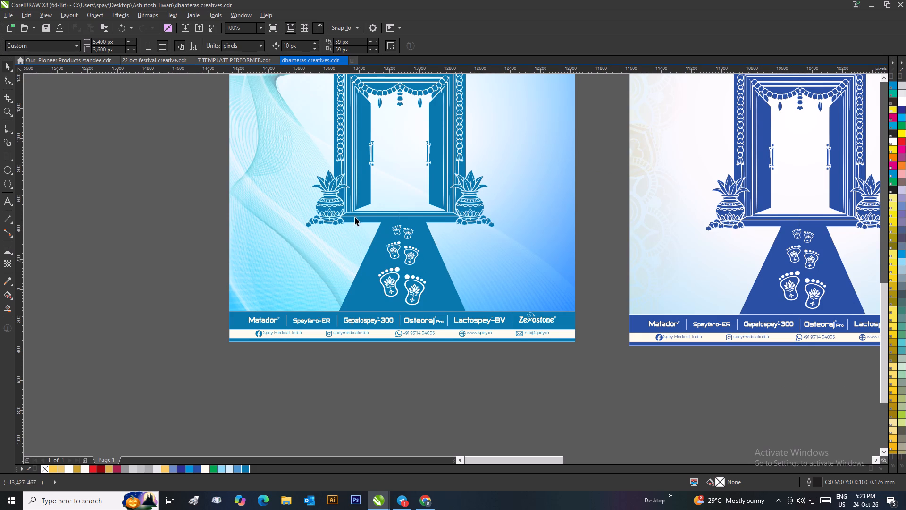
scroll(414, 87, up, 1)
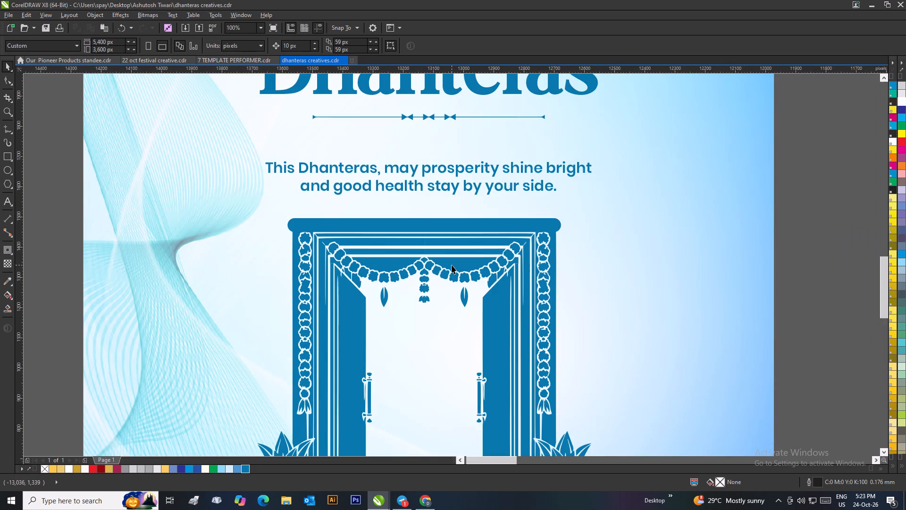
click(437, 268)
right_click(437, 268)
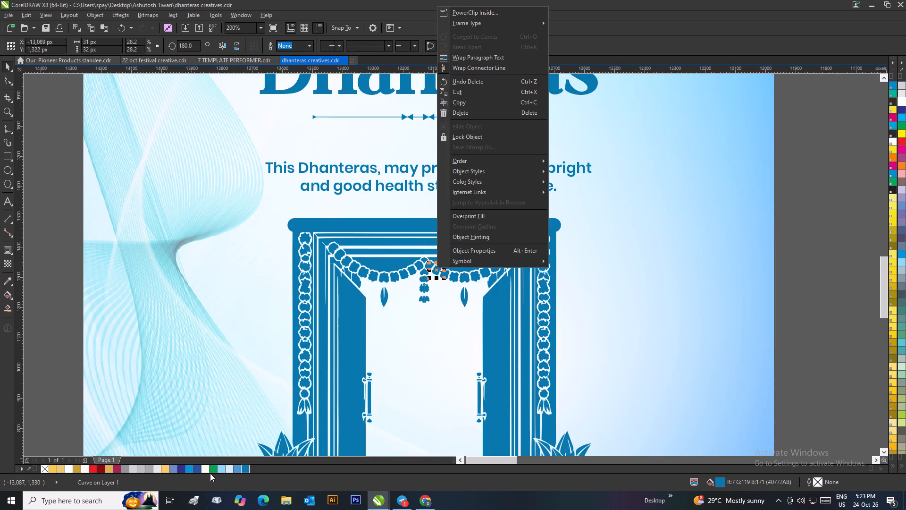
double_click(51, 468)
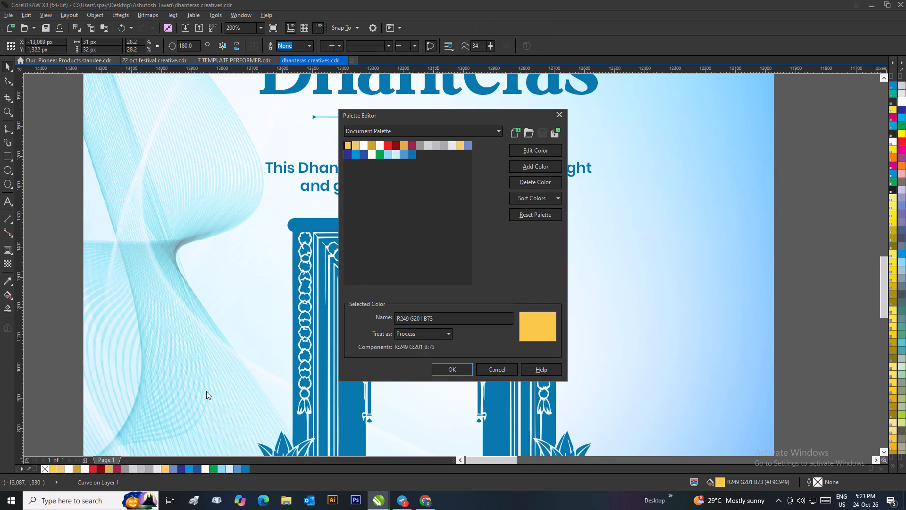
click(479, 365)
scroll(436, 316, down, 1)
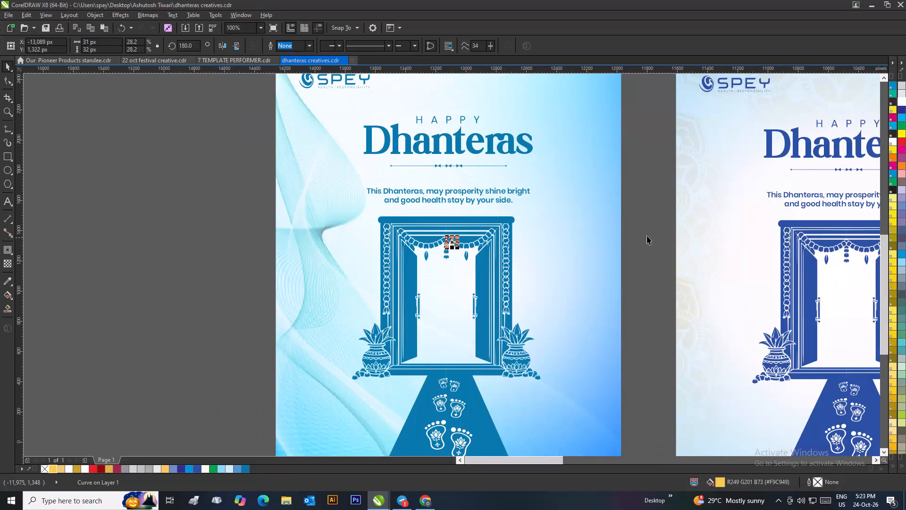
click(648, 235)
Lock the new poster's background PowerClip rectangle.
scroll(499, 245, up, 1)
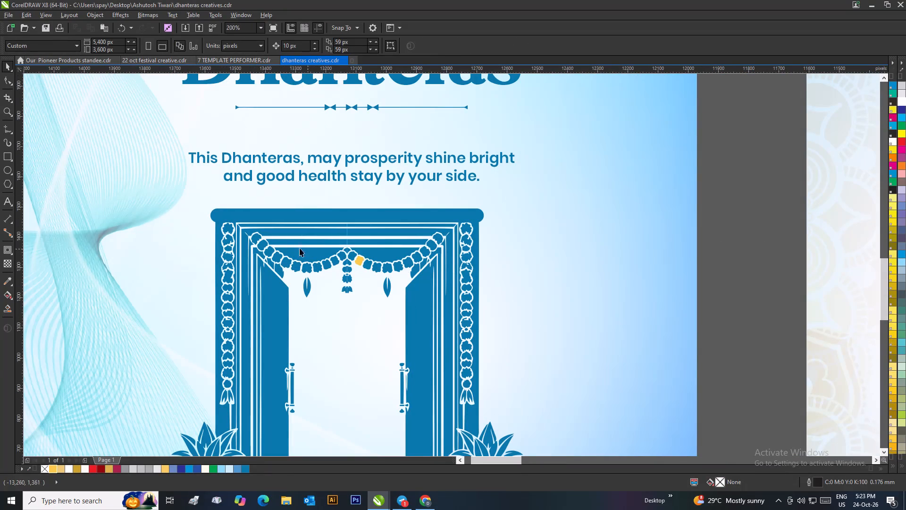
right_click(203, 226)
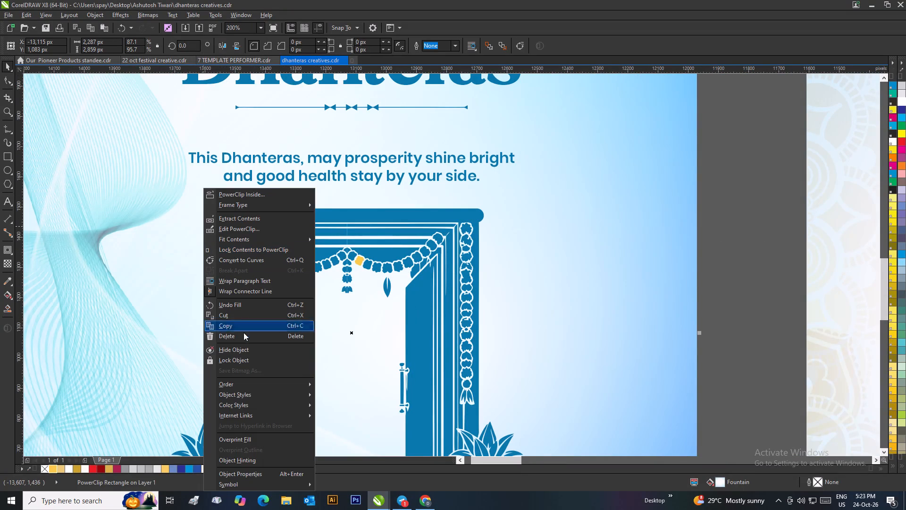
click(231, 359)
click(183, 295)
Fill all the flowers of the hanging garland on the doorway's left pillar with #F9C949.
drag(206, 221, 235, 407)
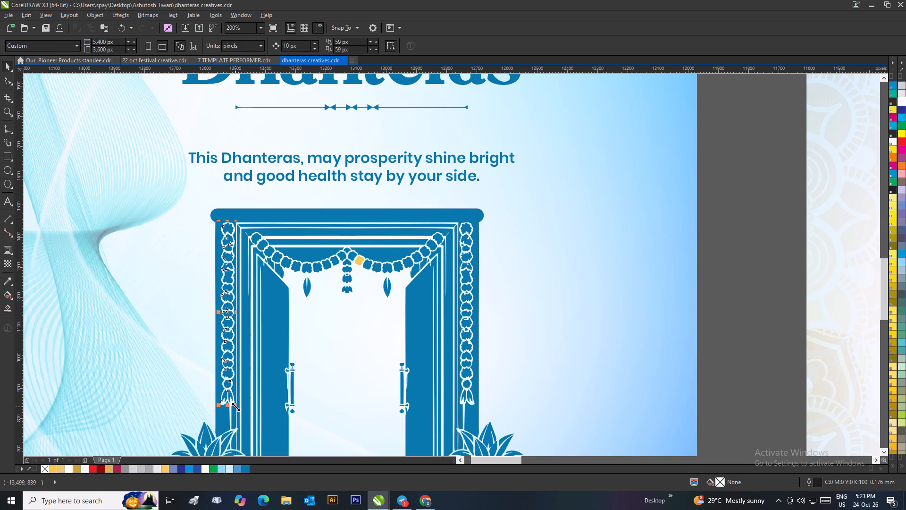
click(54, 470)
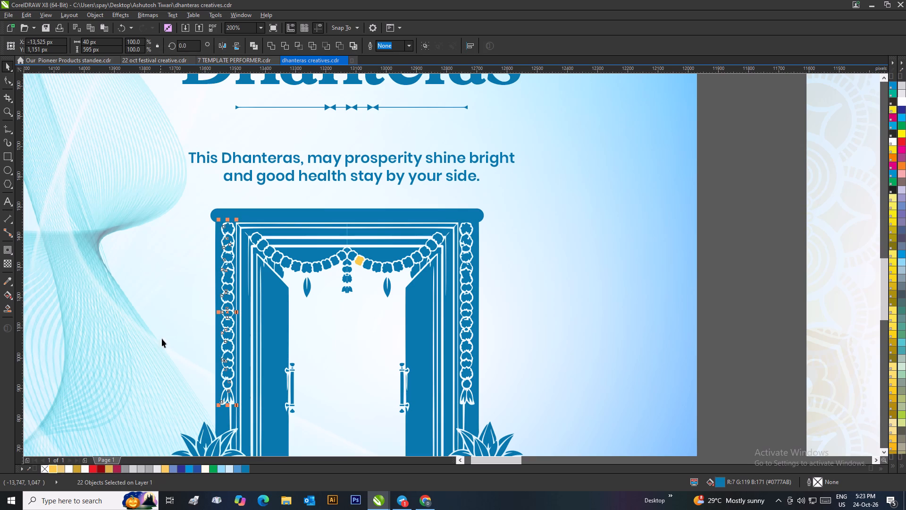
click(54, 467)
click(177, 282)
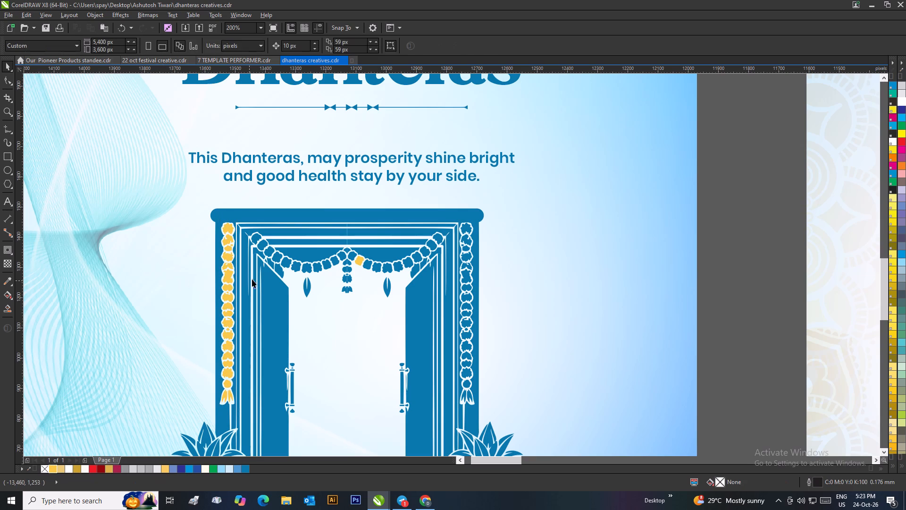
Select the shapes across the top of the doorway, including the draped garland flowers and panels behind them, and fill them with #F9C949.
click(248, 199)
drag(248, 199, 350, 271)
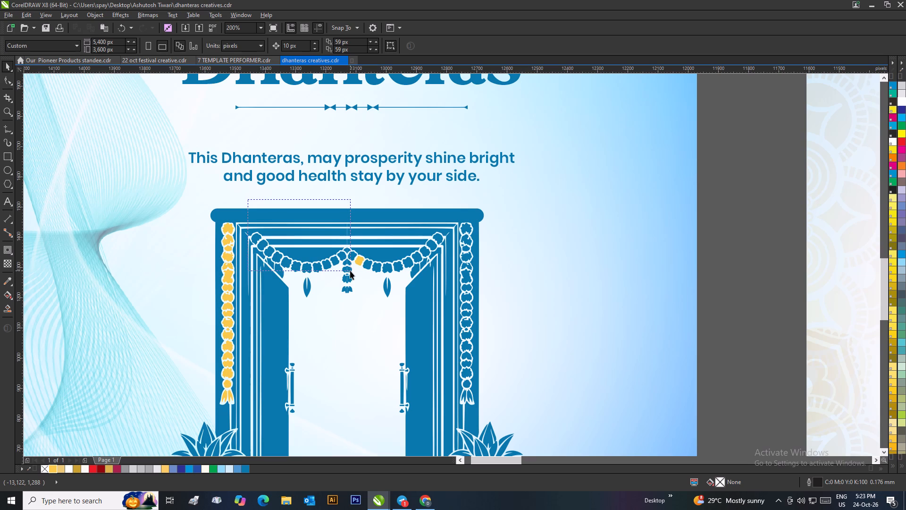
drag(350, 271, 436, 273)
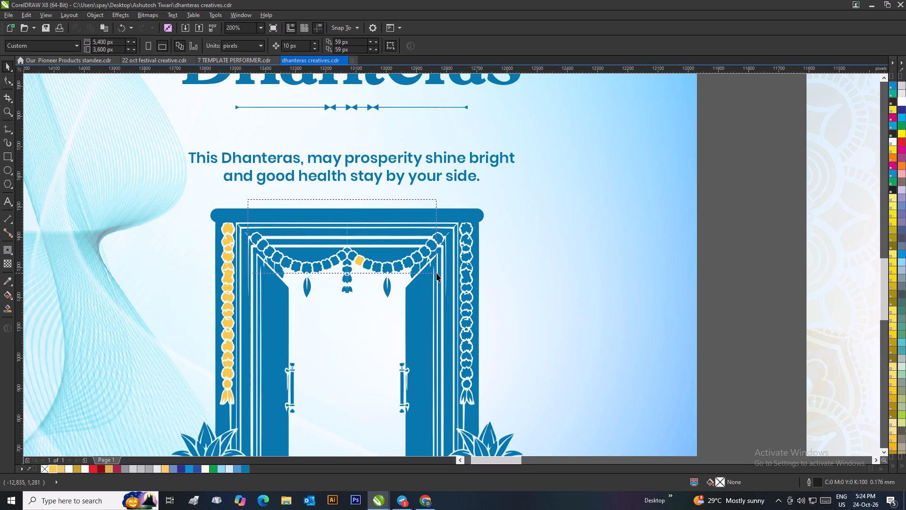
drag(436, 273, 445, 272)
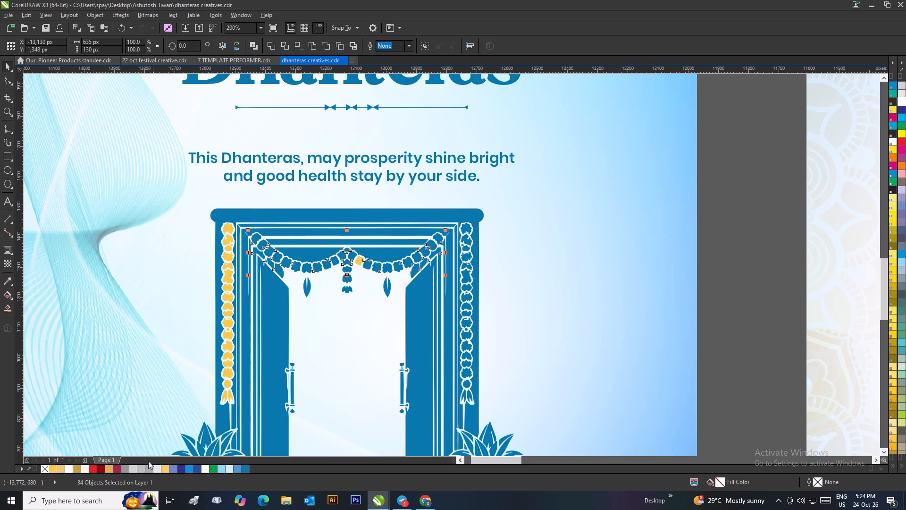
click(51, 468)
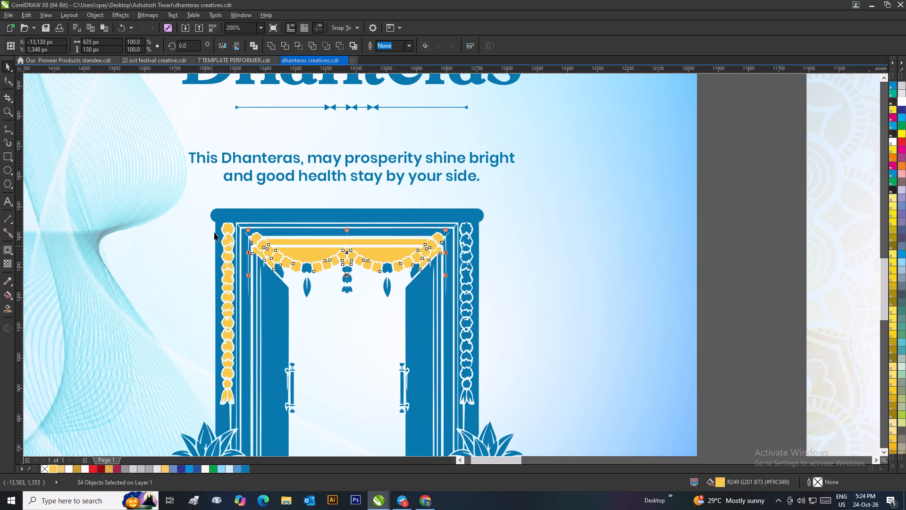
click(218, 193)
scroll(273, 265, up, 1)
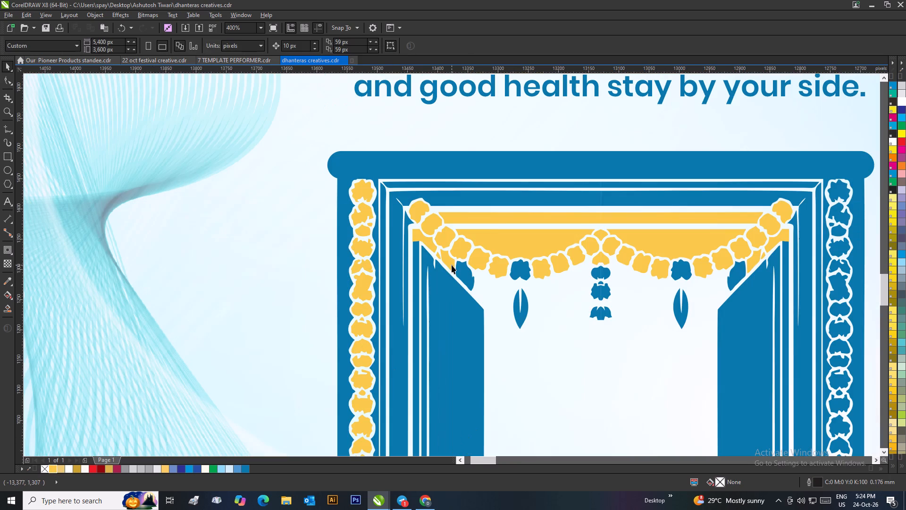
Refill the horizontal panels and small corner pieces behind the left half of the doorway's draped garland with blue #0777AB.
click(429, 241)
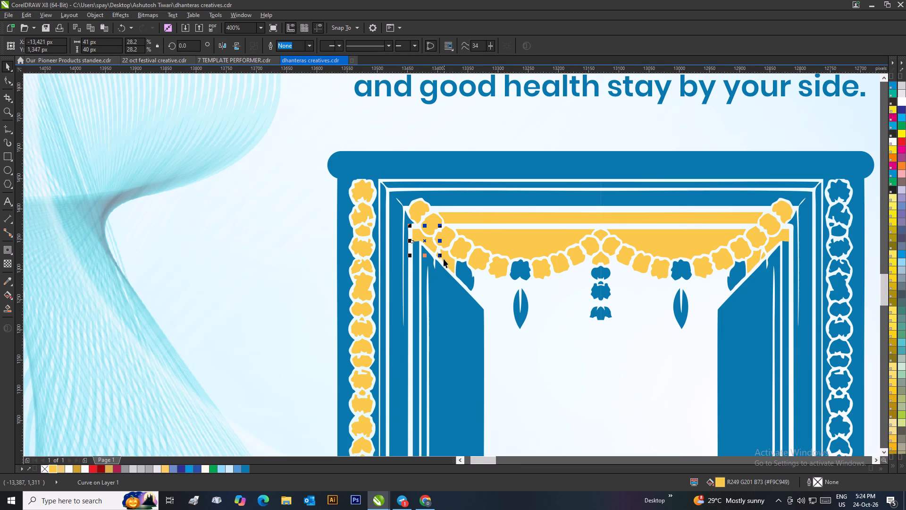
scroll(444, 259, up, 2)
shift+click(436, 258)
shift+click(453, 257)
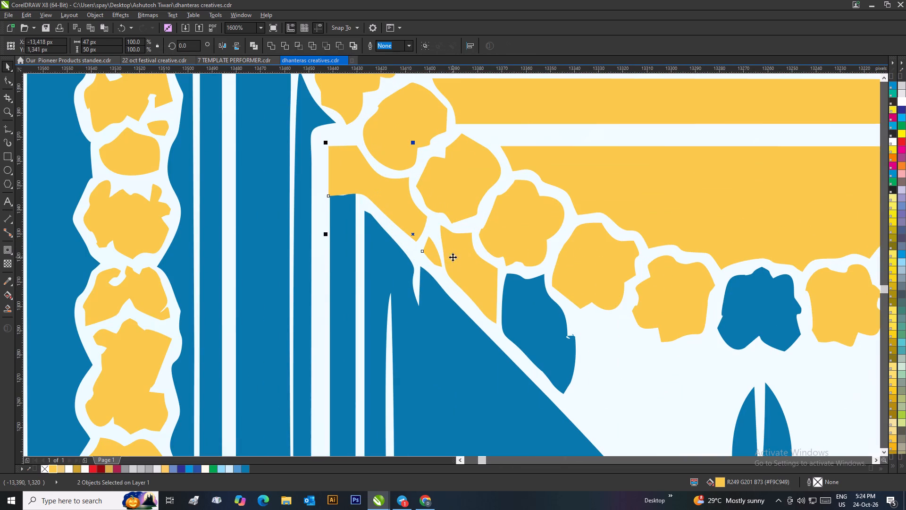
shift+click(586, 181)
shift+click(558, 110)
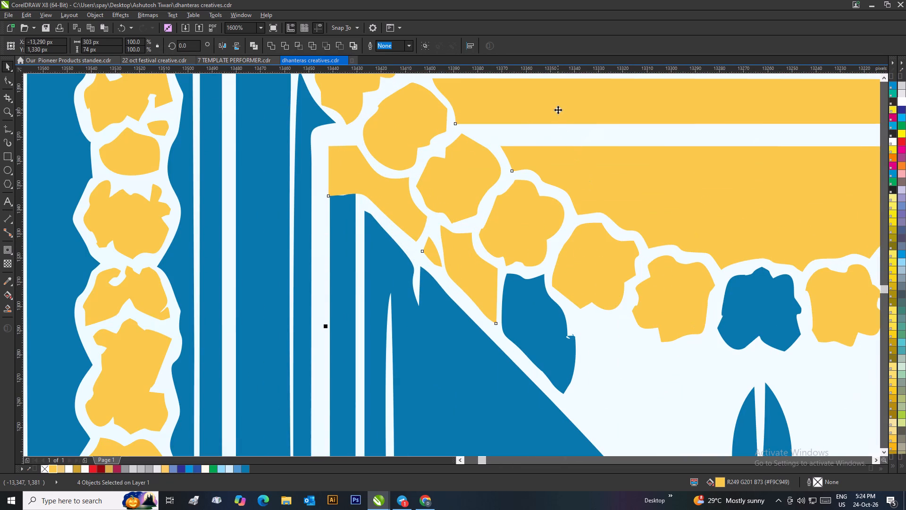
click(245, 468)
Fill the blue flower above the left hanging leaf of the draped garland with golden yellow #F9C949.
scroll(303, 374, down, 2)
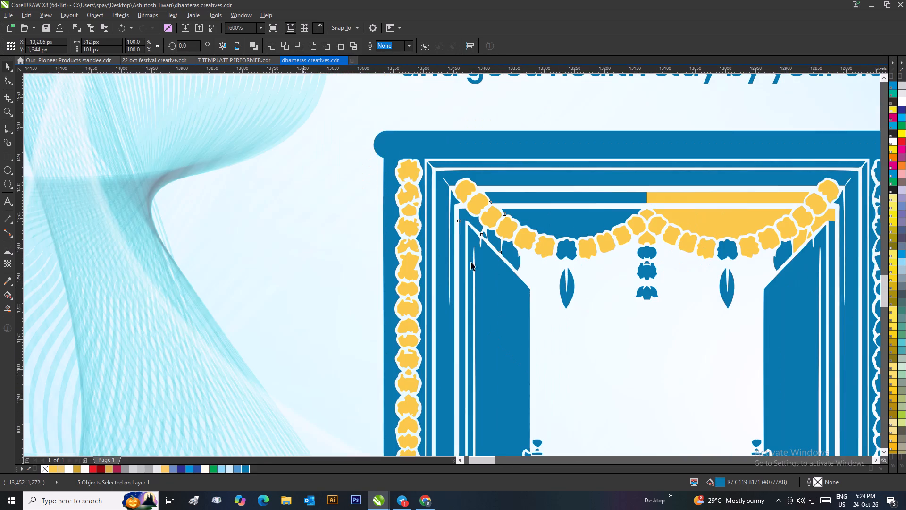
scroll(629, 232, up, 1)
click(336, 306)
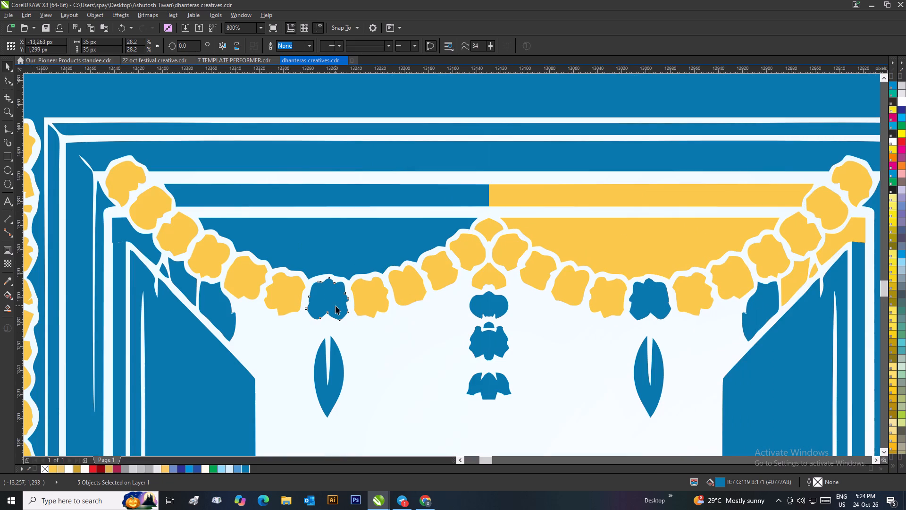
click(55, 468)
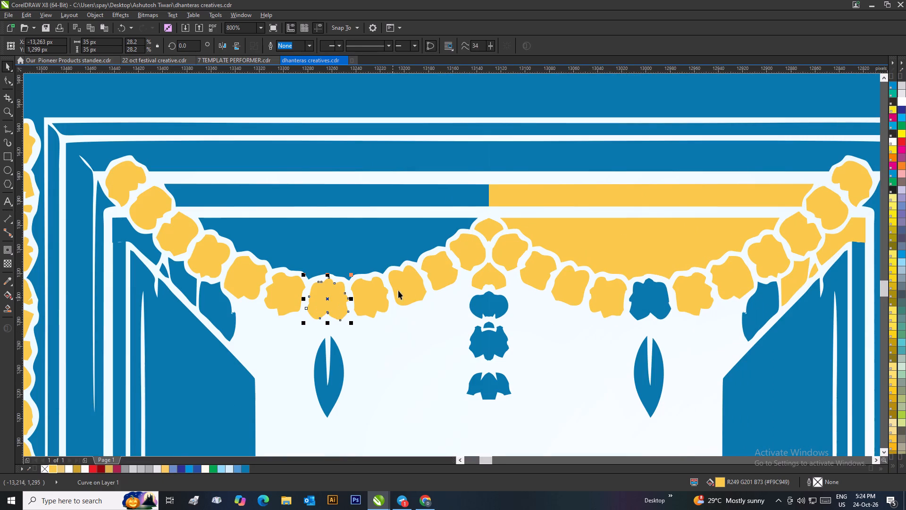
Refill the two large panels behind the right half of the draped garland with blue #0777AB.
scroll(393, 286, down, 1)
scroll(537, 266, up, 1)
click(466, 219)
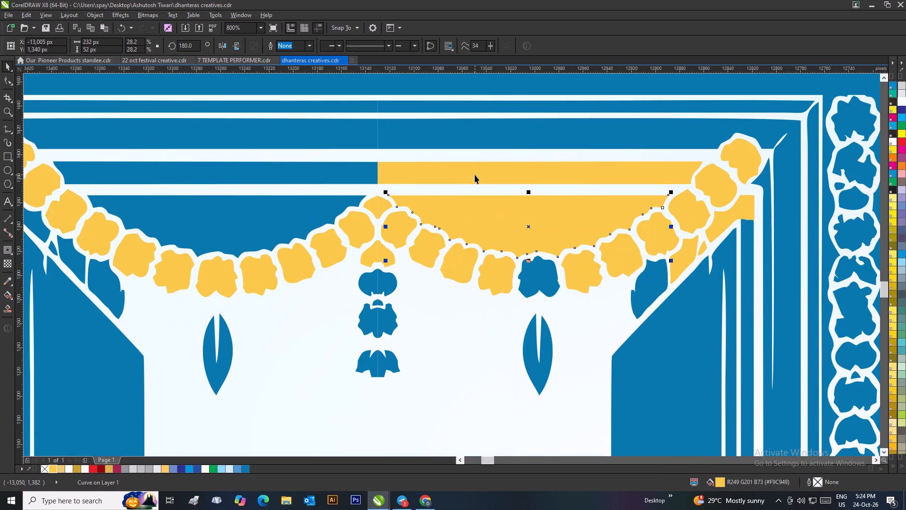
shift+click(475, 175)
click(246, 466)
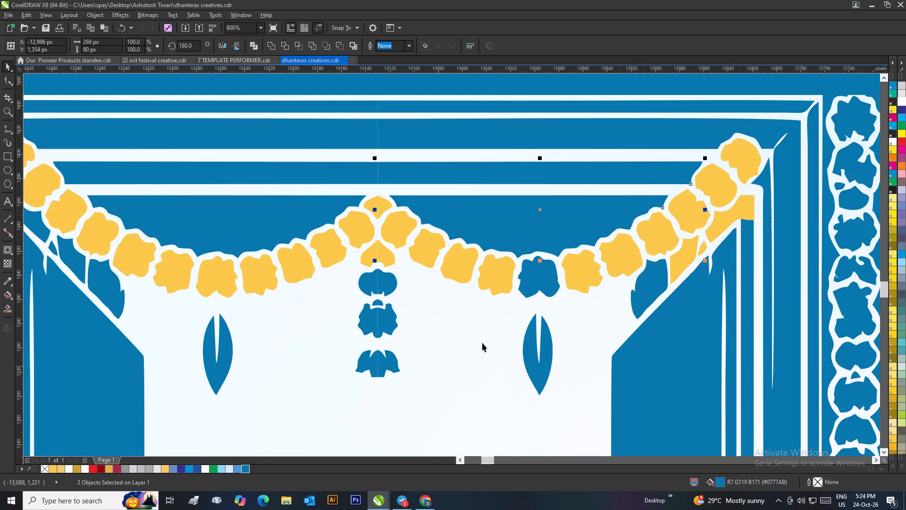
Fill the blue flower above the right hanging leaf of the draped garland with #F9C949.
click(551, 276)
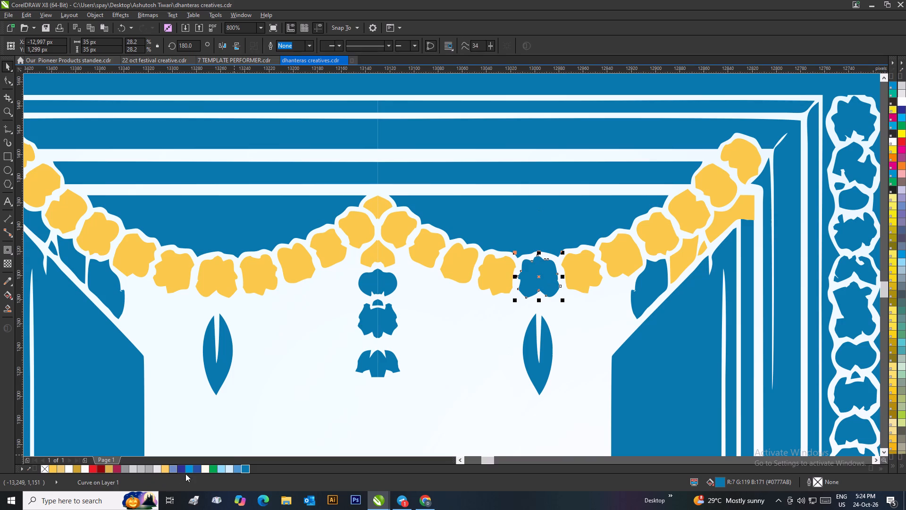
click(244, 470)
click(52, 469)
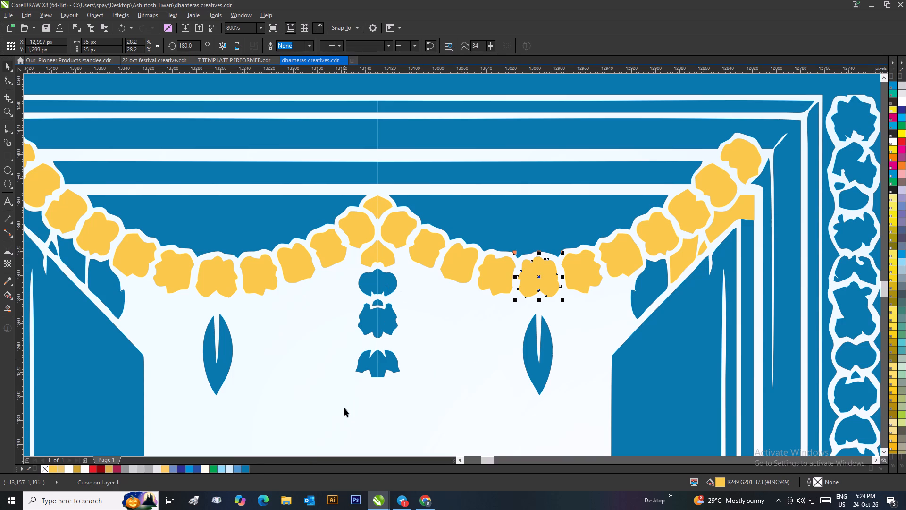
Fill all the pieces of the short flower string hanging from the draped garland's centre with #F9C949.
scroll(335, 353, down, 1)
scroll(453, 265, down, 1)
click(450, 298)
drag(452, 297, 467, 286)
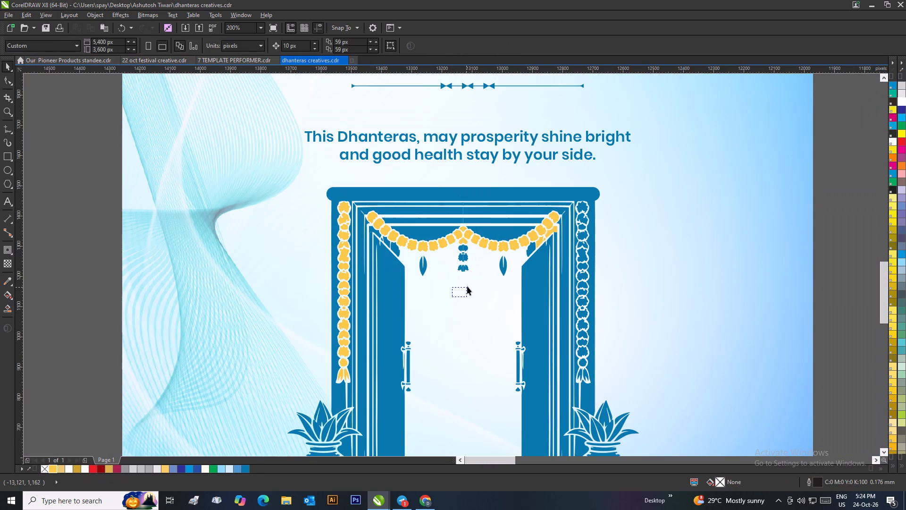
drag(467, 286, 479, 241)
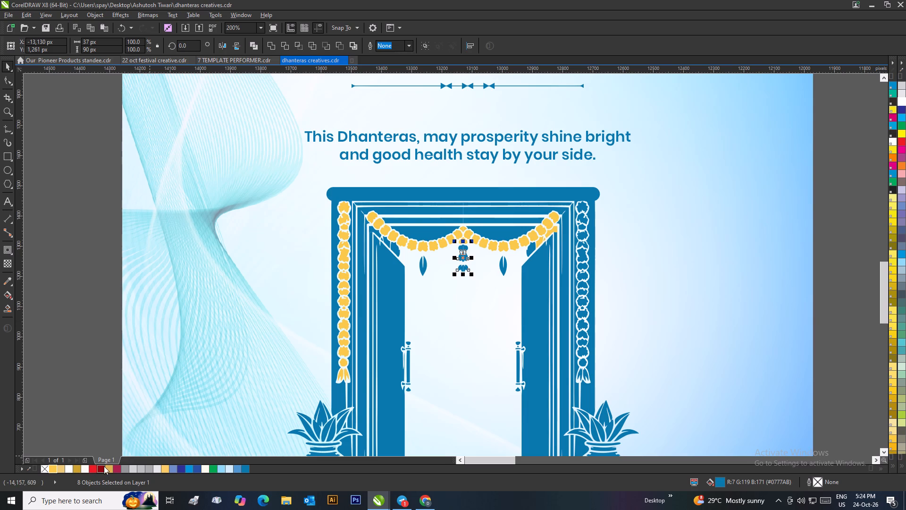
click(55, 469)
click(297, 319)
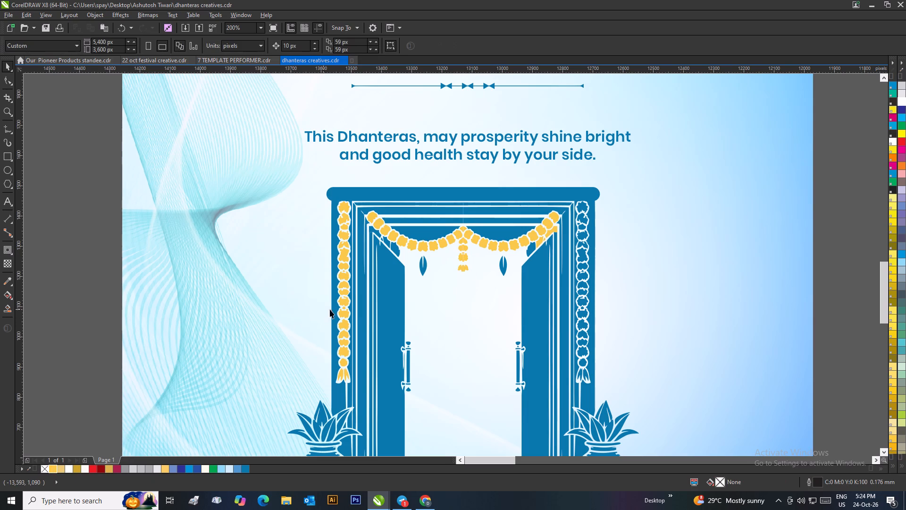
Select the hanging garland on the doorway's right pillar with a marquee and fill its flowers with #F9C949.
scroll(674, 281, down, 1)
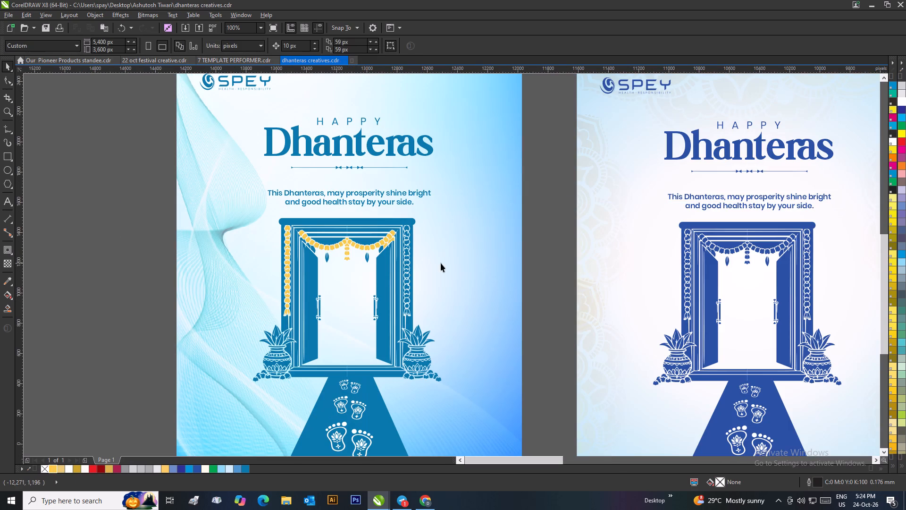
scroll(417, 244, up, 1)
drag(454, 228, 423, 242)
drag(454, 226, 427, 408)
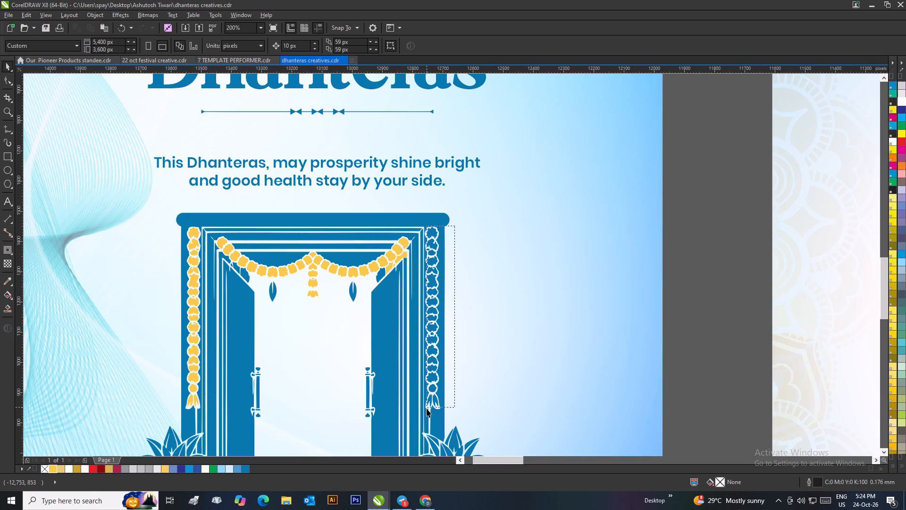
drag(427, 408, 427, 411)
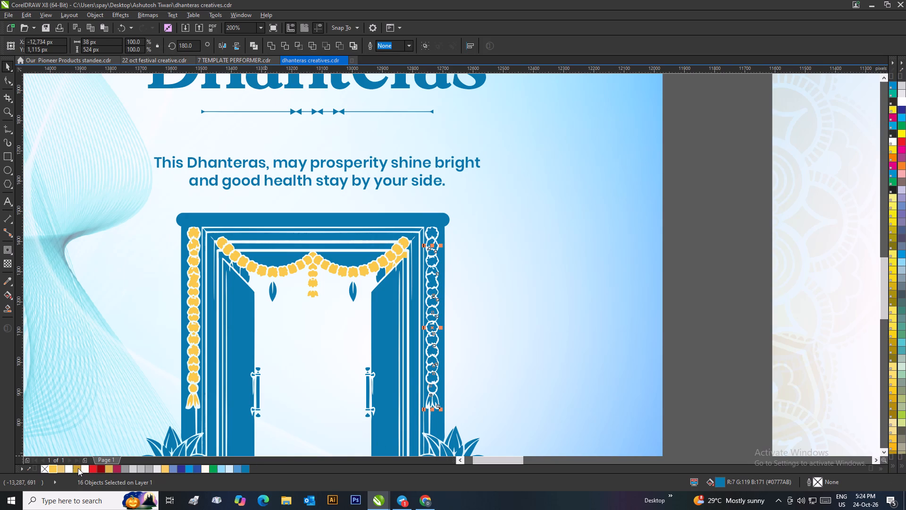
click(51, 467)
click(474, 296)
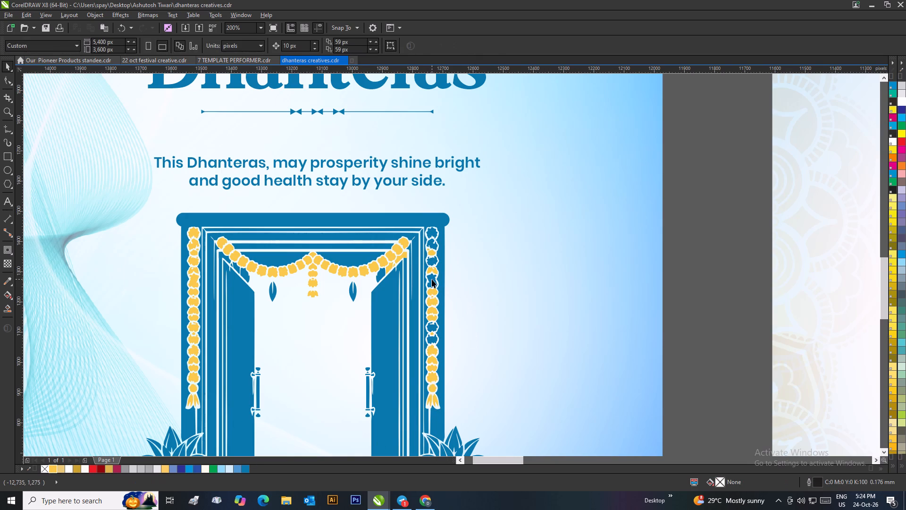
Fill the remaining blue flowers along the right pillar's garland with #F9C949.
click(431, 279)
shift+click(434, 245)
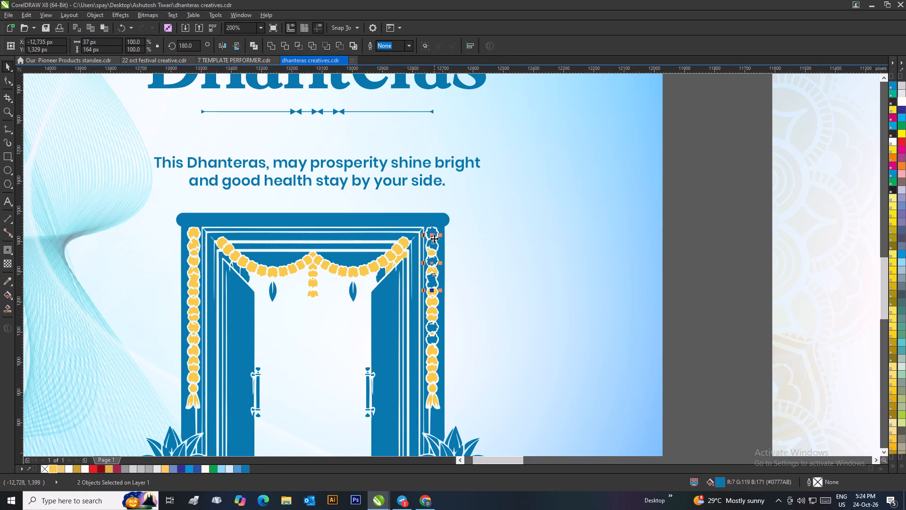
shift+click(433, 231)
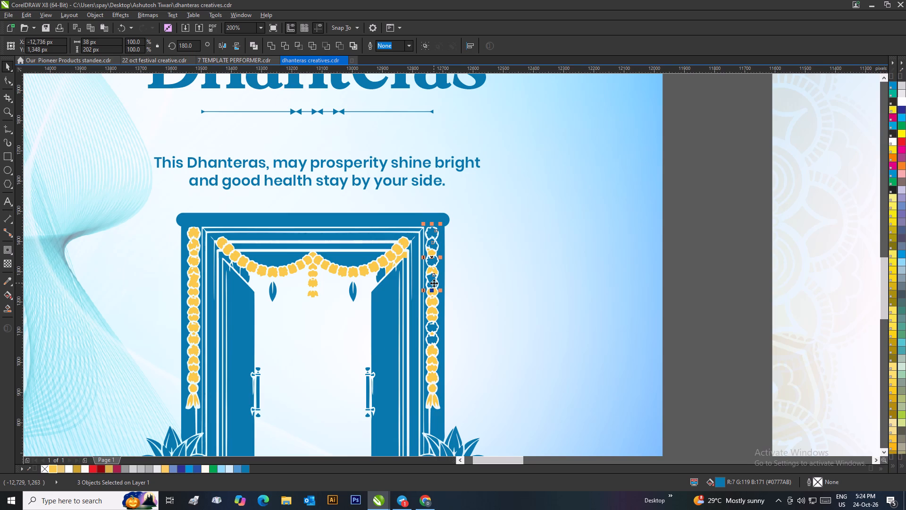
click(52, 468)
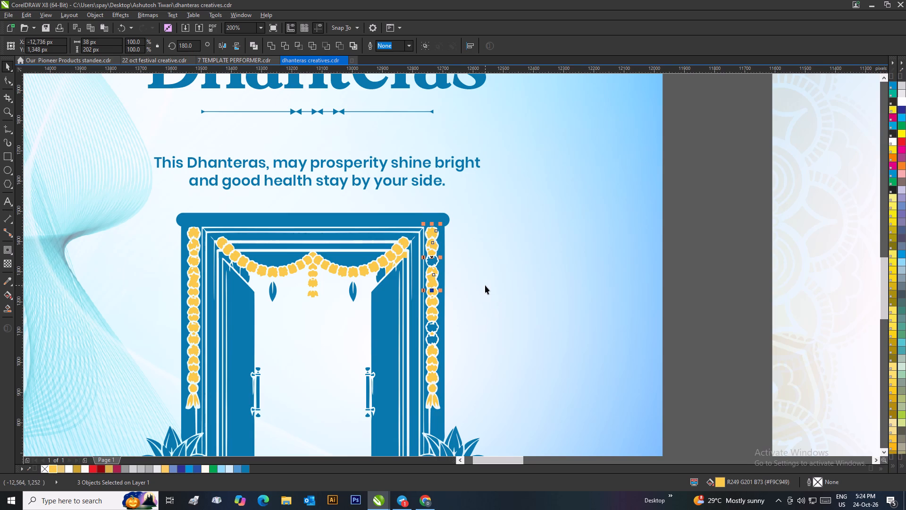
click(485, 285)
click(433, 262)
shift+click(432, 341)
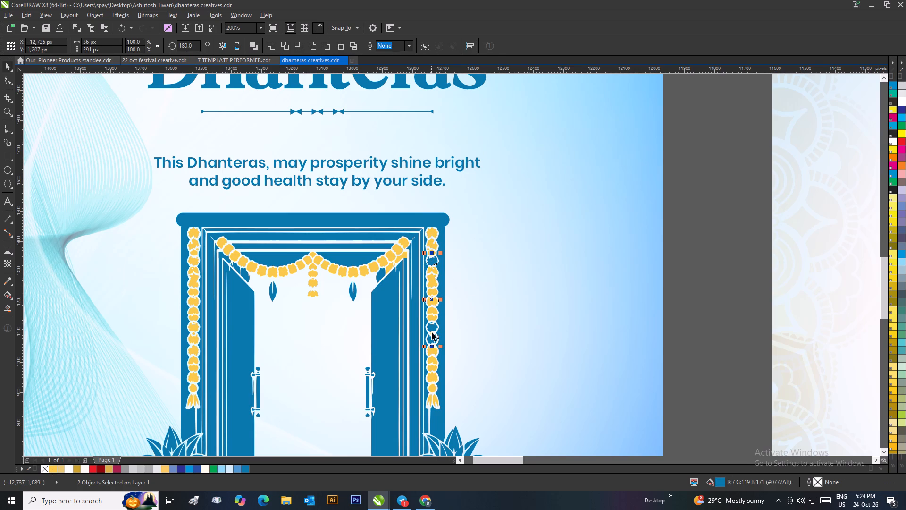
shift+click(435, 328)
click(54, 467)
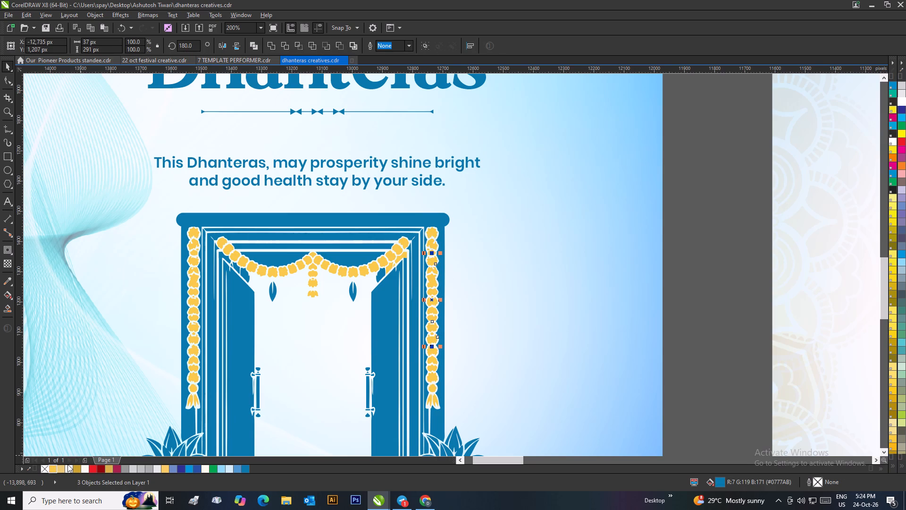
click(538, 322)
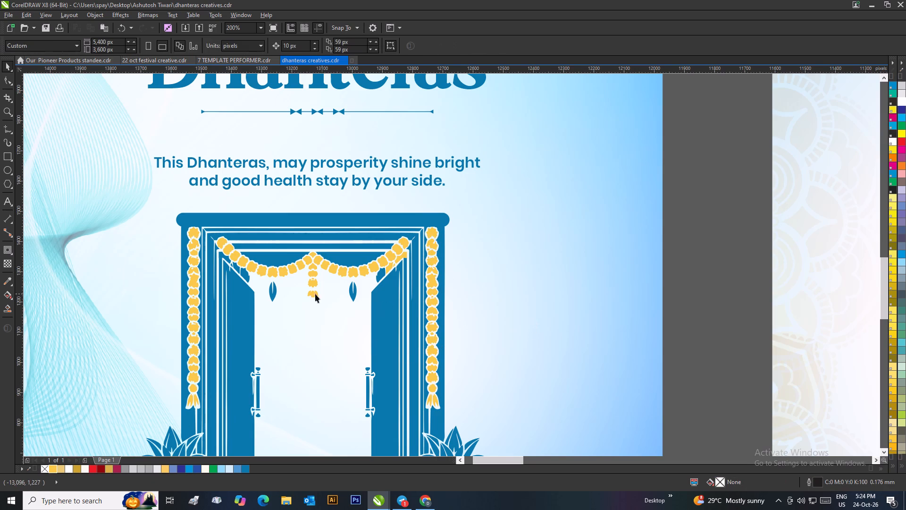
Fill the left hanging leaf below the draped garland with green and convert its fill to the RGB model, #00A550.
scroll(279, 292, down, 2)
scroll(476, 271, up, 2)
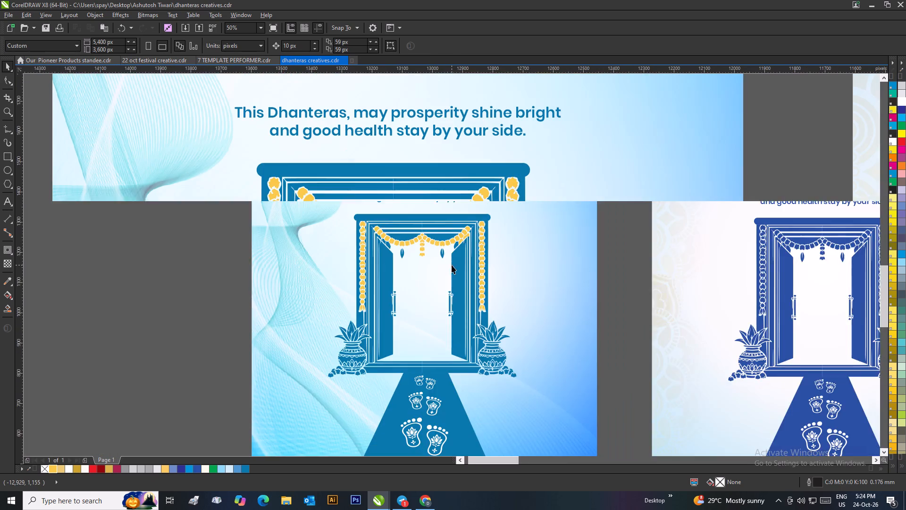
click(356, 243)
click(209, 467)
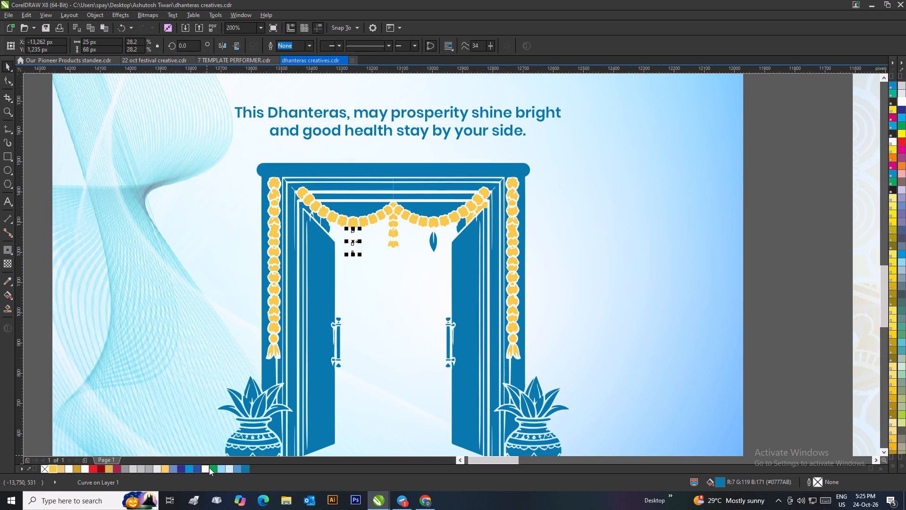
click(211, 468)
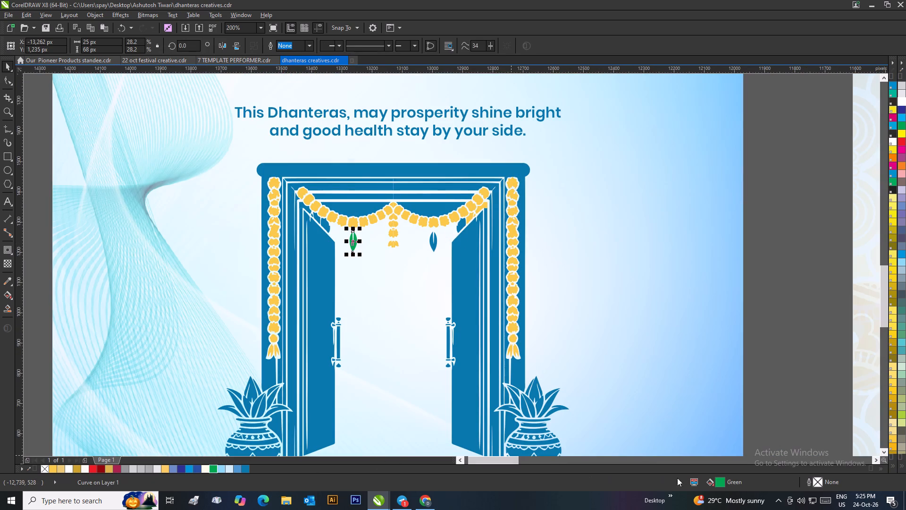
scroll(377, 256, up, 2)
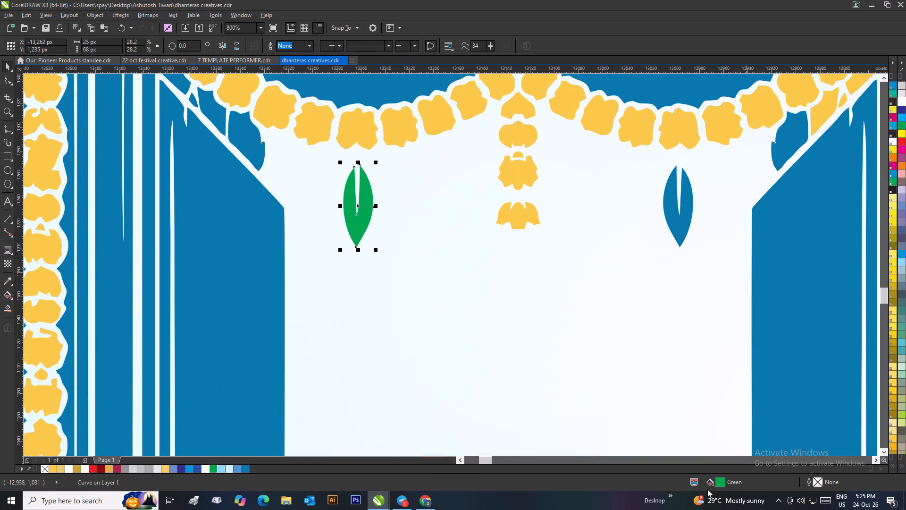
double_click(721, 483)
click(446, 248)
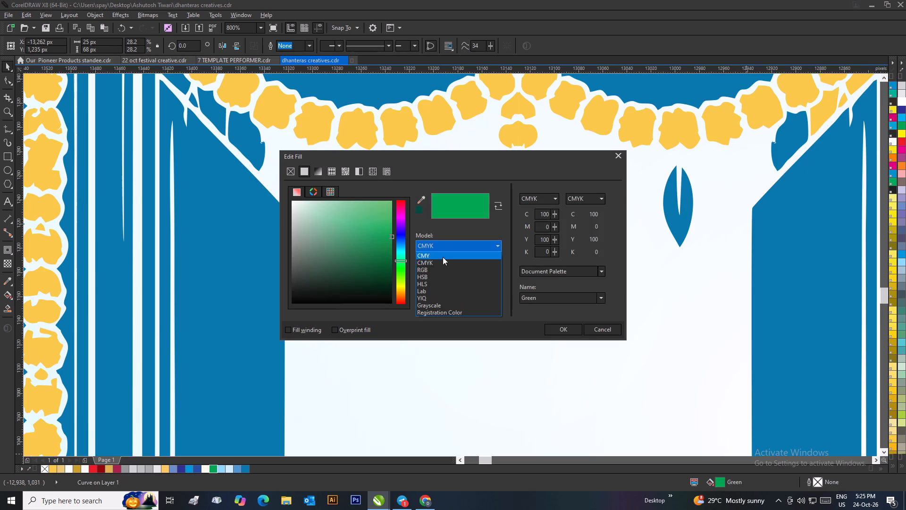
click(434, 269)
click(555, 329)
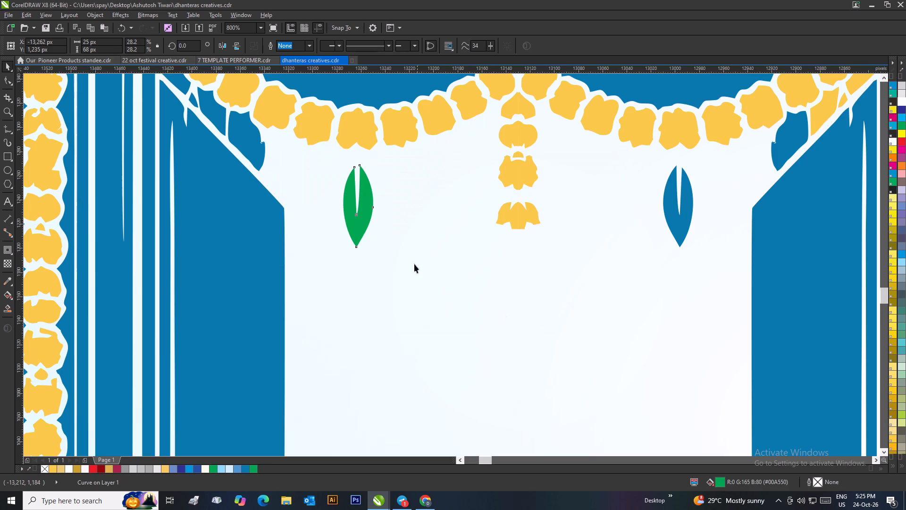
Apply a linear fountain fill to the left leaf, running from green #00A550 down to a bright yellowish green.
key(g)
drag(365, 203, 361, 225)
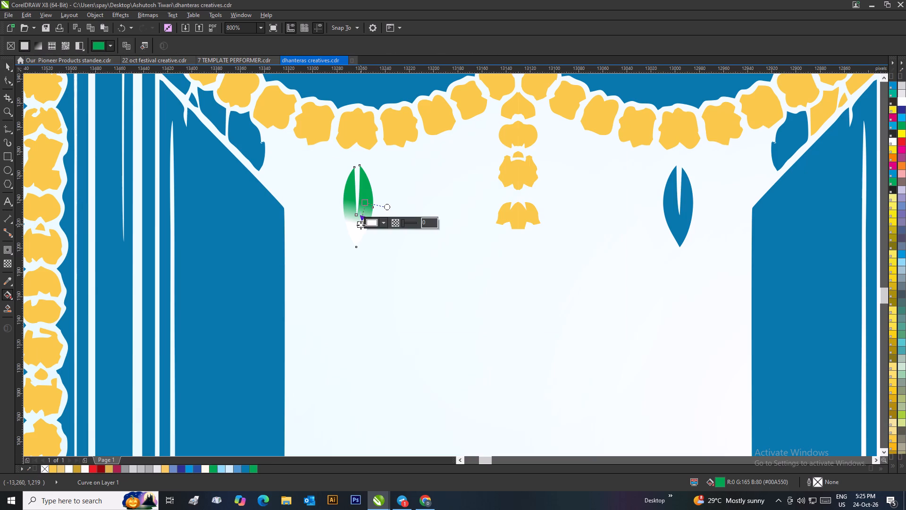
click(381, 223)
click(402, 249)
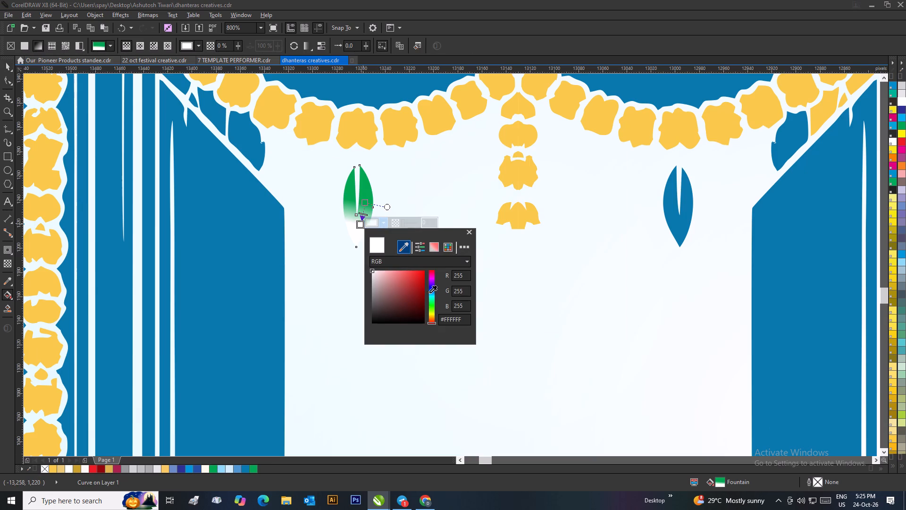
click(433, 310)
click(419, 295)
click(420, 289)
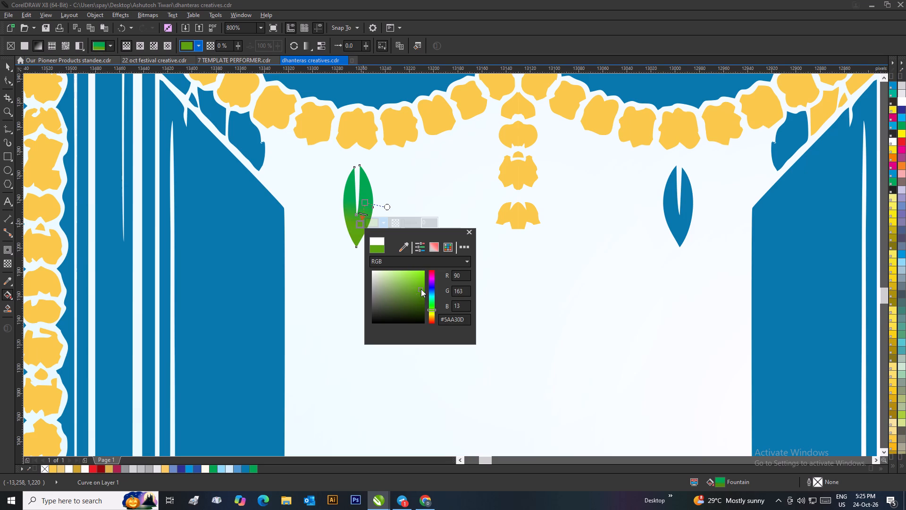
click(421, 284)
click(373, 200)
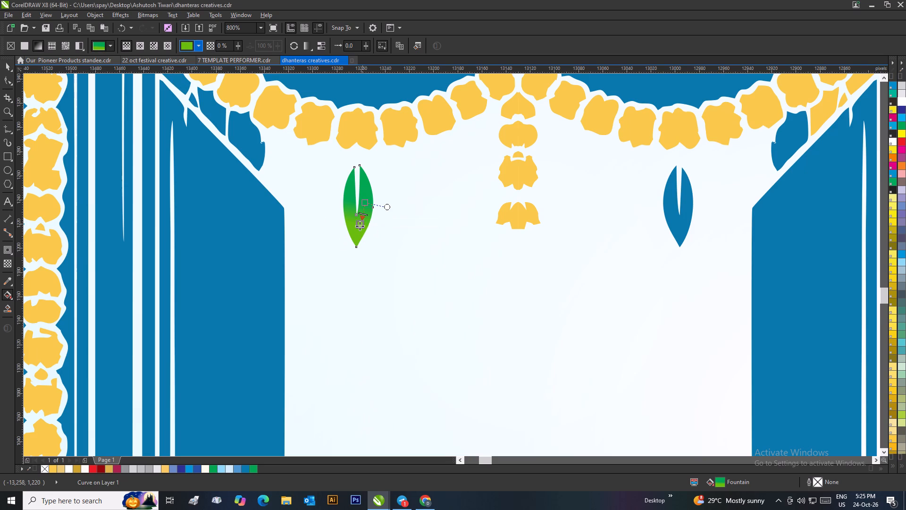
Adjust the left leaf's gradient into a short, near-vertical transition in the lower half, keeping the yellowish green at the tip.
drag(359, 226, 359, 231)
drag(364, 201, 364, 190)
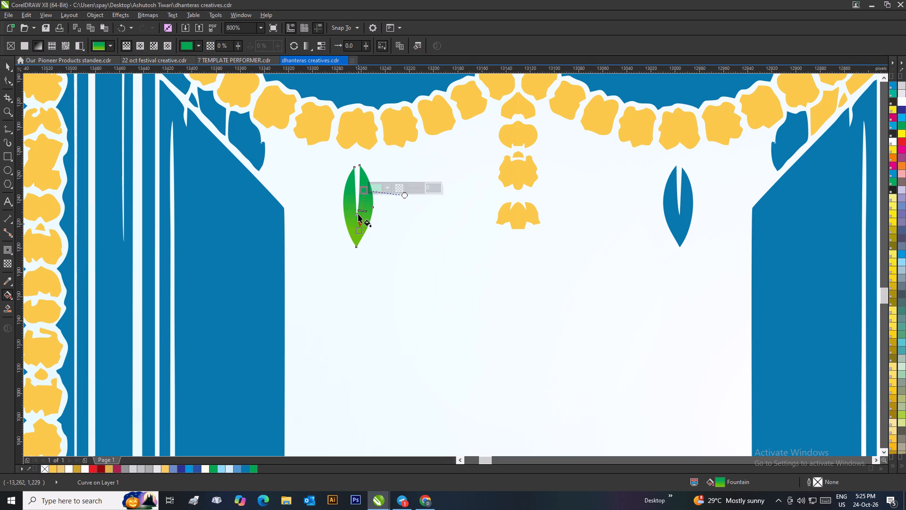
drag(353, 212, 355, 229)
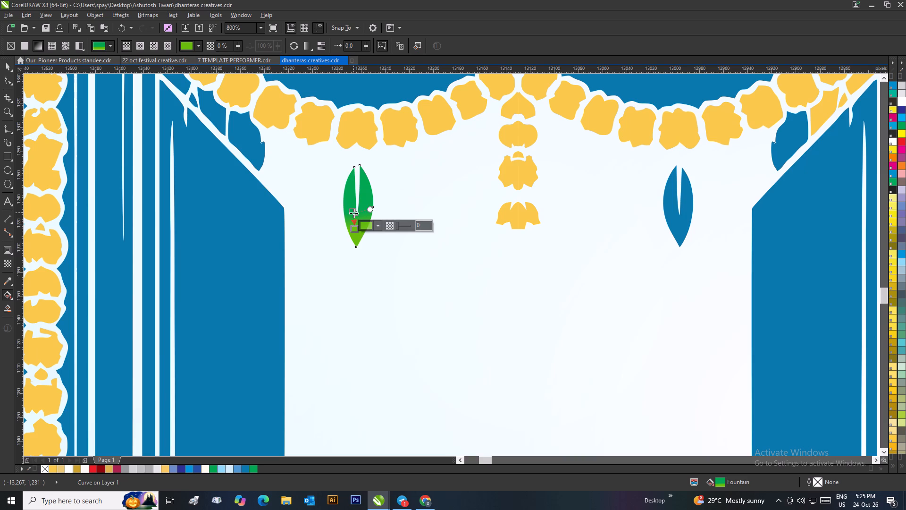
Move the green start of the left leaf's gradient slightly upward so the transition to yellowish green is longer.
drag(353, 212, 355, 200)
click(5, 65)
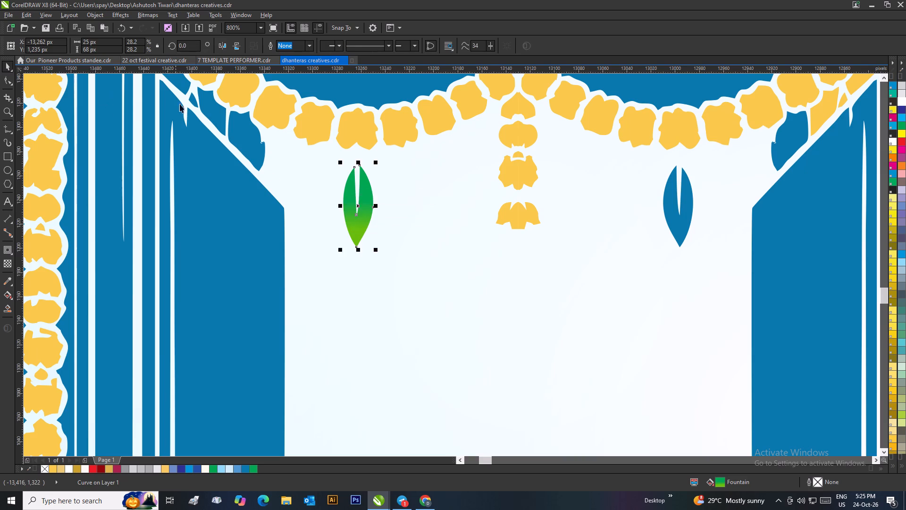
scroll(185, 109, down, 2)
click(701, 285)
Apply a fountain fill to the right hanging leaf and copy the left leaf's green gradient onto it.
scroll(600, 297, up, 1)
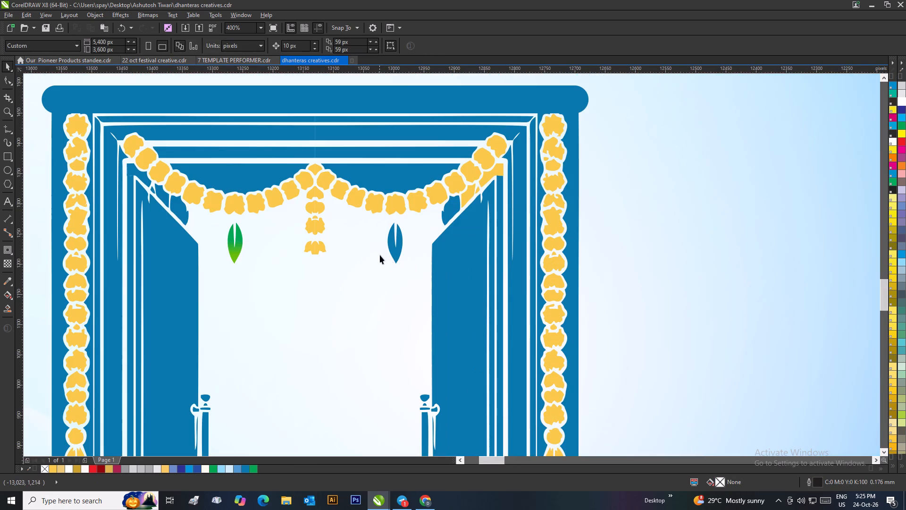
click(397, 251)
key(g)
drag(397, 248, 432, 257)
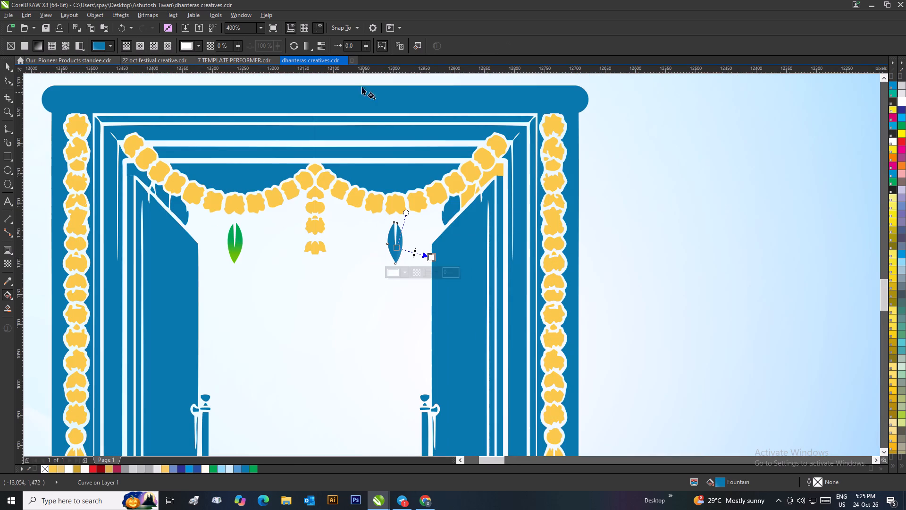
click(397, 45)
click(243, 238)
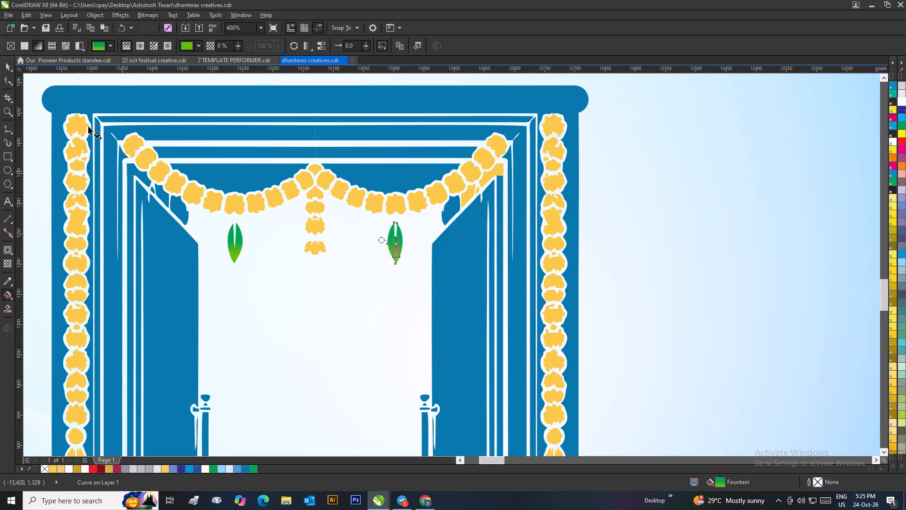
click(6, 69)
scroll(260, 141, down, 2)
click(659, 263)
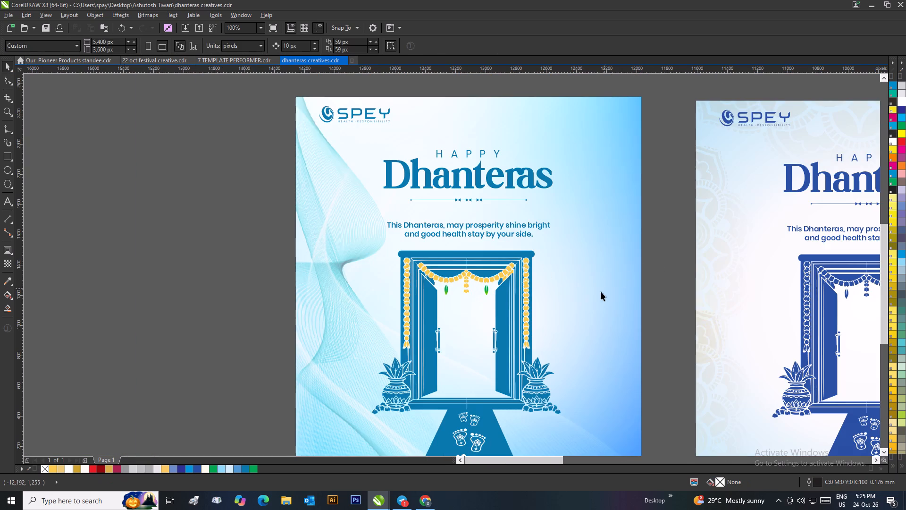
Fill the left door's outer shape with green #00A550.
scroll(515, 335, up, 1)
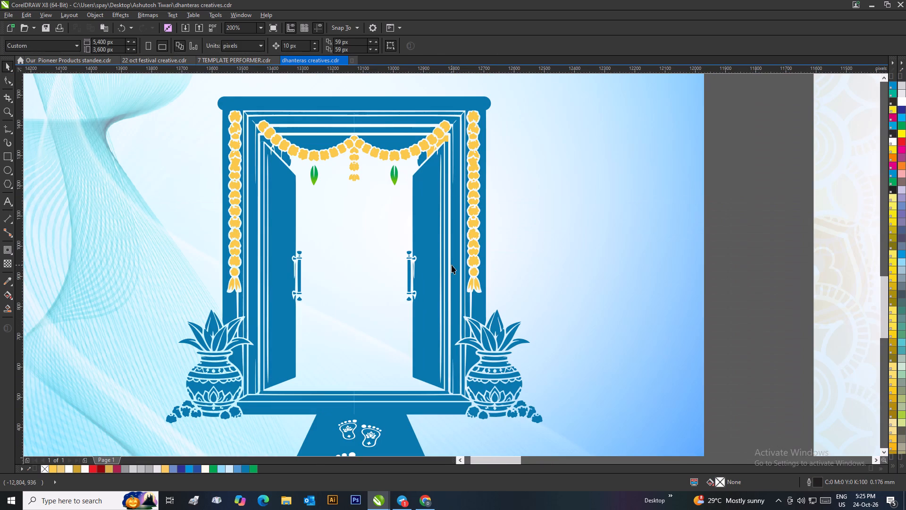
scroll(445, 263, down, 1)
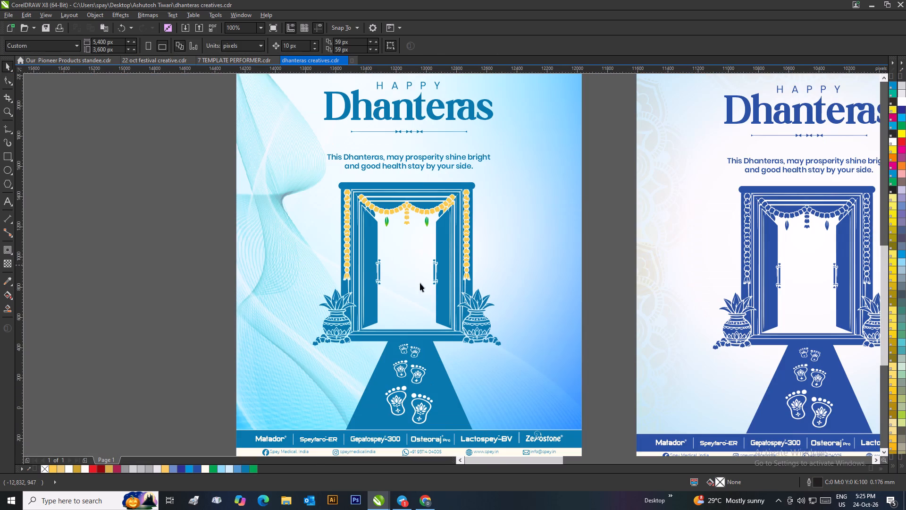
click(177, 274)
scroll(399, 297, up, 1)
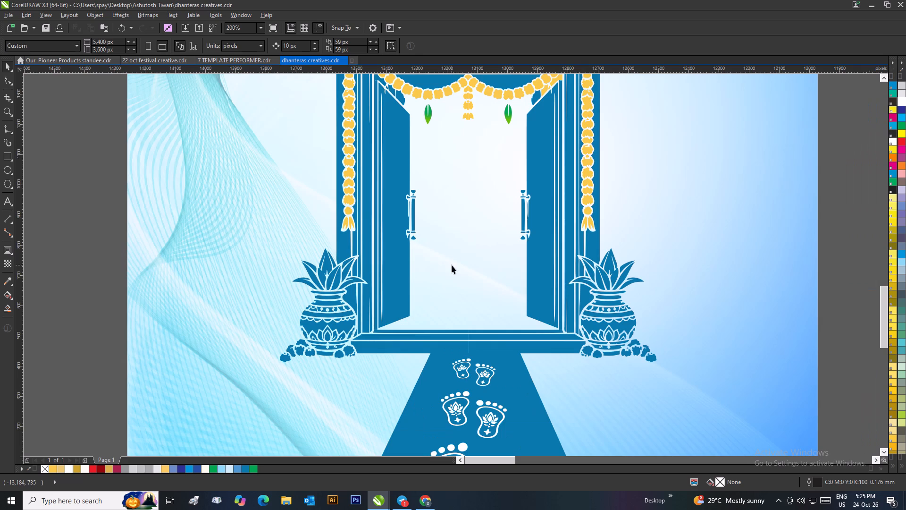
scroll(428, 221, up, 1)
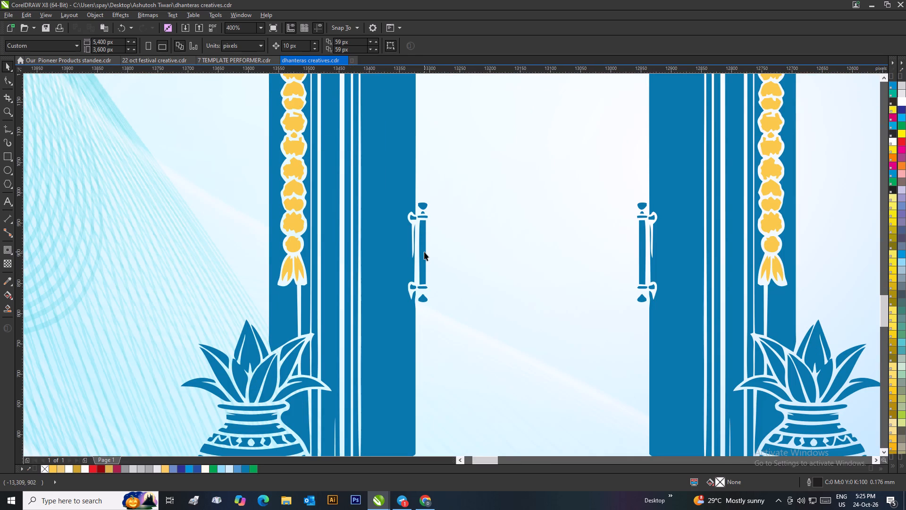
scroll(421, 254, down, 1)
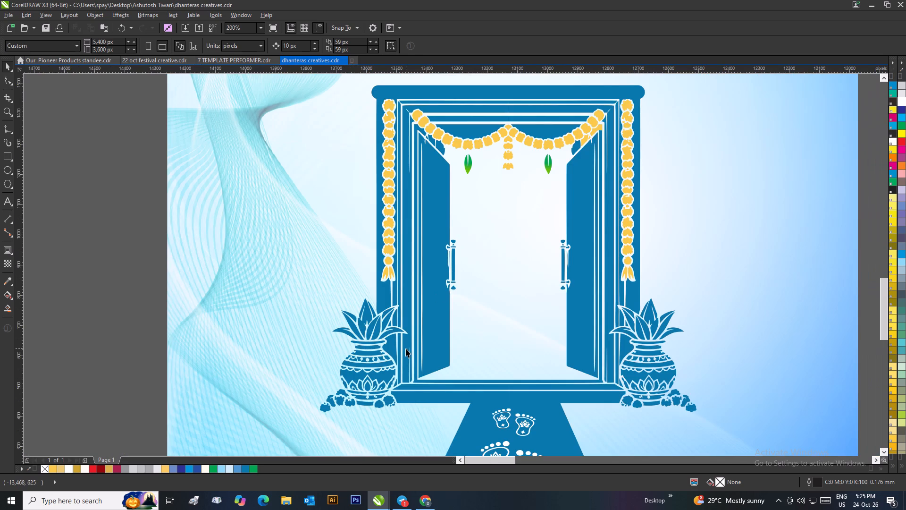
click(436, 231)
click(450, 212)
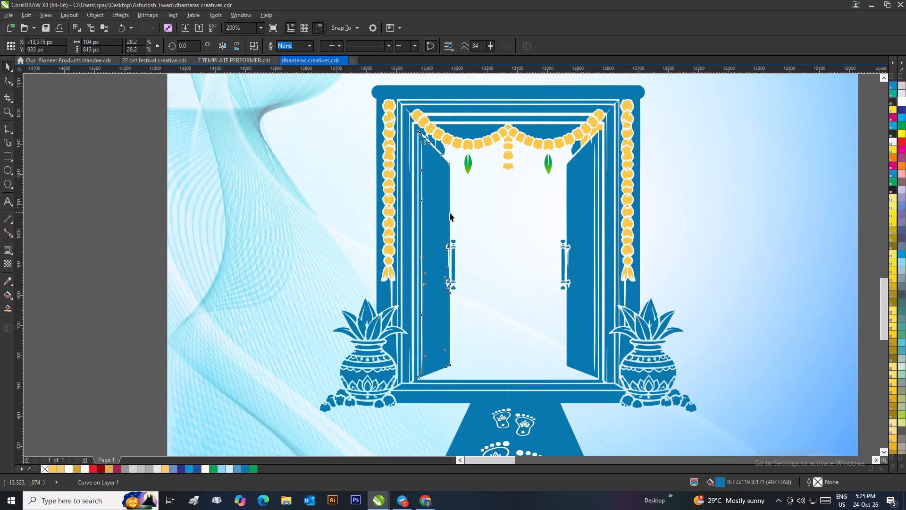
click(244, 468)
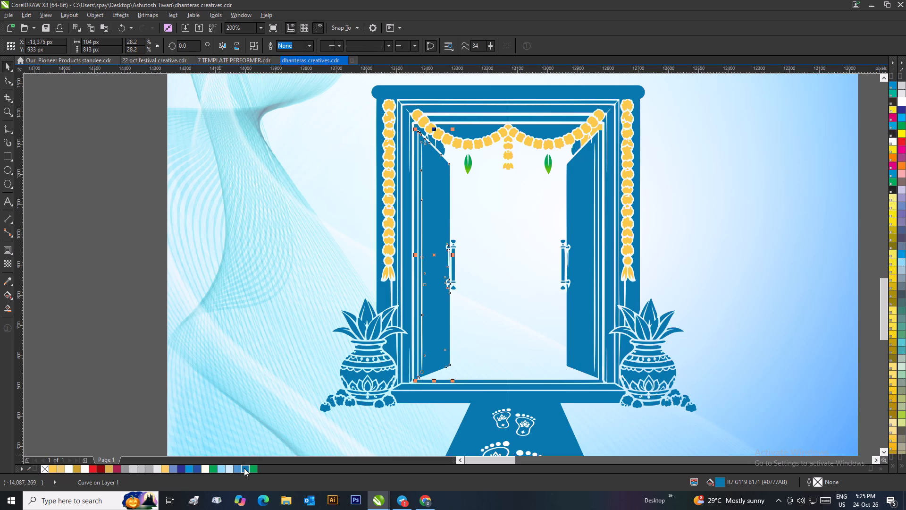
click(254, 467)
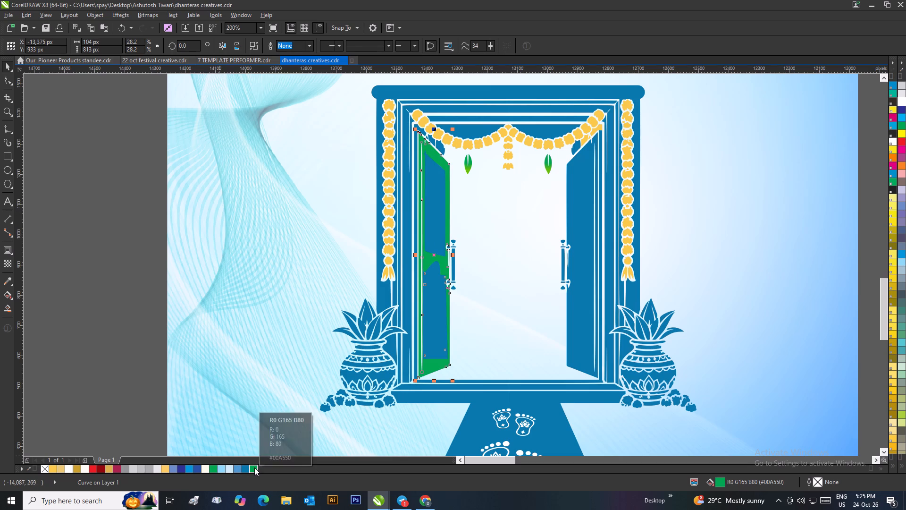
click(102, 299)
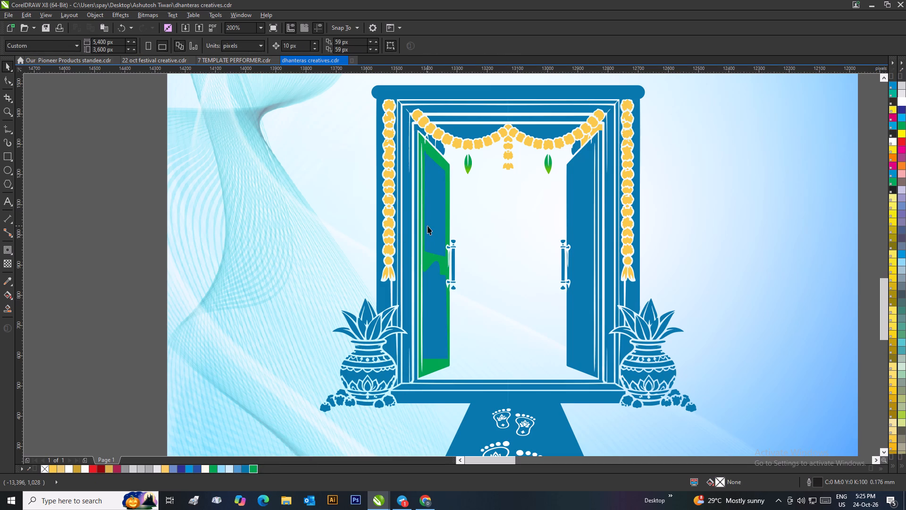
Weld the left door's inner blue panel shapes into the green door to make one solid green shape.
click(428, 226)
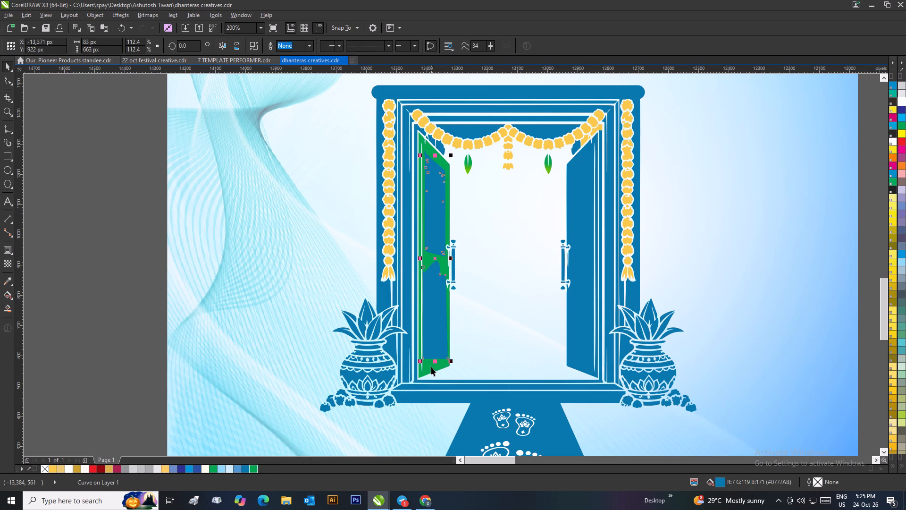
shift+click(431, 367)
click(269, 49)
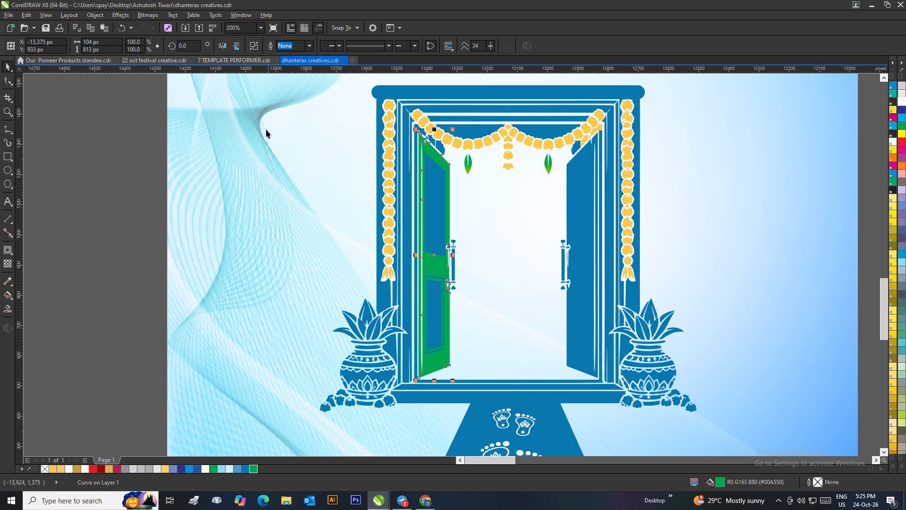
click(123, 197)
click(441, 227)
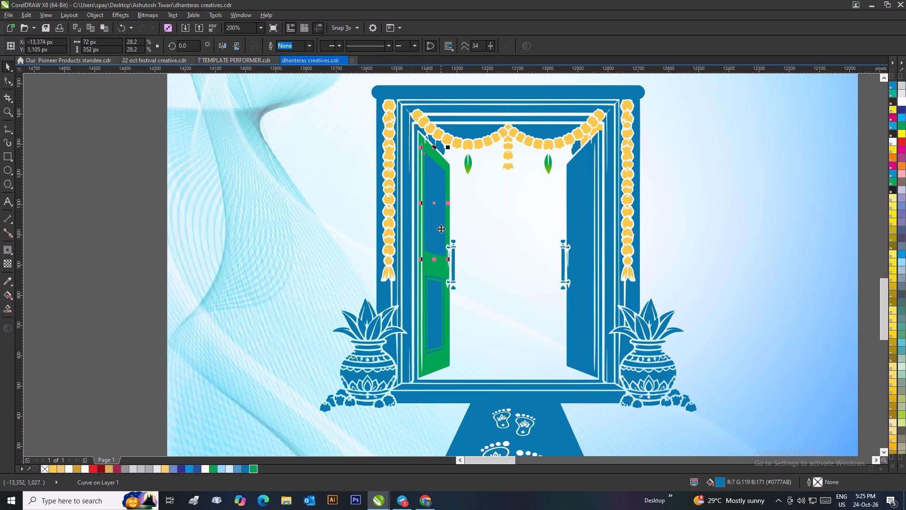
shift+click(435, 301)
shift+click(438, 364)
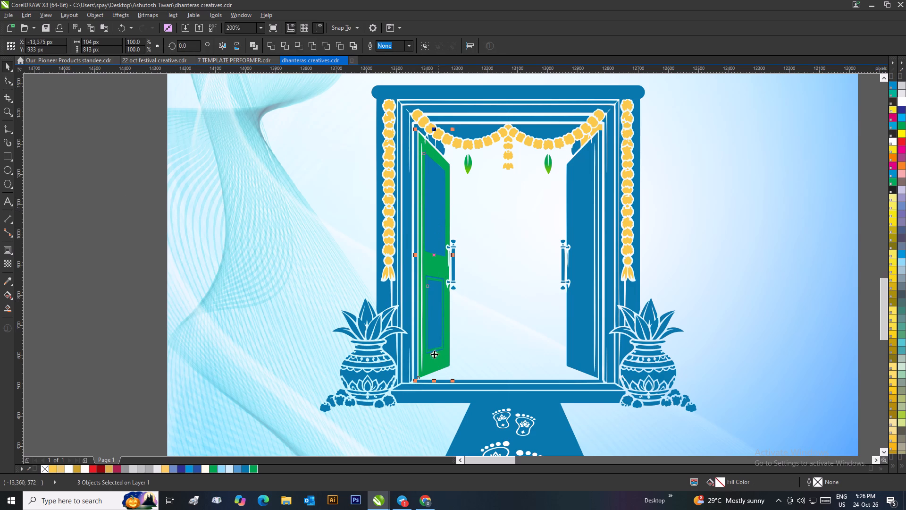
click(269, 45)
click(160, 204)
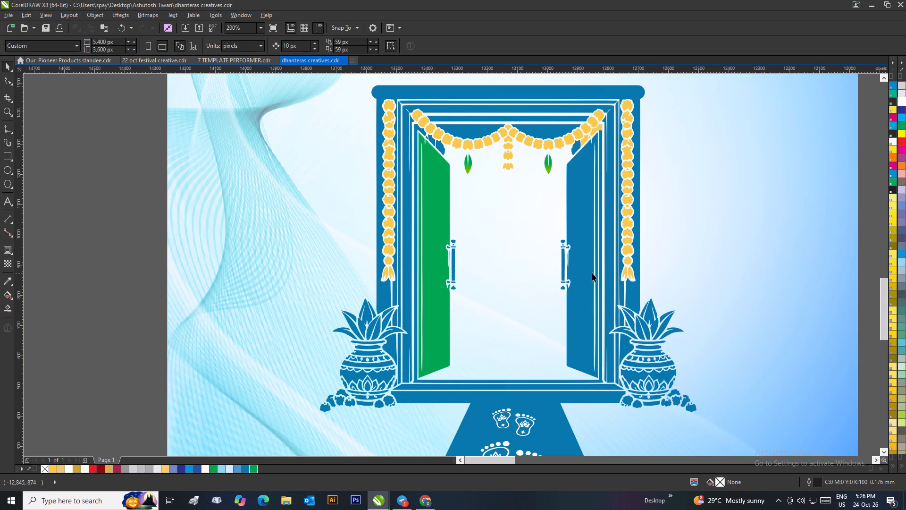
Weld the right door's inner panel shapes and outer shape into one solid blue door.
click(579, 204)
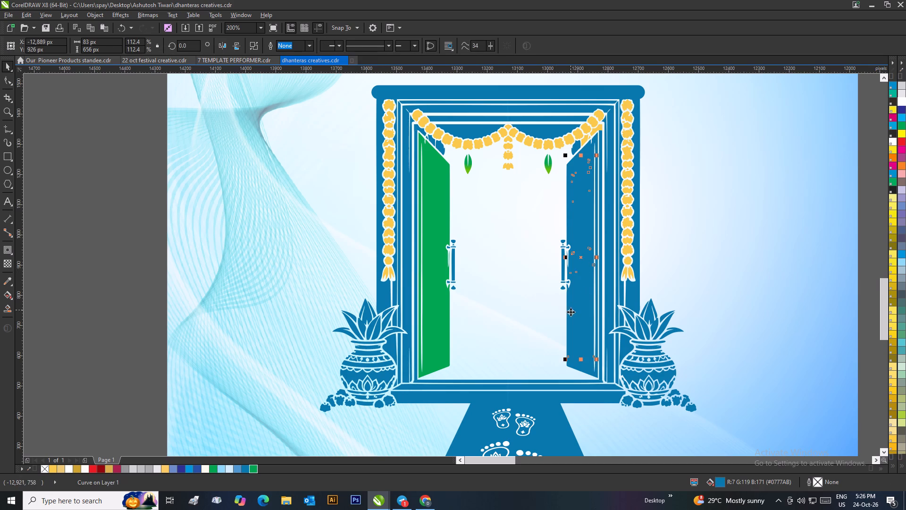
shift+click(568, 210)
click(269, 46)
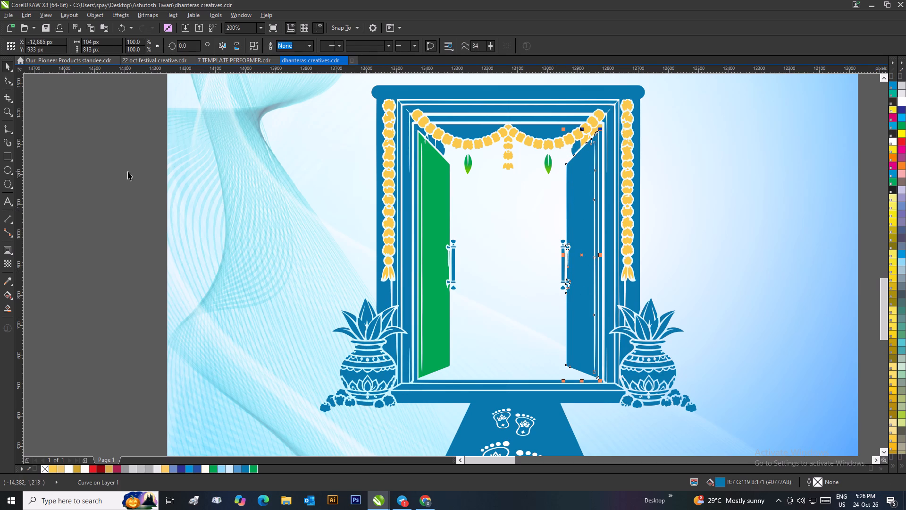
click(127, 171)
click(588, 289)
shift+click(581, 257)
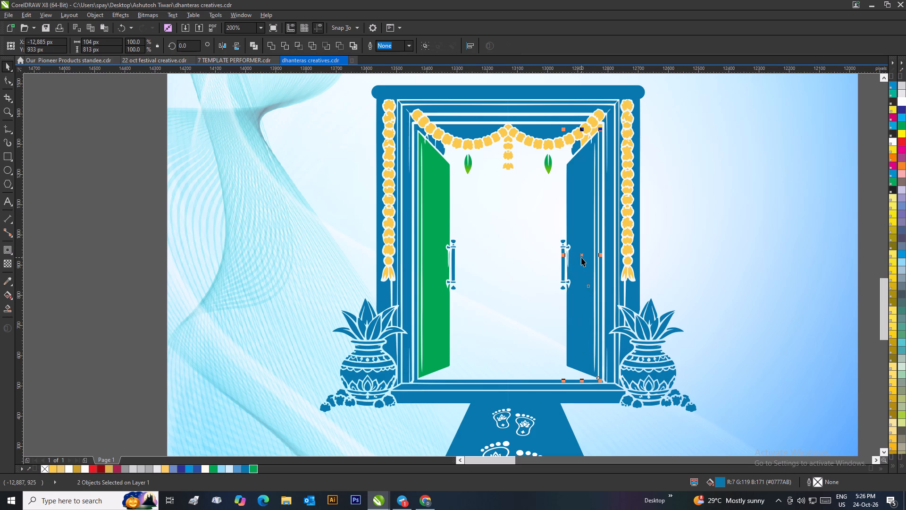
click(274, 47)
click(125, 153)
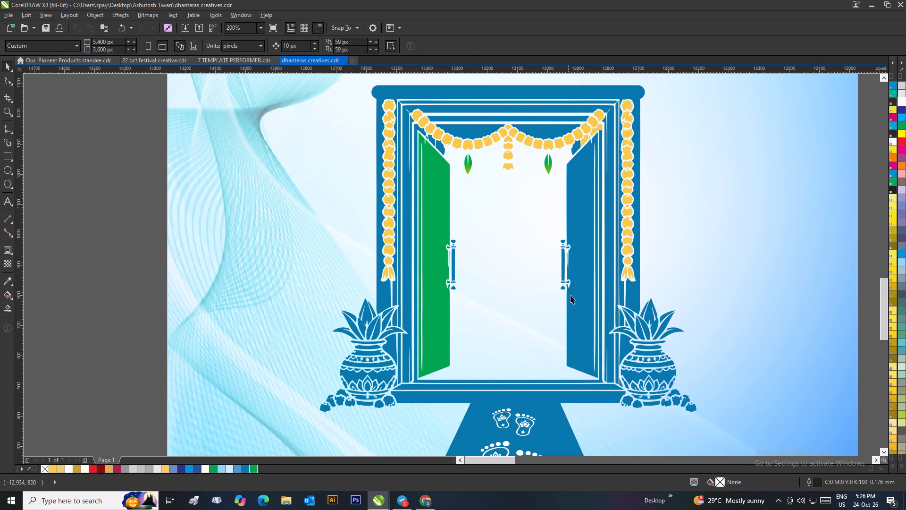
click(581, 306)
click(579, 229)
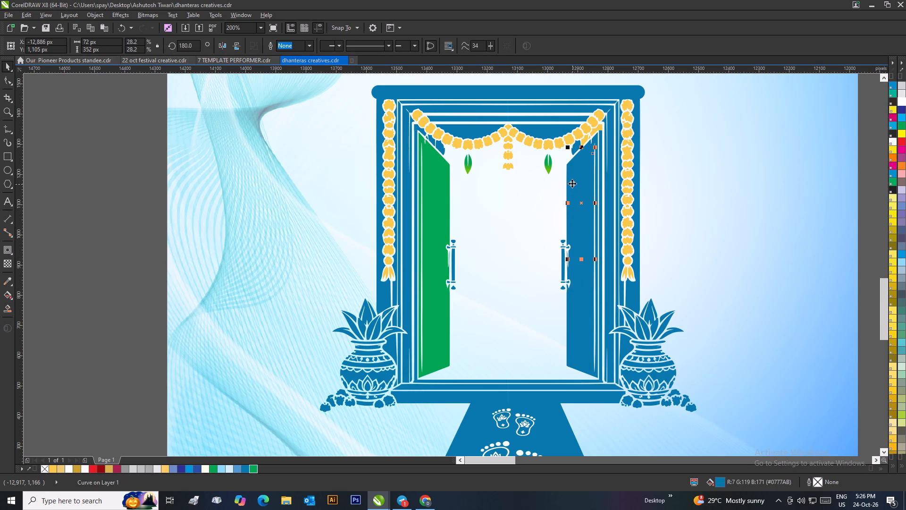
shift+click(569, 177)
click(273, 44)
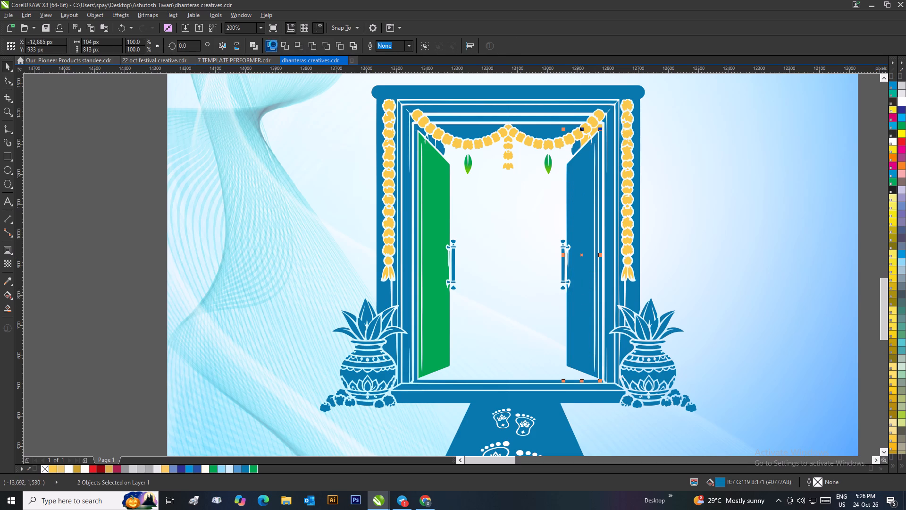
click(146, 166)
click(577, 196)
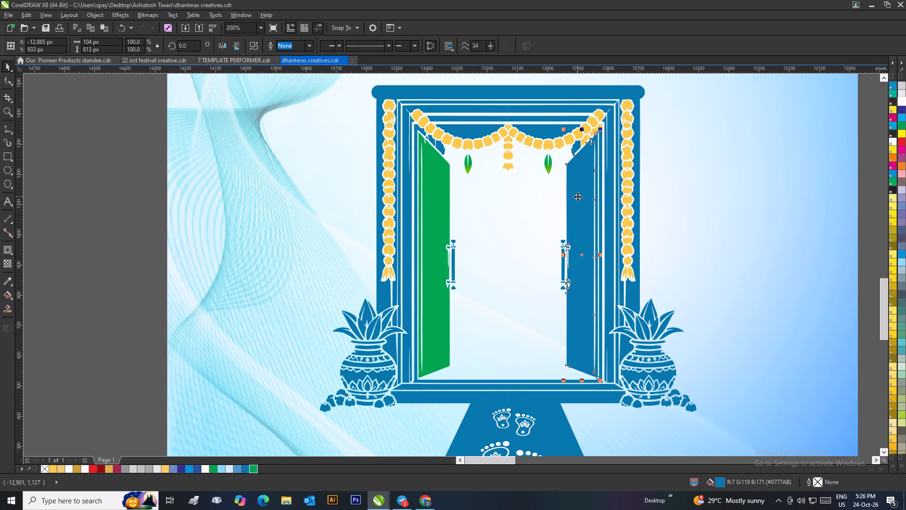
click(737, 190)
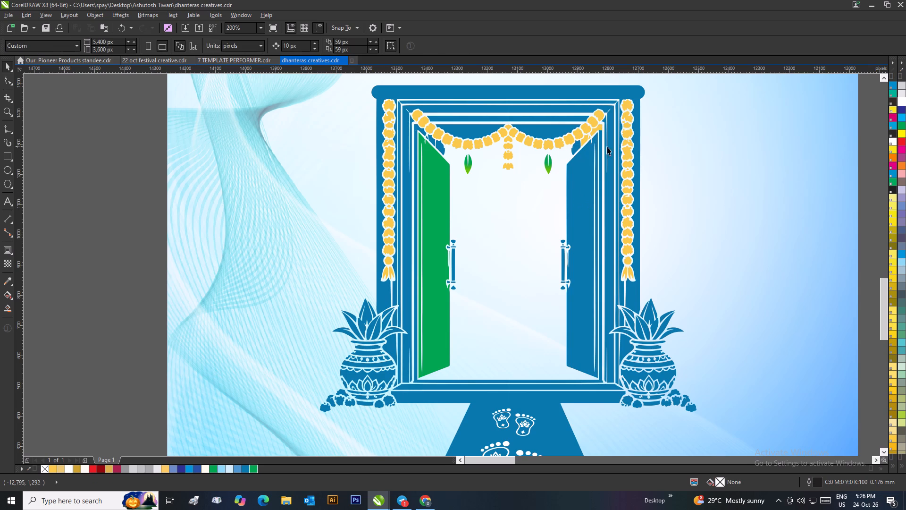
Fill the three yellow gap shapes beneath the draped garland's right end with blue #0777AB.
scroll(596, 144, up, 1)
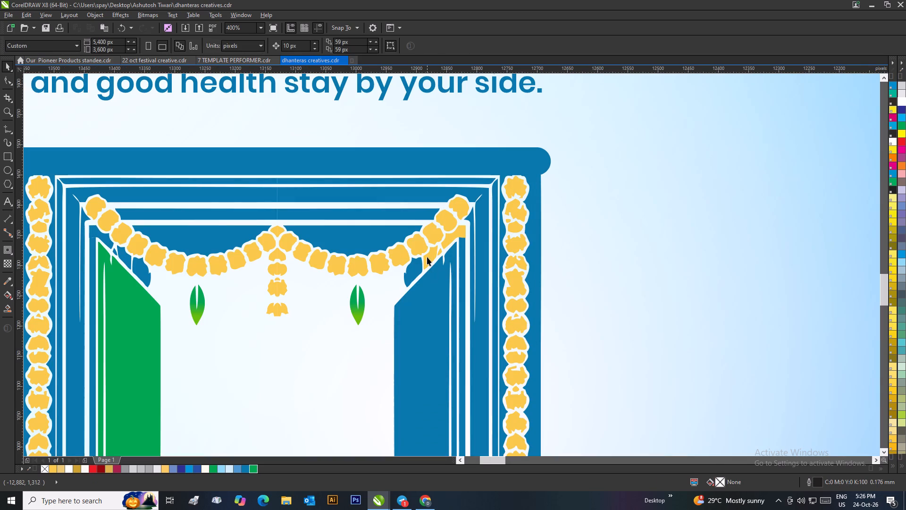
click(427, 256)
scroll(441, 251, up, 2)
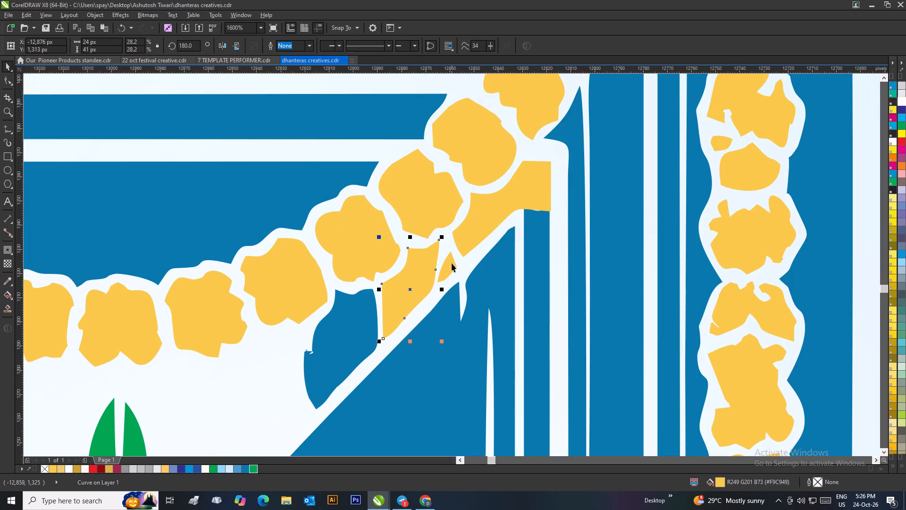
shift+click(452, 263)
shift+click(466, 236)
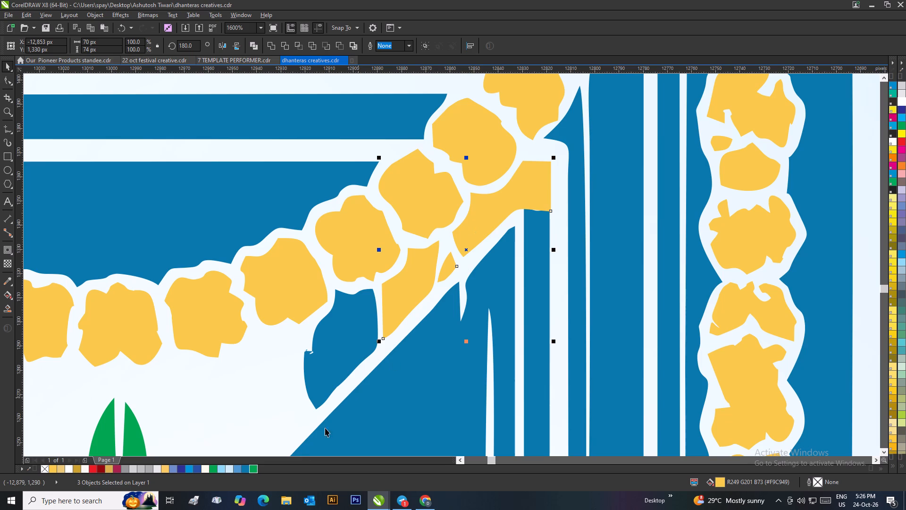
click(245, 468)
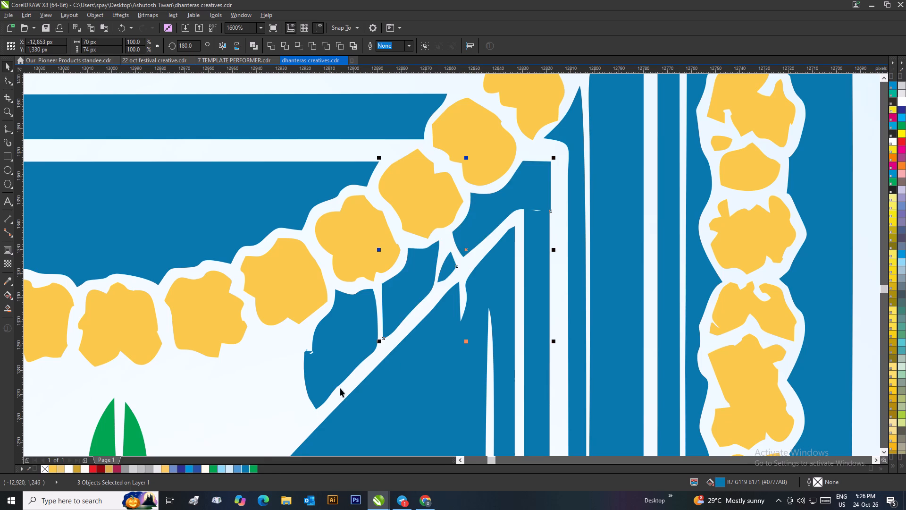
scroll(368, 358, down, 3)
click(743, 272)
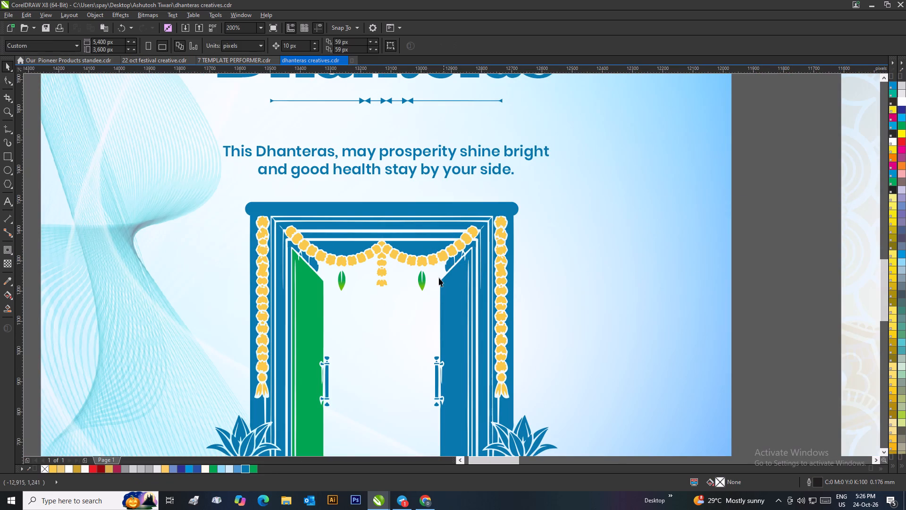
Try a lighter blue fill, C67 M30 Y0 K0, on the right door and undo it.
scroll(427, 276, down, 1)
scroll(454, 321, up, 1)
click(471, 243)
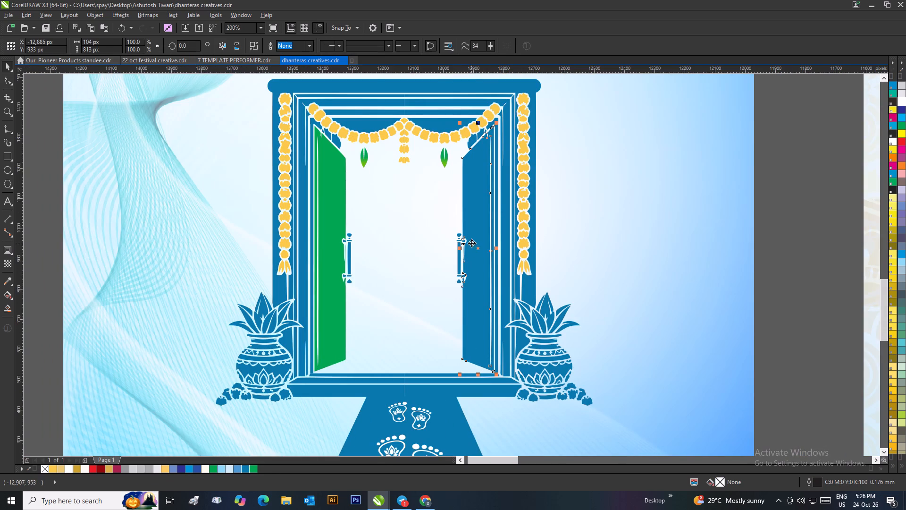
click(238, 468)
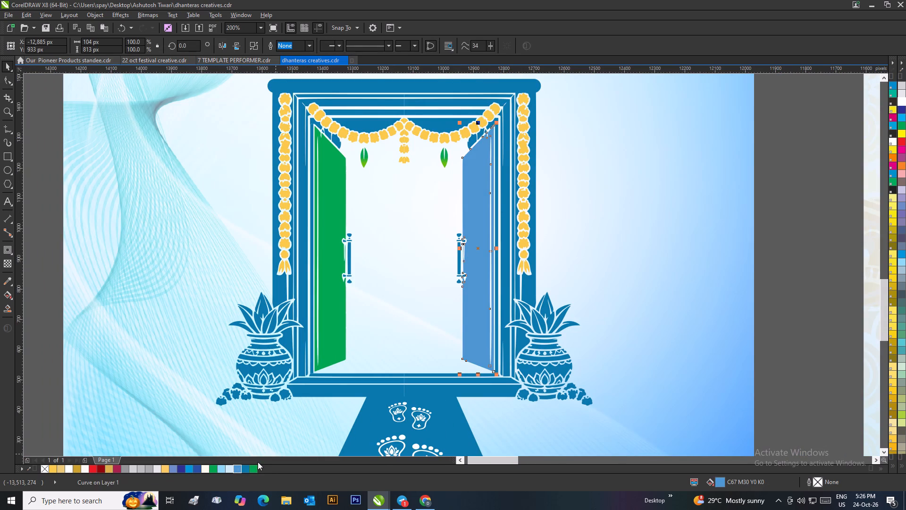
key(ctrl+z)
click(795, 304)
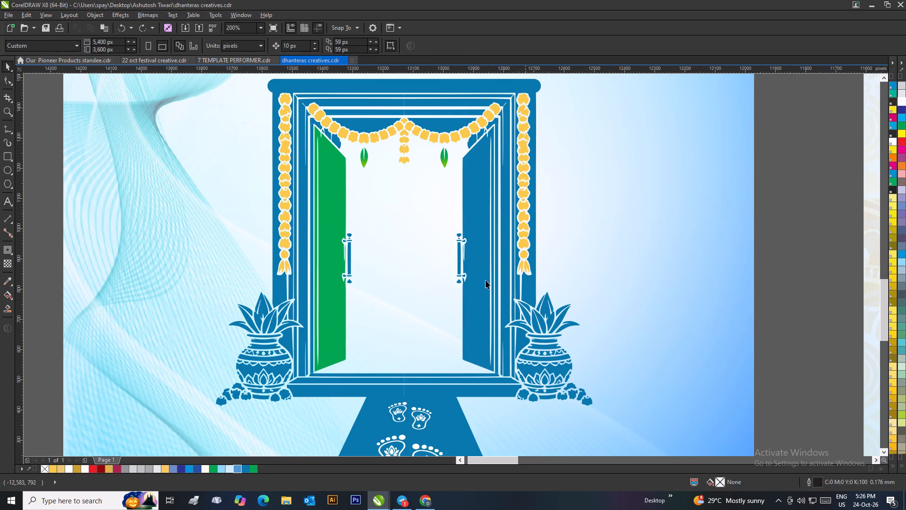
Recolour both solid door shapes with a uniform darker blue fill, R4 G89 B128 (#045980).
click(478, 255)
shift+click(327, 210)
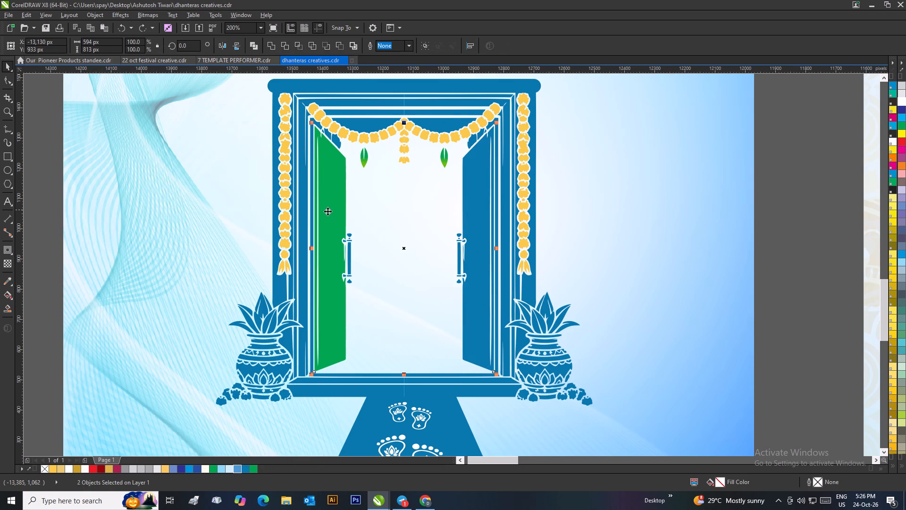
click(252, 468)
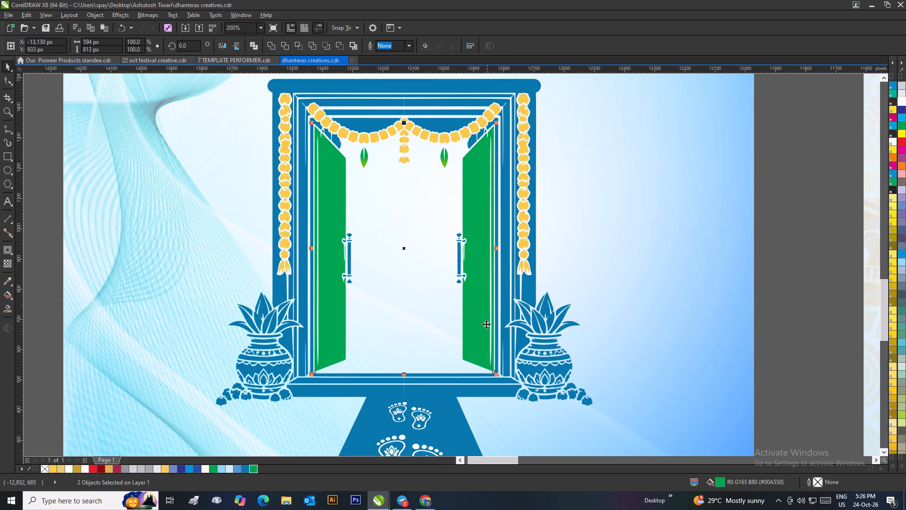
click(246, 469)
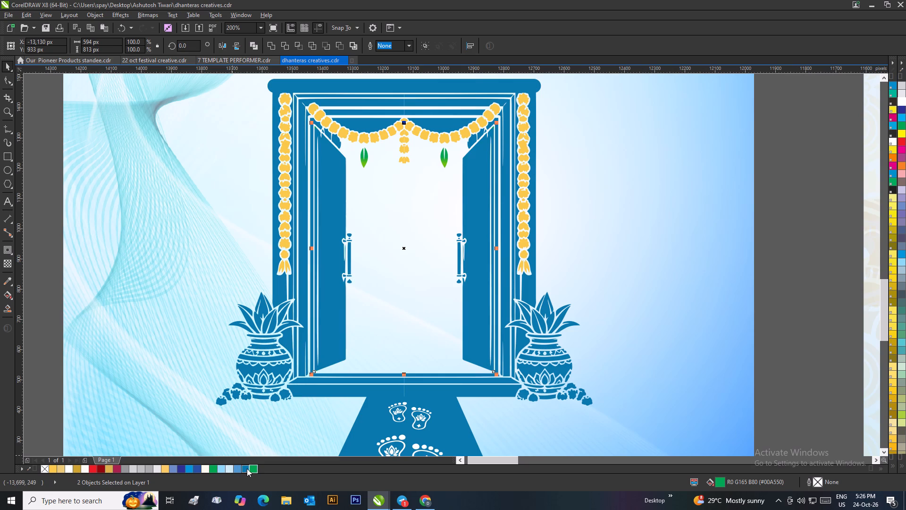
double_click(720, 482)
drag(410, 160, 674, 166)
click(649, 250)
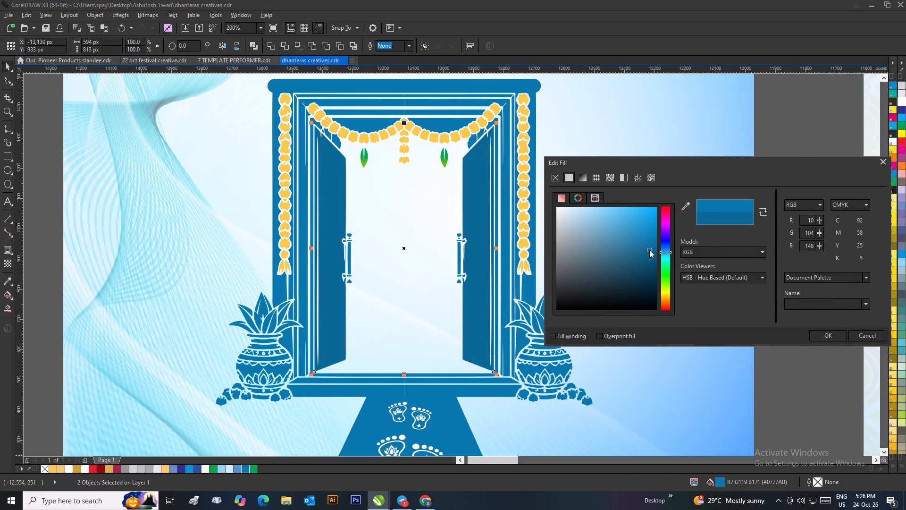
click(652, 264)
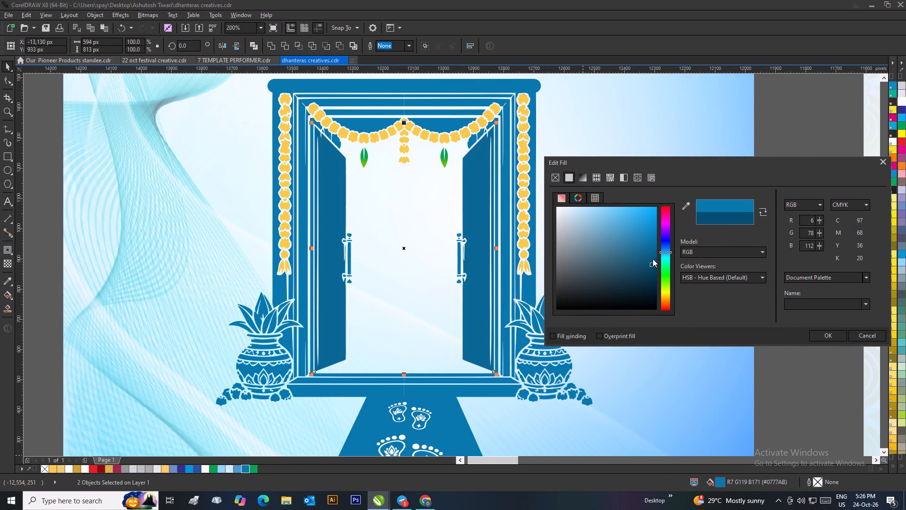
click(654, 258)
drag(832, 335, 816, 333)
scroll(401, 230, down, 3)
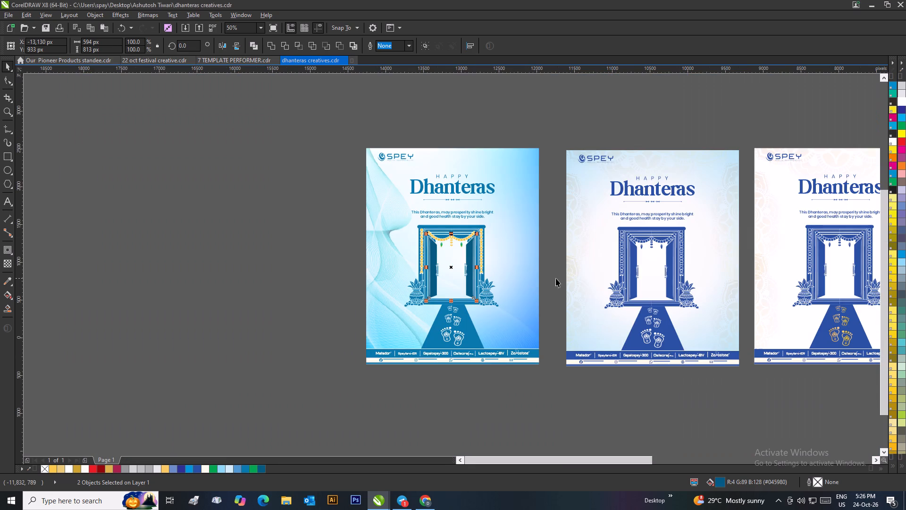
click(556, 276)
Weld all the leaf shapes above the right kalash pot into one shape, keeping it in its original place.
scroll(495, 272, up, 1)
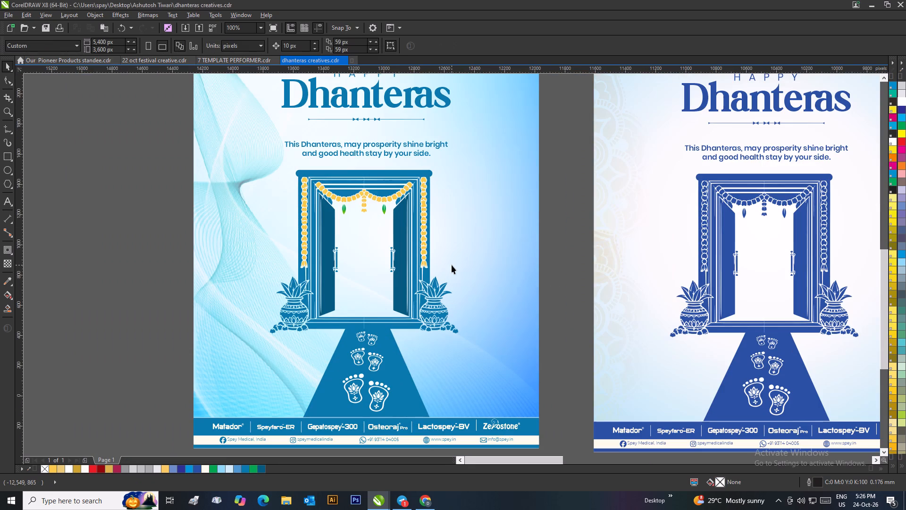
scroll(452, 265, down, 1)
scroll(443, 274, up, 1)
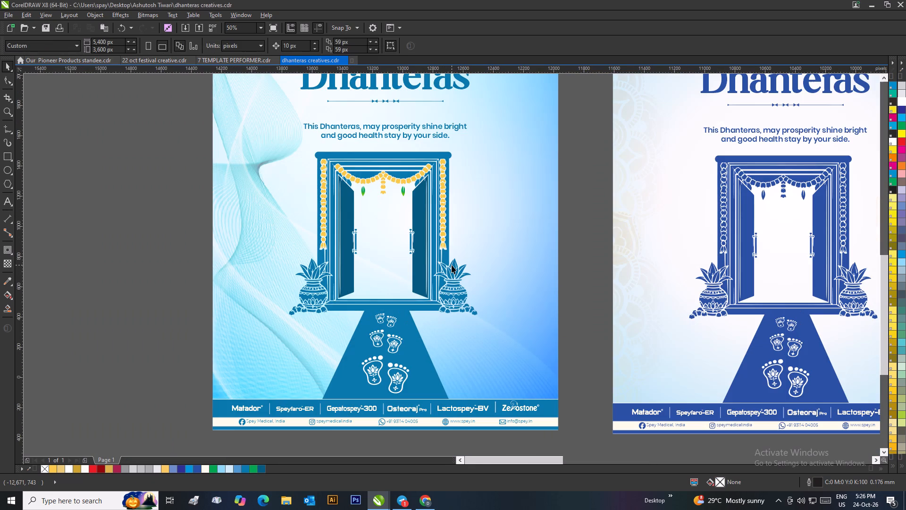
scroll(449, 274, up, 2)
click(432, 273)
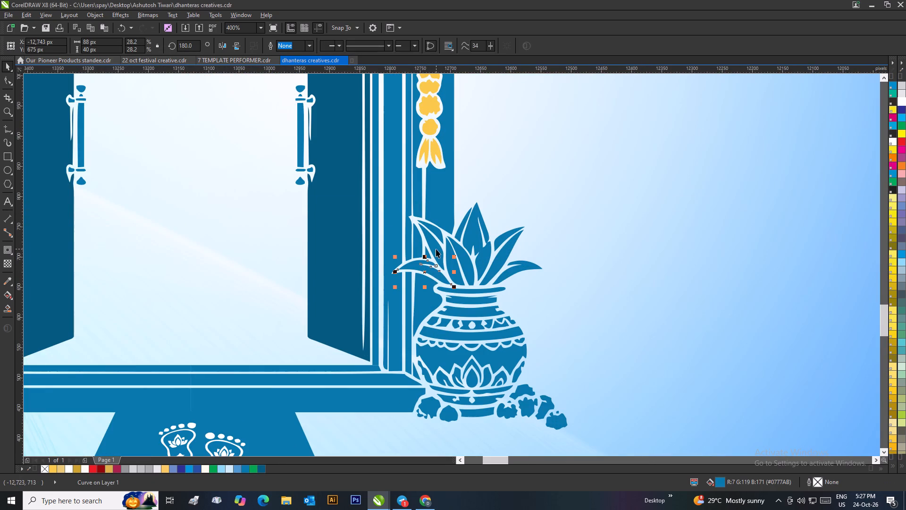
shift+click(436, 249)
shift+click(438, 235)
shift+click(455, 259)
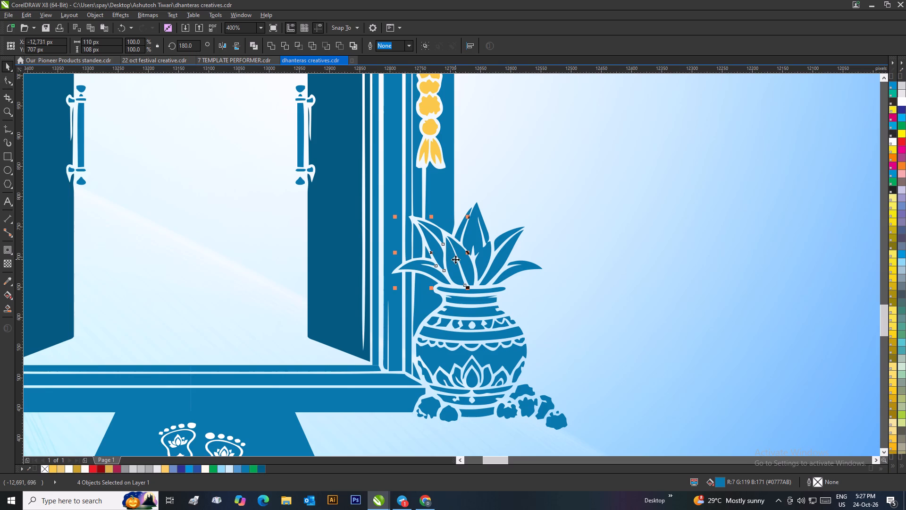
shift+click(467, 264)
shift+click(471, 241)
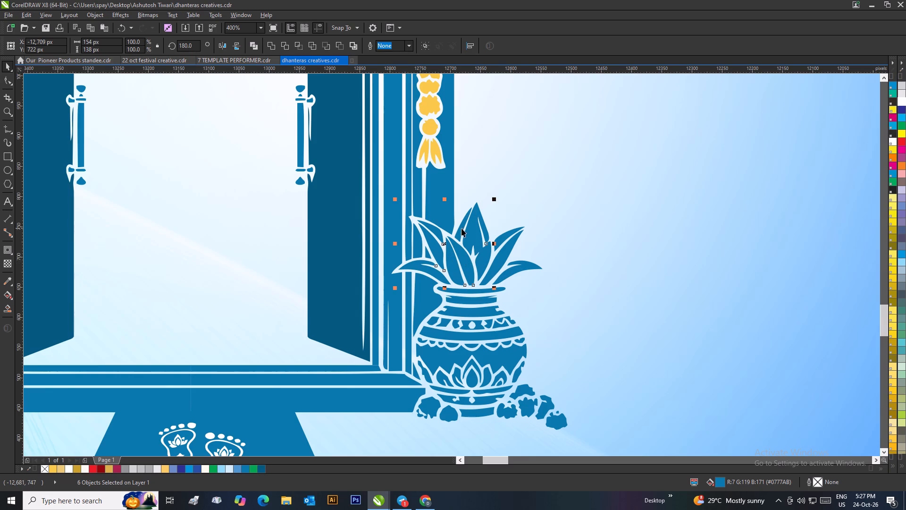
shift+click(461, 228)
shift+click(504, 238)
shift+click(508, 247)
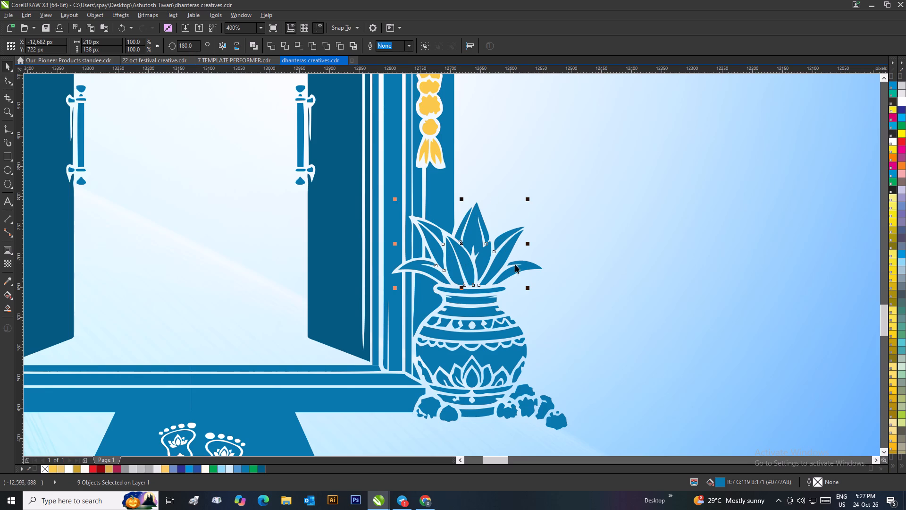
shift+click(522, 263)
click(264, 42)
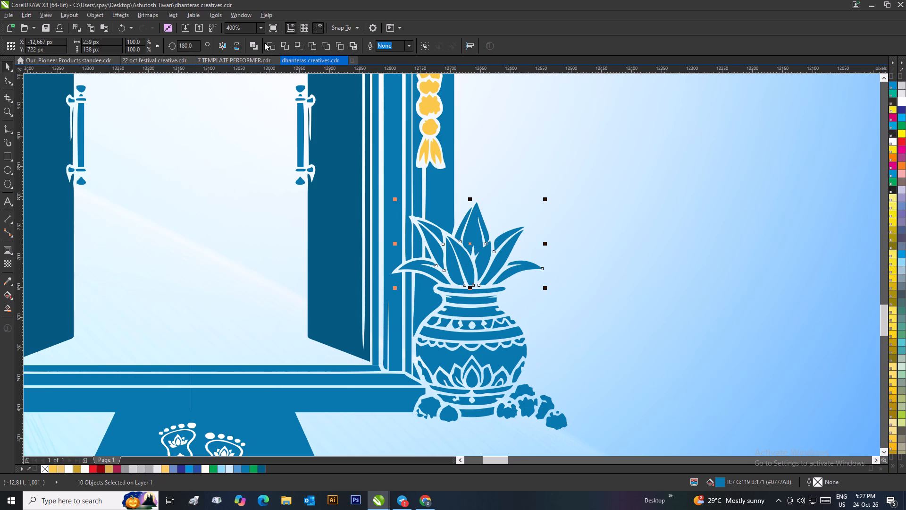
click(267, 43)
scroll(419, 196, down, 1)
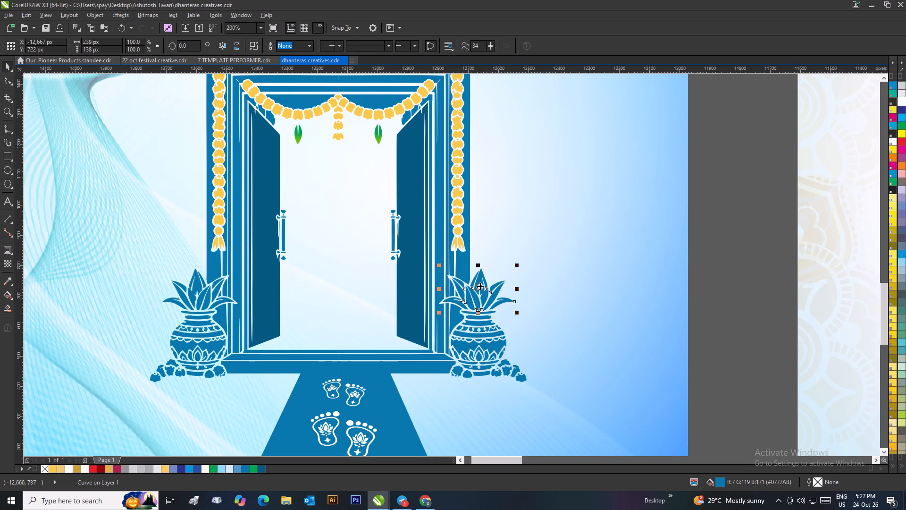
drag(480, 286, 554, 272)
key(ctrl+z)
Give the right pot's welded leaves the green fountain fill copied from the hanging leaf under the draped garland.
key(g)
drag(477, 281, 494, 293)
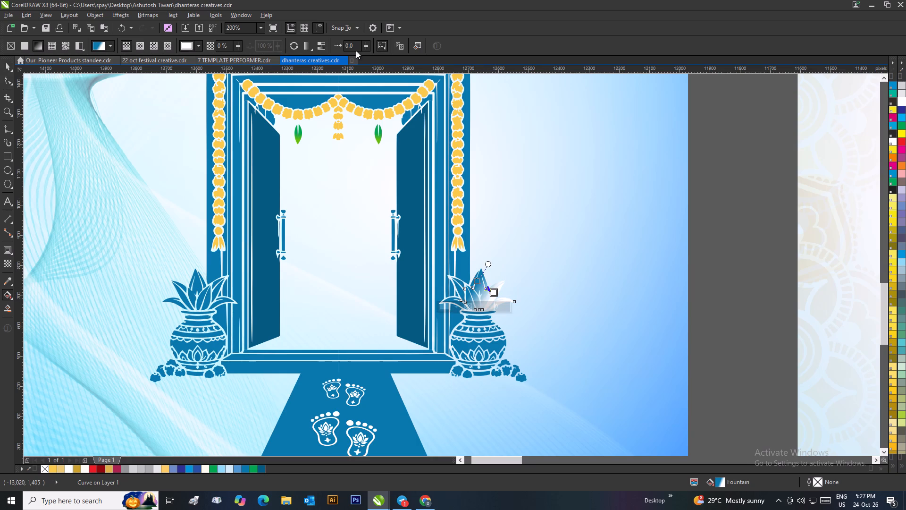
click(395, 44)
click(377, 135)
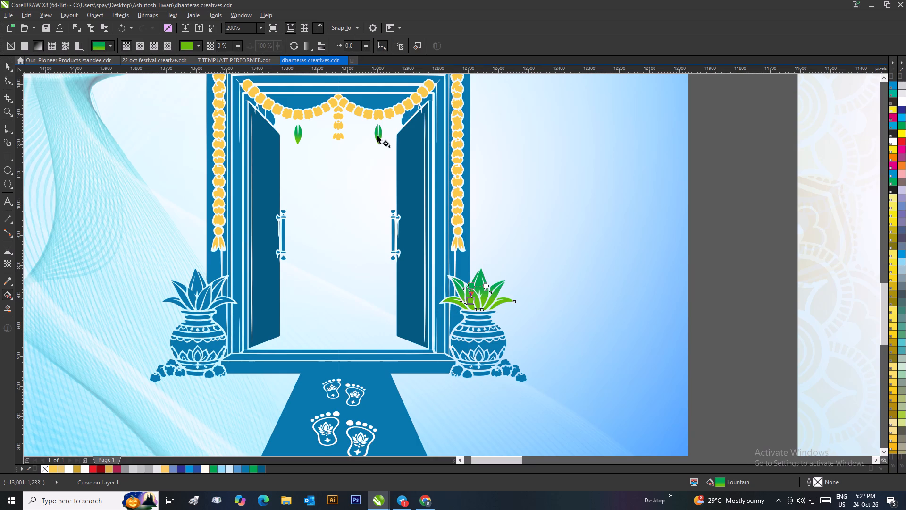
click(9, 63)
scroll(369, 194, down, 1)
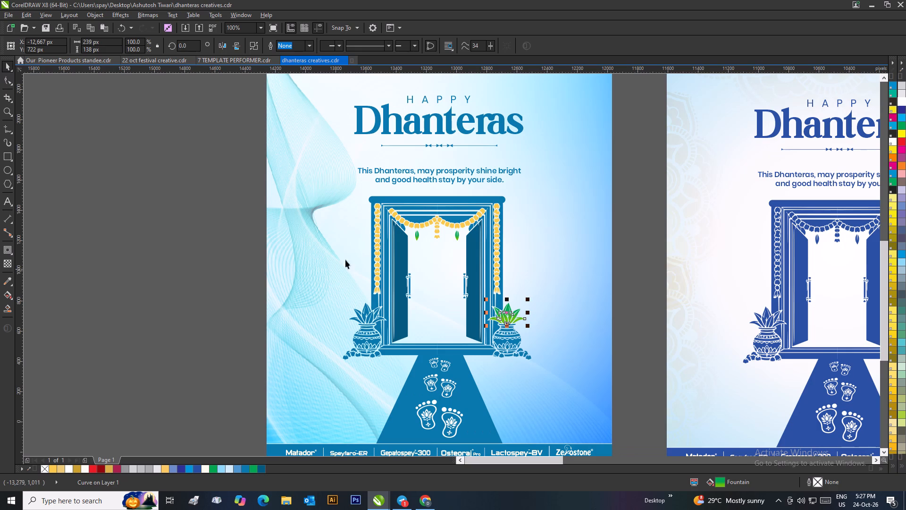
click(206, 243)
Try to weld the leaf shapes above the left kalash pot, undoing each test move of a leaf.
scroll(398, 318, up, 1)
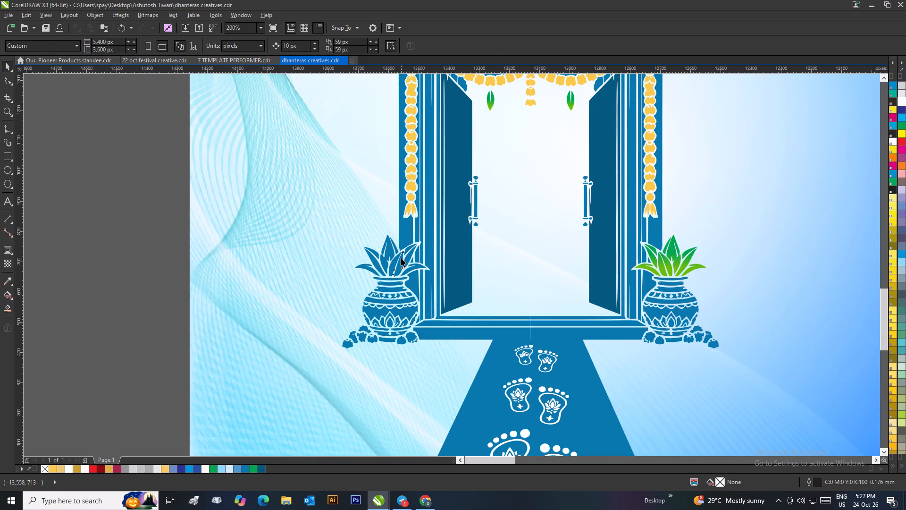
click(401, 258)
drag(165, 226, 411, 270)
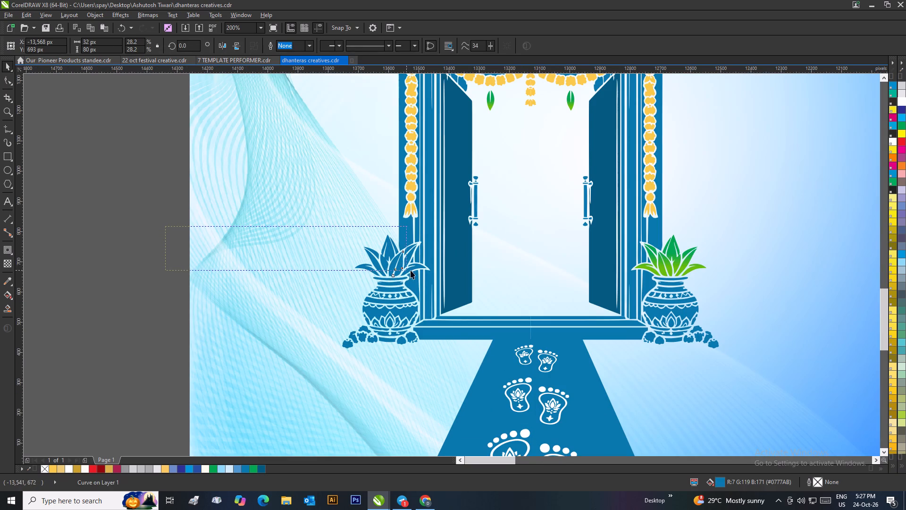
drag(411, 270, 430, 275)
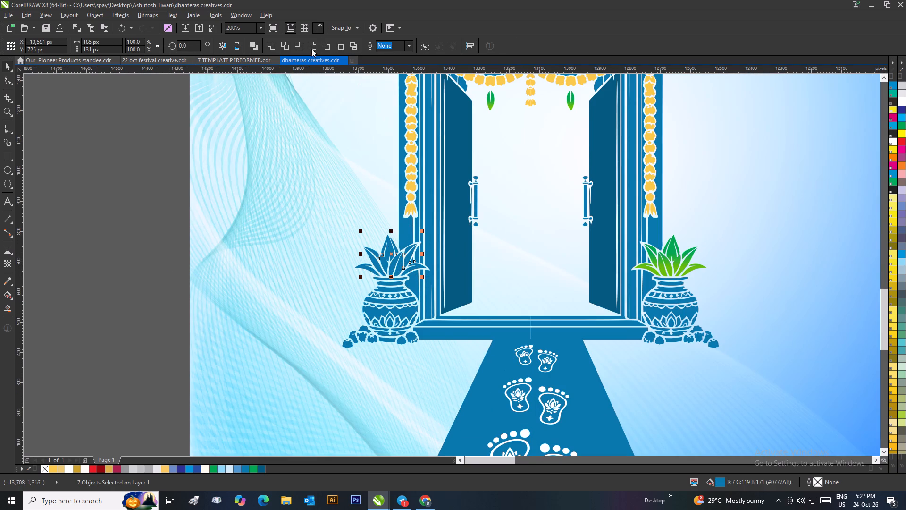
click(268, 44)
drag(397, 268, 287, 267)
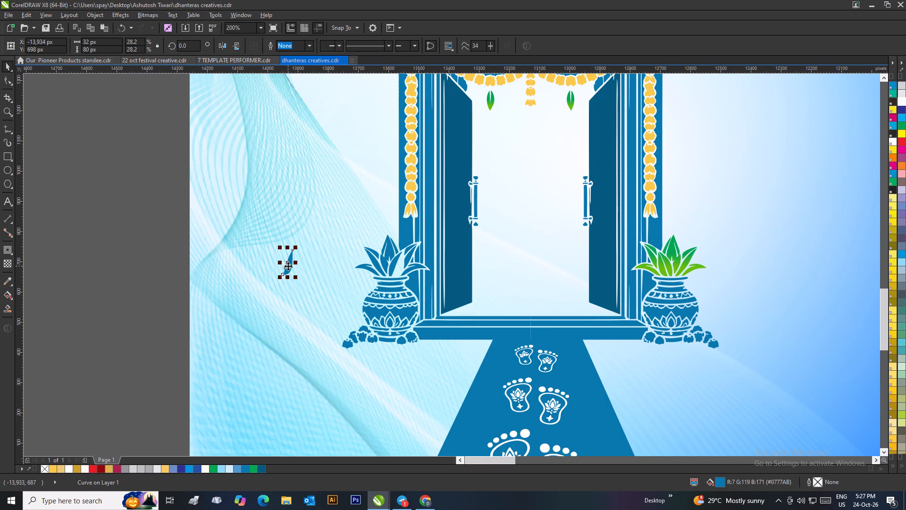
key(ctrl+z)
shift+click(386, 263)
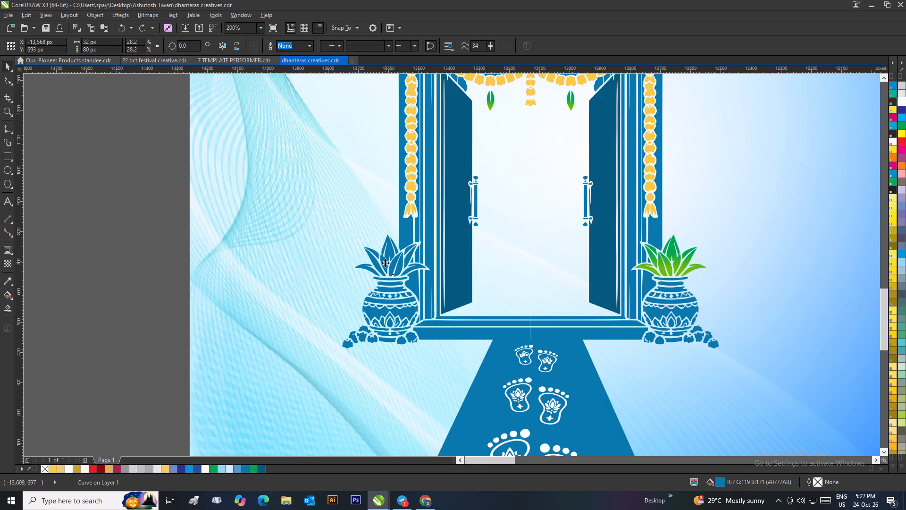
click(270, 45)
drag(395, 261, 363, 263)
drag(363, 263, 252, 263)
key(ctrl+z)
Weld all the leaf shapes above the left kalash pot into one shape, keeping it in its original place.
drag(161, 223, 449, 280)
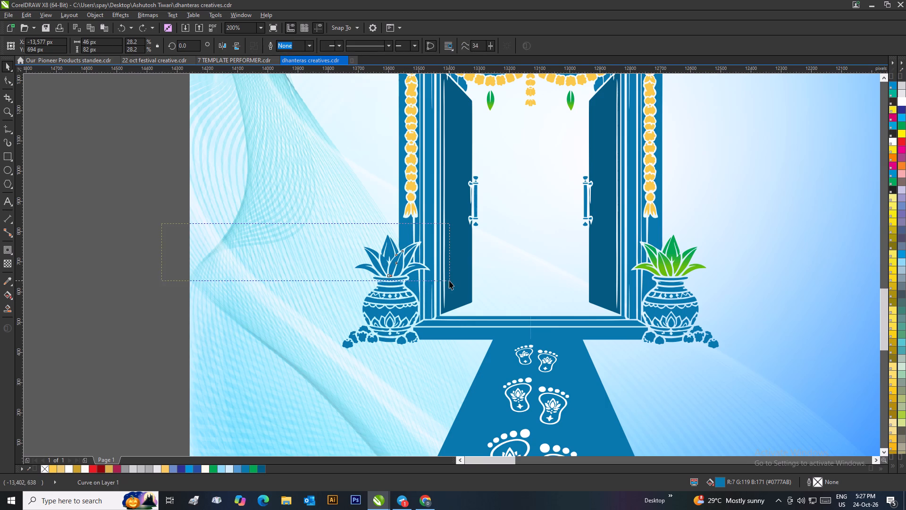
drag(449, 280, 456, 278)
click(272, 45)
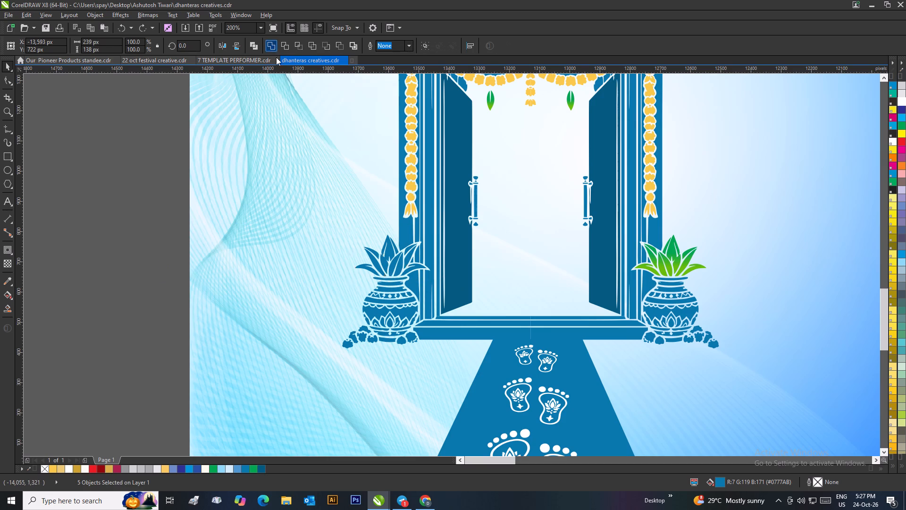
drag(399, 261, 303, 263)
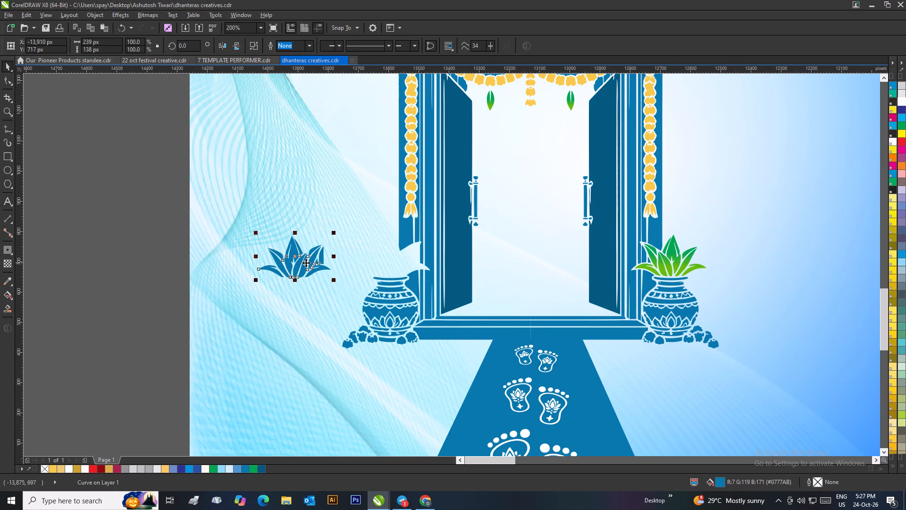
key(ctrl+z)
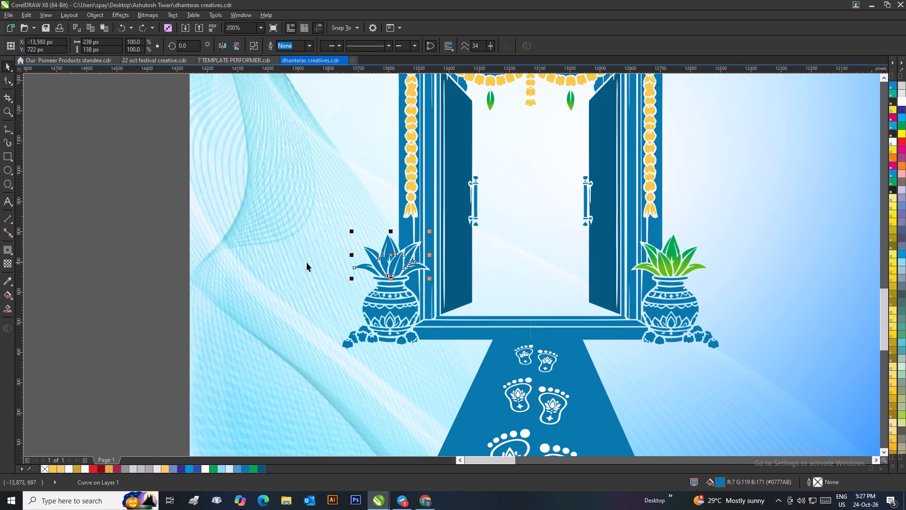
click(153, 234)
drag(394, 262, 322, 264)
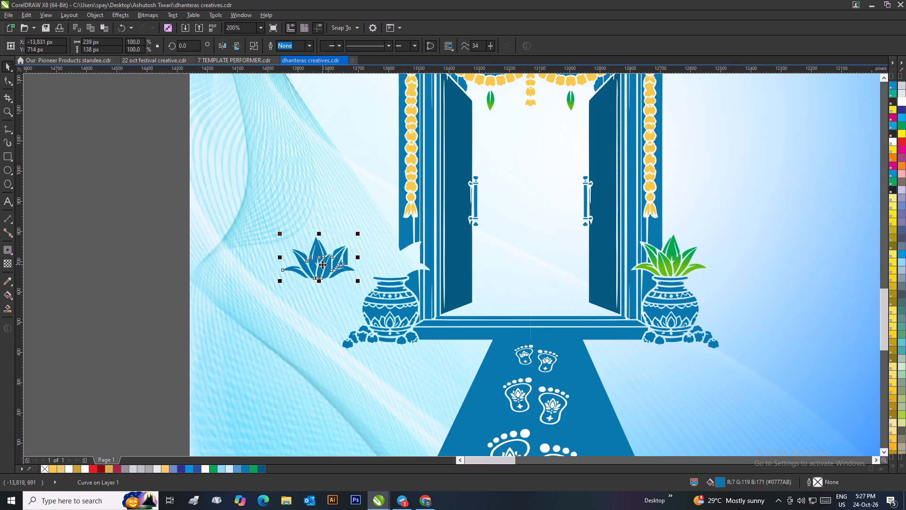
key(ctrl+z)
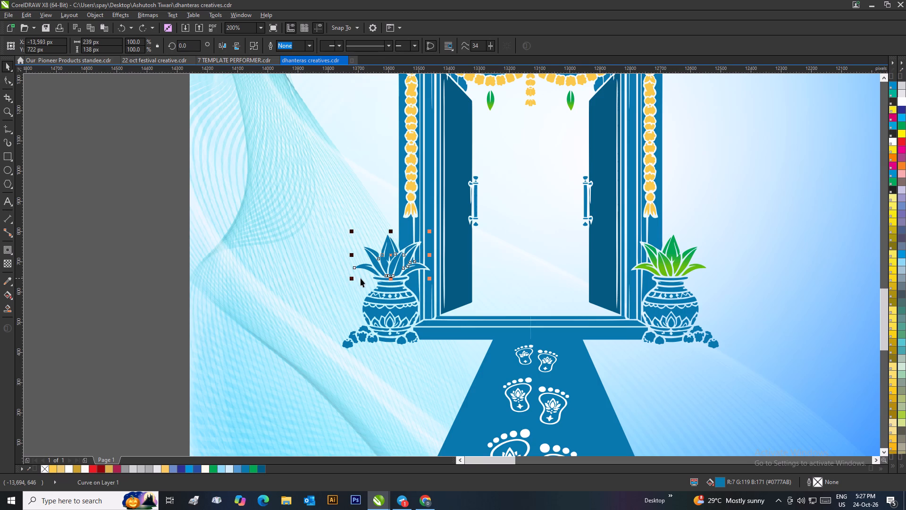
Give the left pot's welded leaves the green fountain fill copied from the right pot's leaves.
key(g)
drag(393, 263, 407, 268)
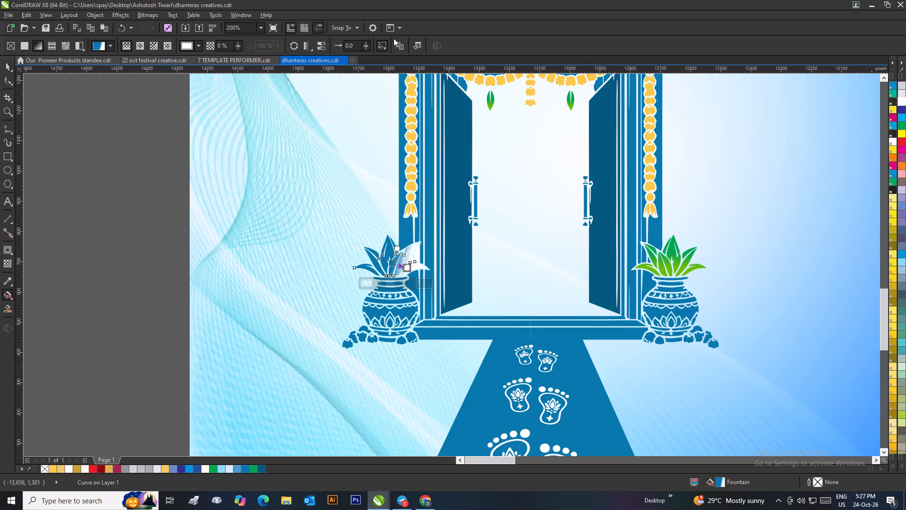
click(394, 41)
click(660, 262)
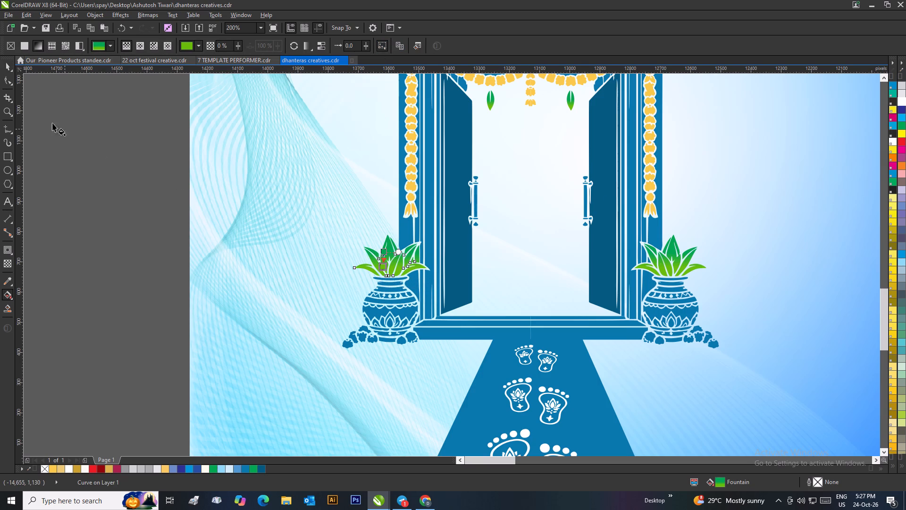
click(7, 68)
click(101, 152)
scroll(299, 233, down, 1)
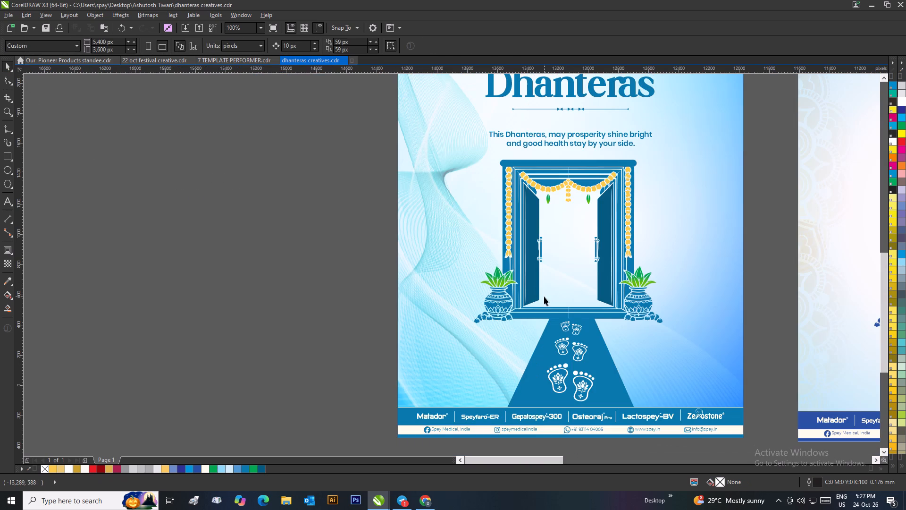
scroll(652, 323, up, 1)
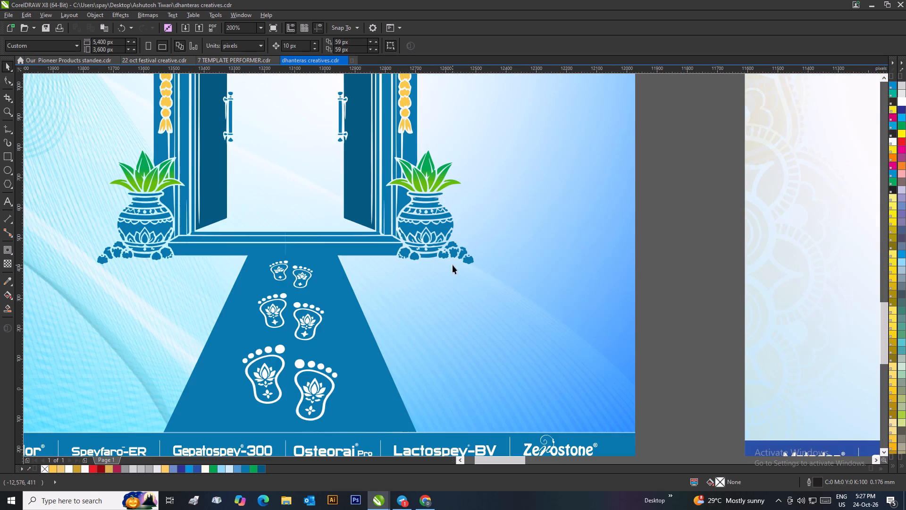
Fill the seven blue flower shapes around the base of the right kalash pot with golden yellow #F9C949.
scroll(392, 250, up, 1)
click(474, 272)
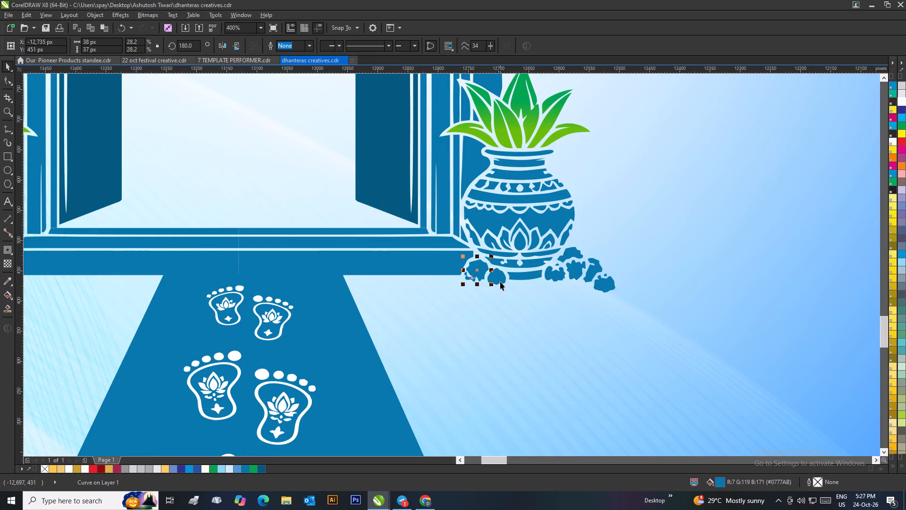
shift+click(500, 280)
shift+click(559, 274)
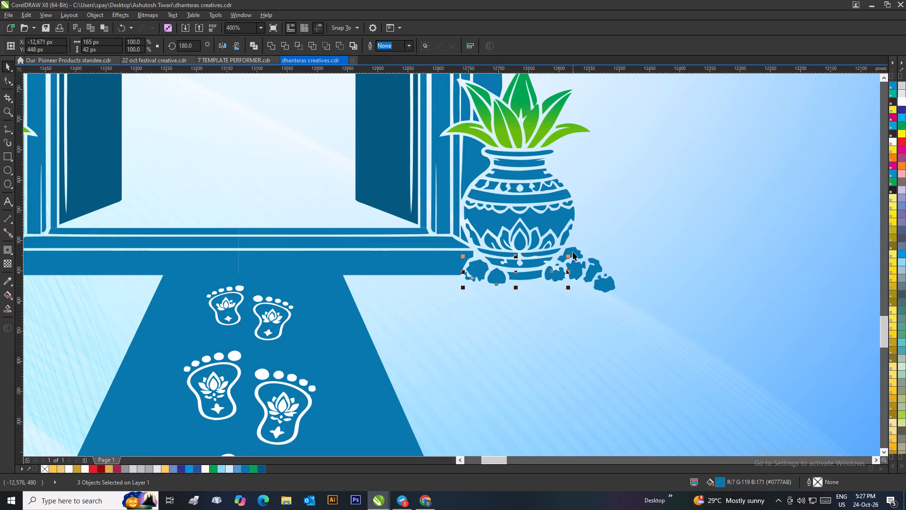
shift+click(573, 252)
shift+click(576, 270)
shift+click(595, 270)
shift+click(602, 284)
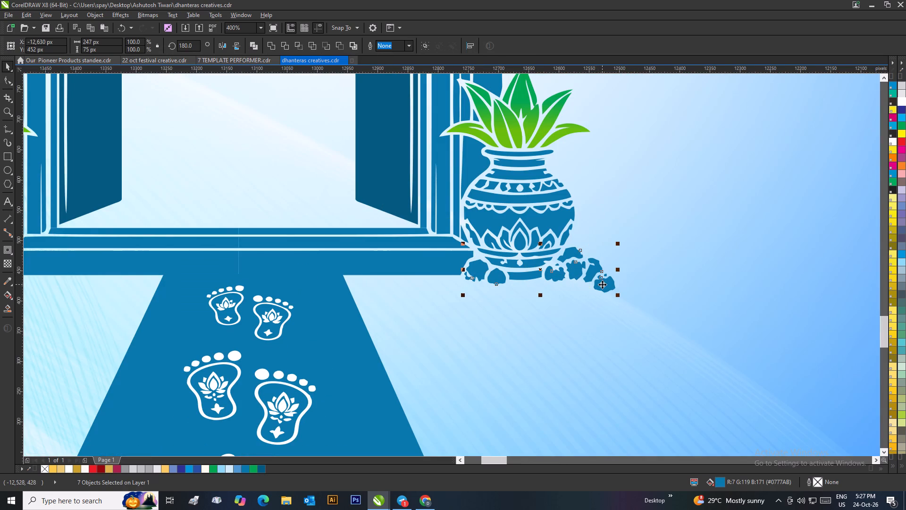
click(55, 468)
Fill the seven matching blue flower shapes around the base of the left kalash pot with golden yellow #F9C949.
scroll(393, 294, down, 2)
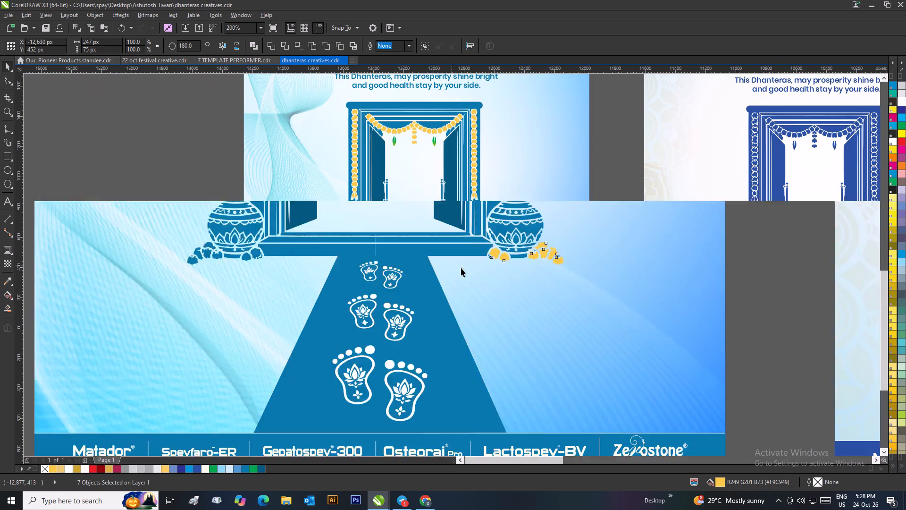
click(178, 257)
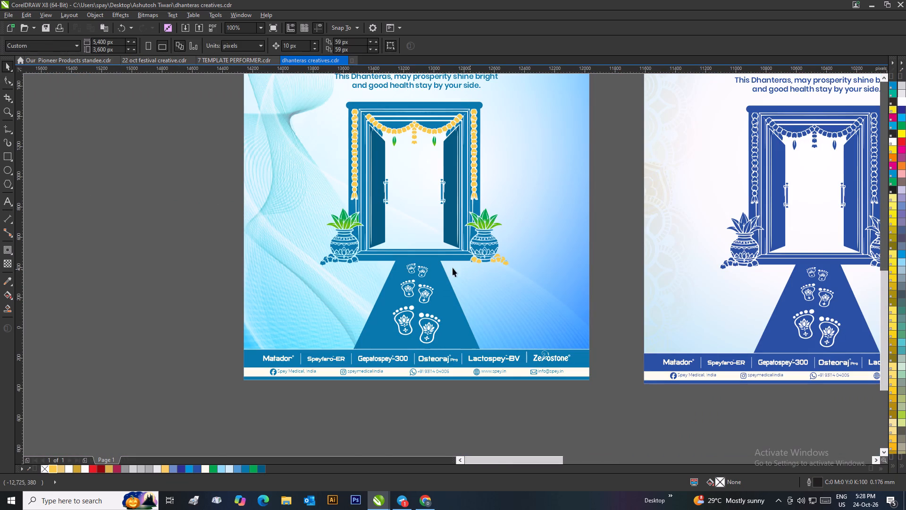
scroll(400, 264, up, 2)
click(304, 249)
shift+click(284, 254)
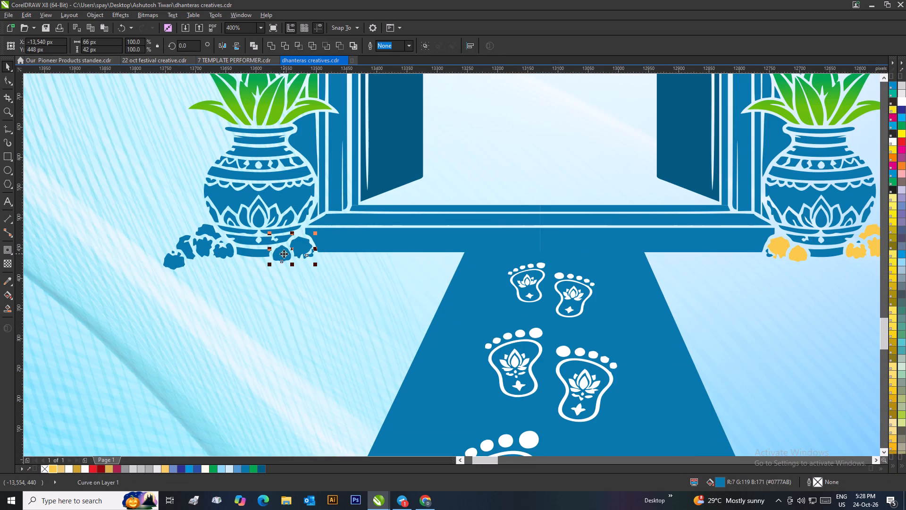
shift+click(226, 249)
shift+click(209, 229)
shift+click(204, 246)
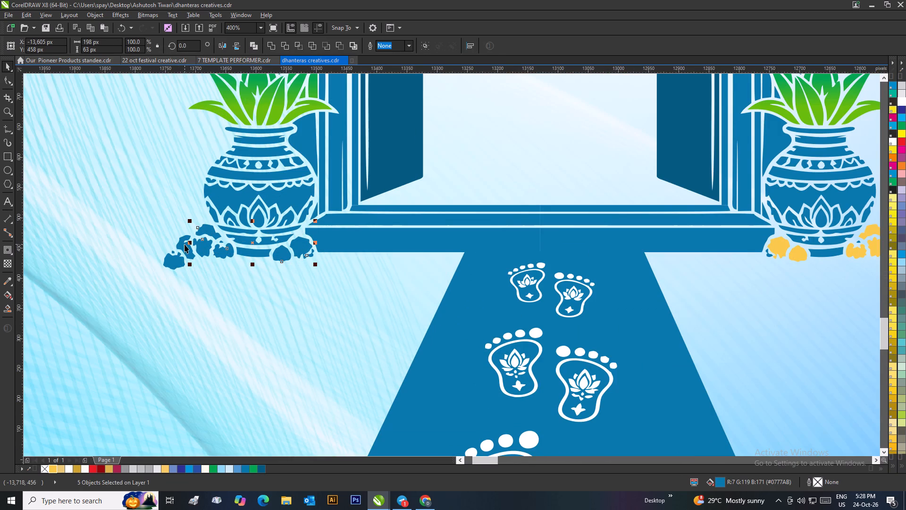
shift+click(185, 244)
shift+click(177, 261)
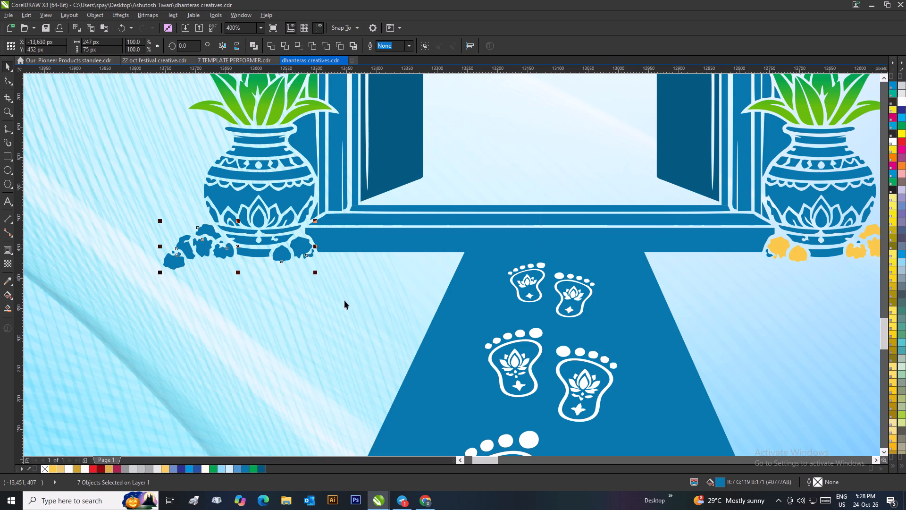
click(54, 471)
Fill the three leftover blue fragments among the left pot's base flowers with golden yellow #F9C949.
scroll(200, 296, down, 1)
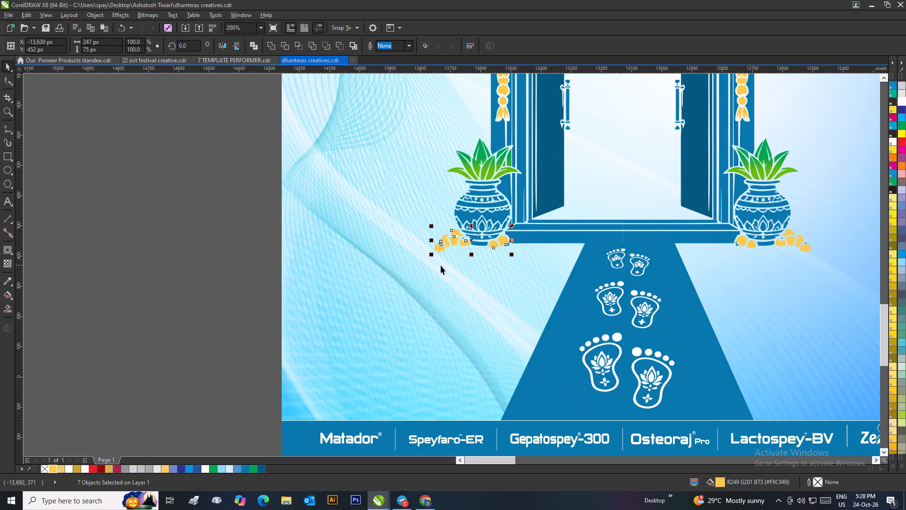
click(259, 252)
scroll(533, 242, up, 3)
click(278, 284)
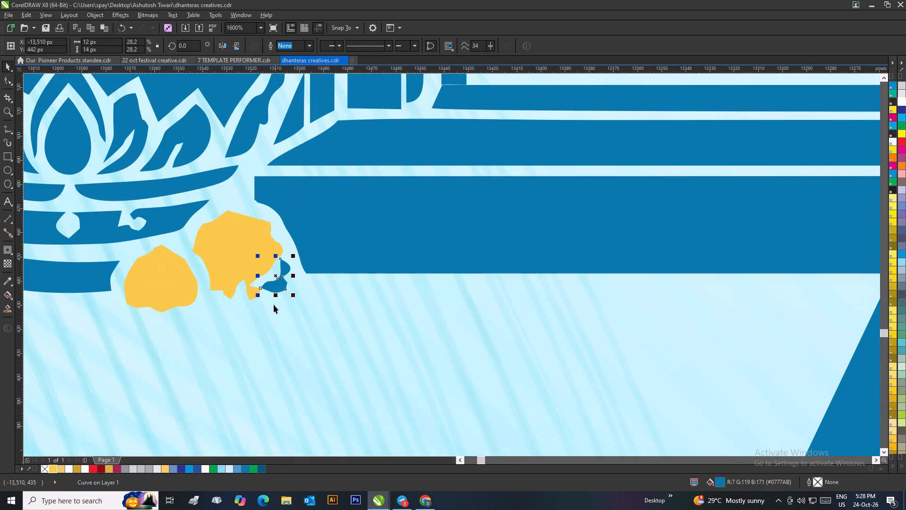
click(52, 470)
scroll(197, 353, down, 3)
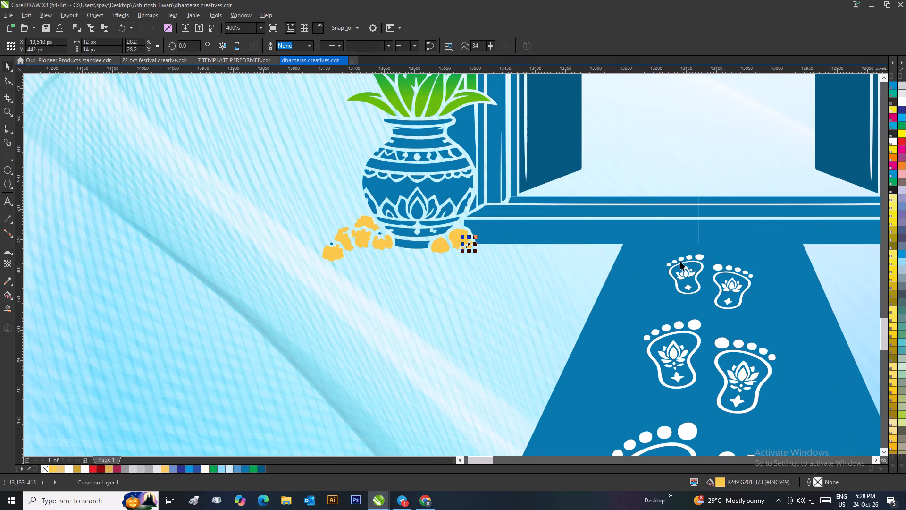
scroll(409, 252, up, 2)
click(350, 189)
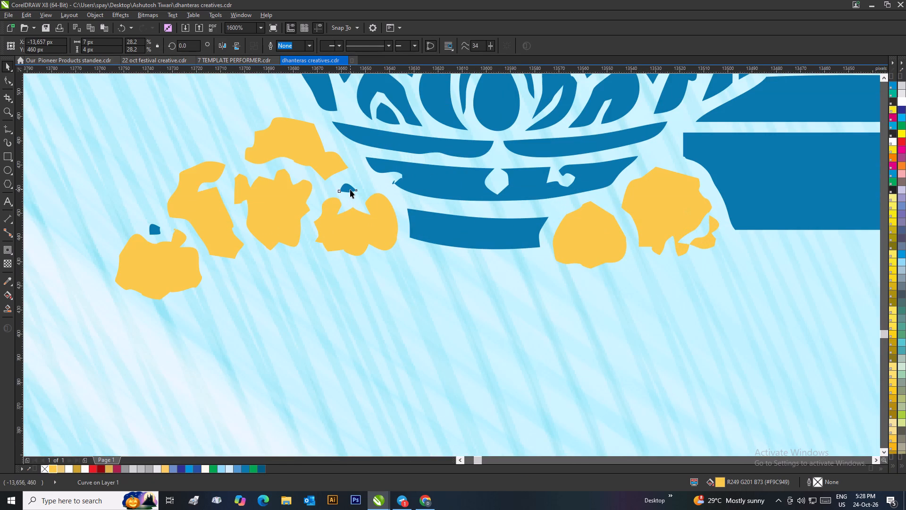
shift+click(158, 228)
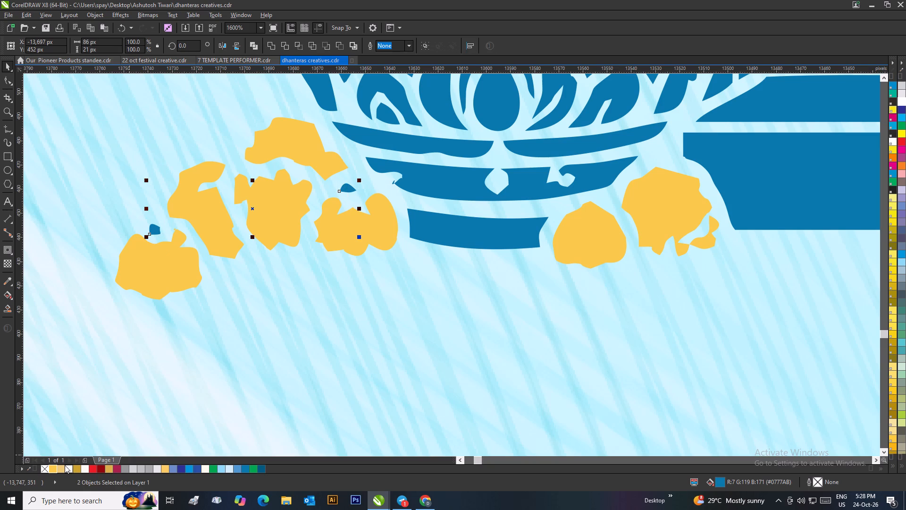
click(52, 467)
scroll(200, 255, down, 3)
scroll(423, 275, down, 2)
click(304, 246)
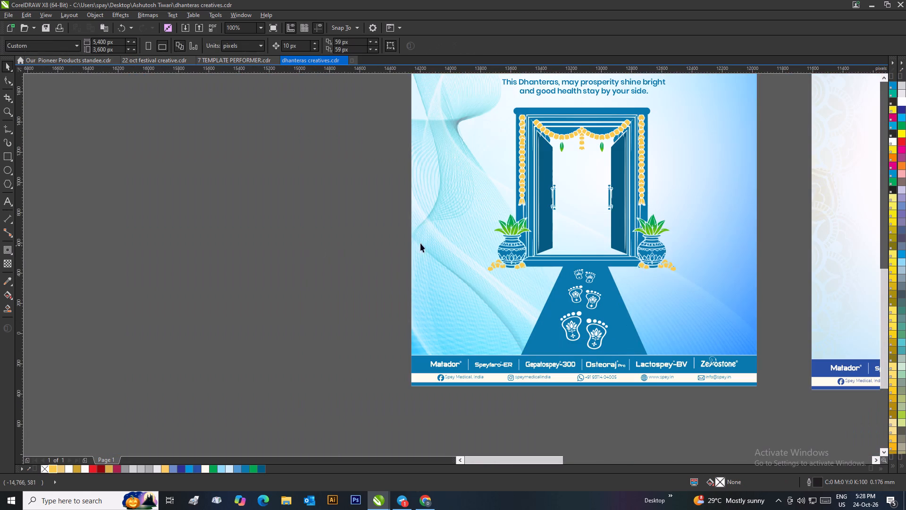
Fill all the shapes in the flower cluster on the right pot's outer side with golden yellow #F9C949, including its small fragments.
scroll(468, 243, down, 1)
scroll(532, 267, up, 2)
scroll(446, 269, down, 1)
scroll(492, 294, up, 1)
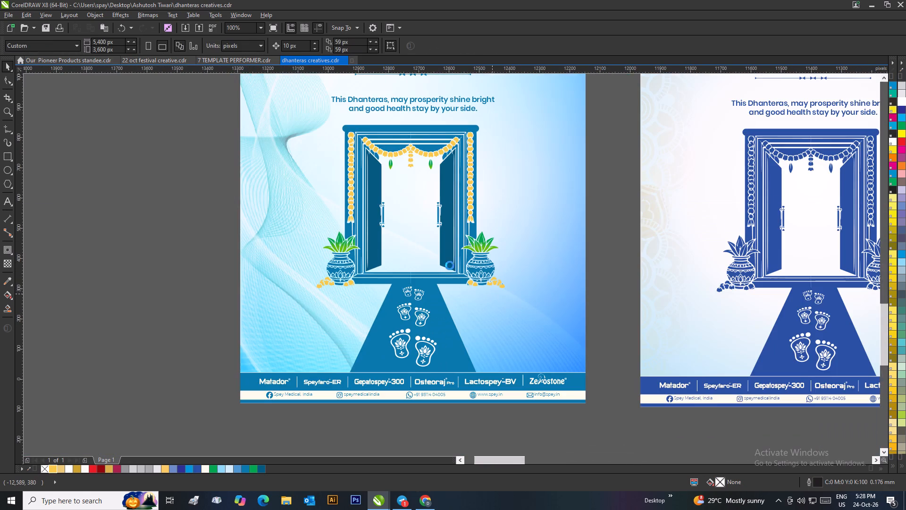
scroll(440, 254, up, 2)
scroll(622, 217, down, 2)
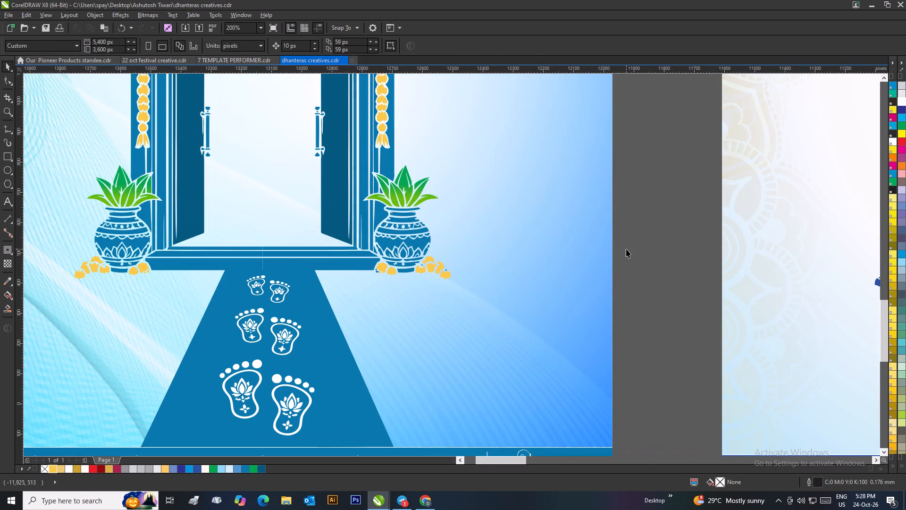
drag(626, 249, 413, 295)
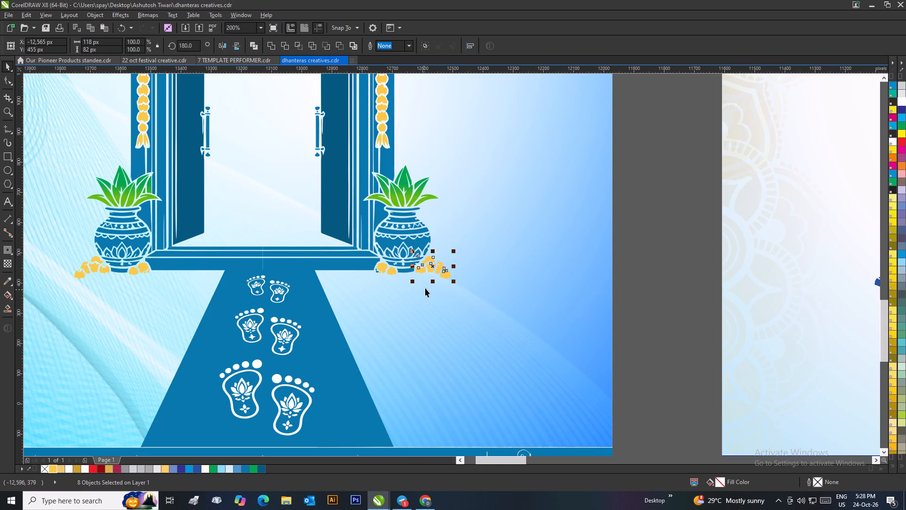
click(50, 469)
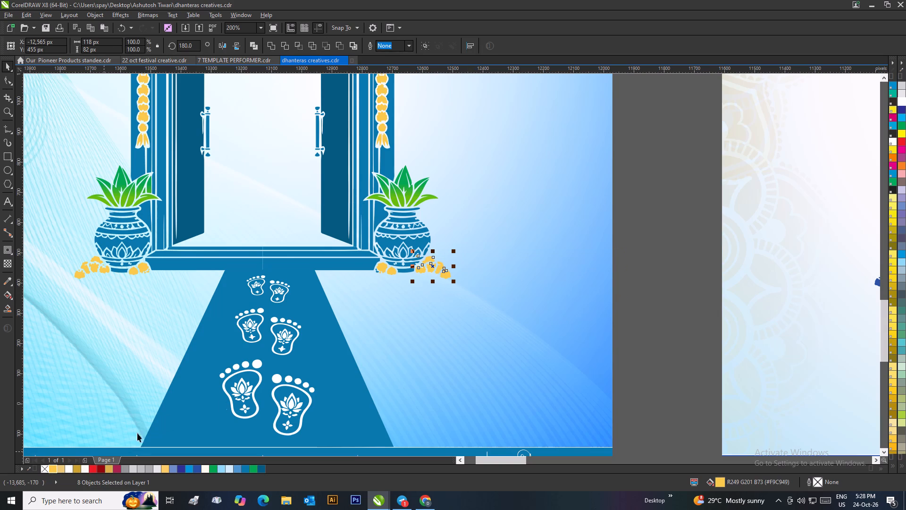
click(646, 314)
Set the small yellow petal piece in the right pot's lotus pattern back to #0777AB.
scroll(430, 273, up, 3)
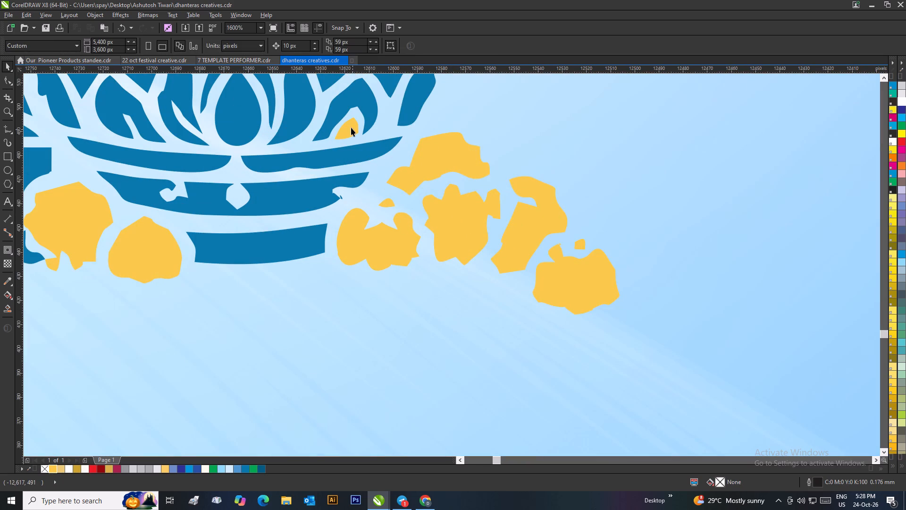
click(350, 127)
click(244, 465)
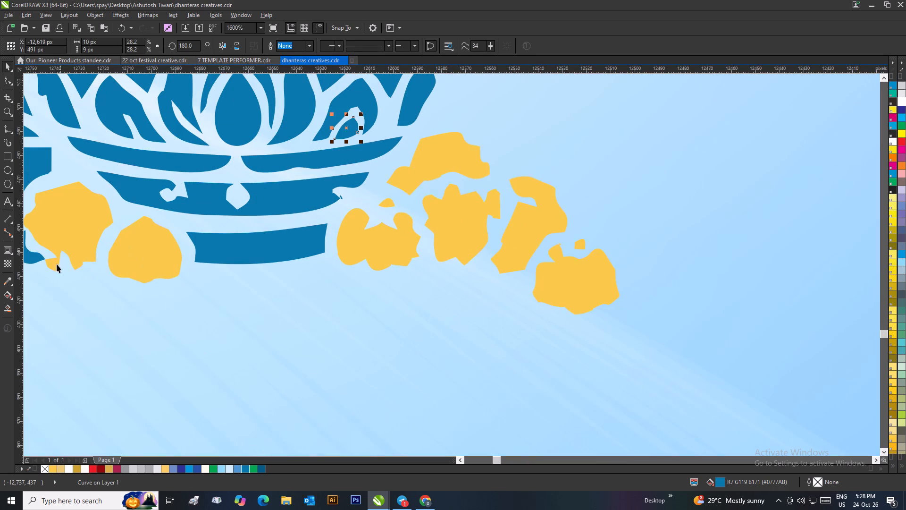
Fill the remaining blue fragment beside the right pot's door-side flower with golden yellow #F9C949.
click(36, 258)
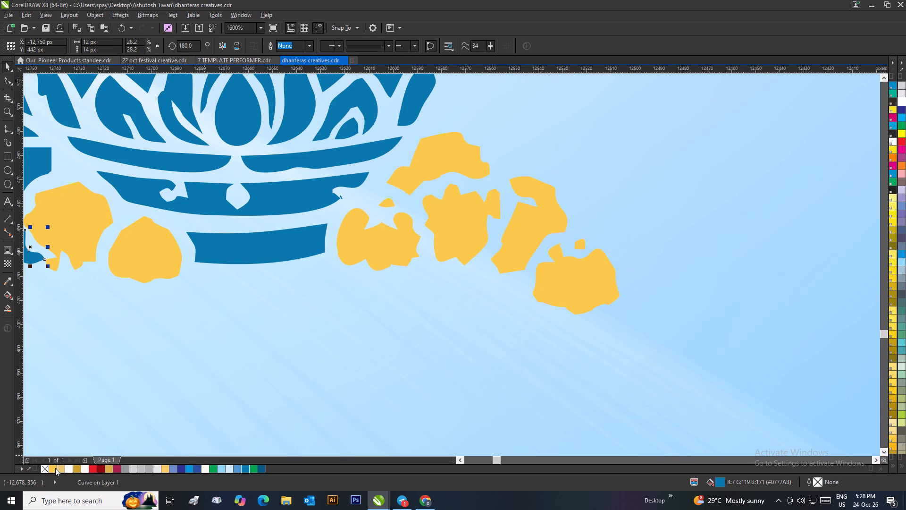
click(54, 468)
scroll(192, 314, down, 1)
scroll(320, 270, down, 1)
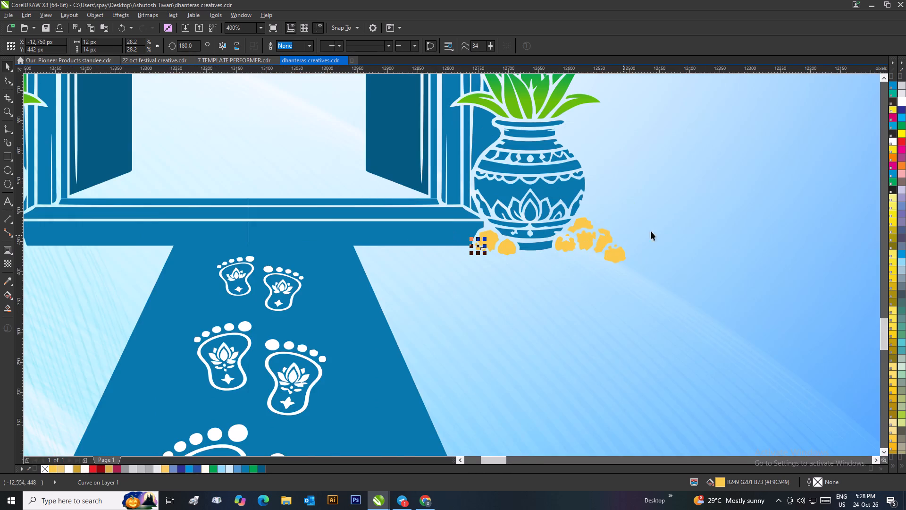
scroll(550, 222, down, 2)
click(583, 263)
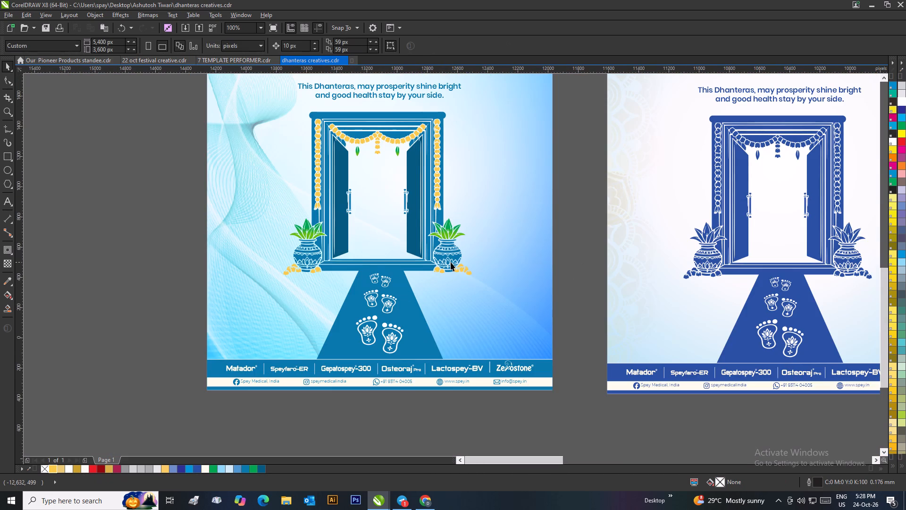
Try several brown and orange fills on the right pot's wide middle band, settling on a reddish brown.
scroll(451, 262, up, 1)
click(449, 252)
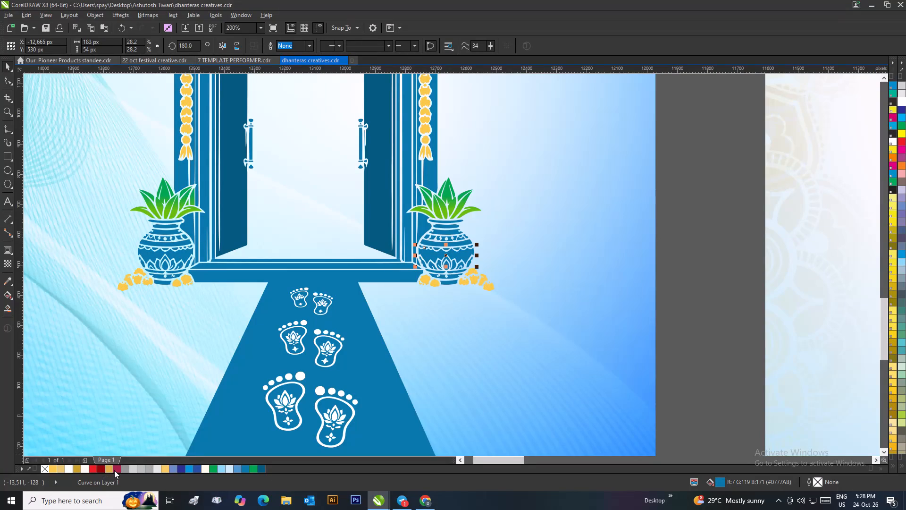
scroll(905, 292, down, 5)
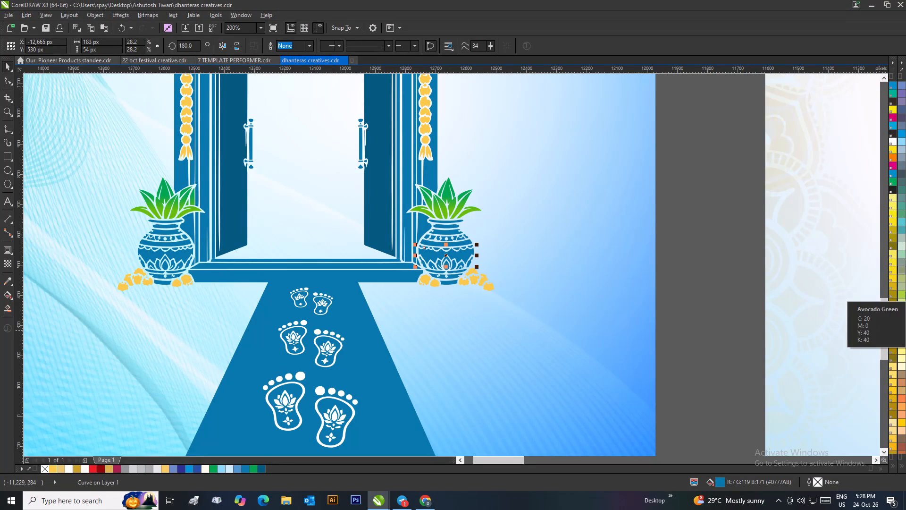
click(901, 382)
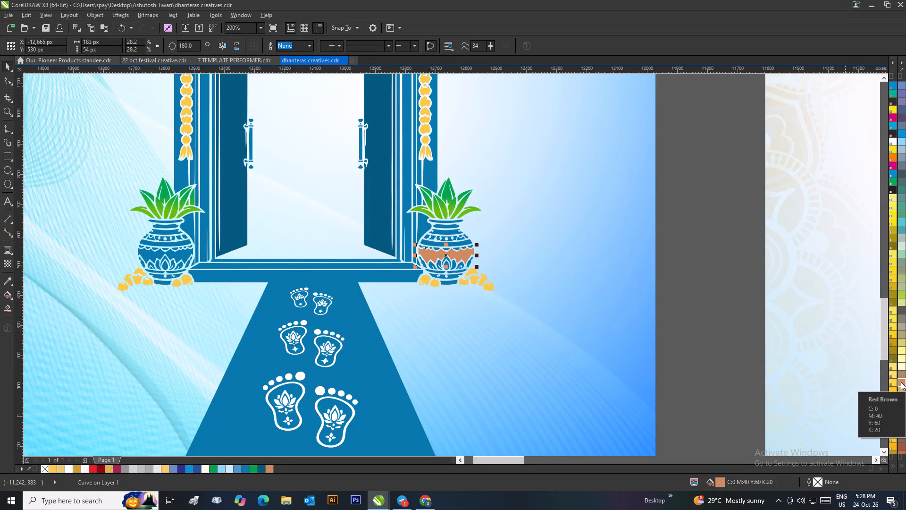
click(900, 399)
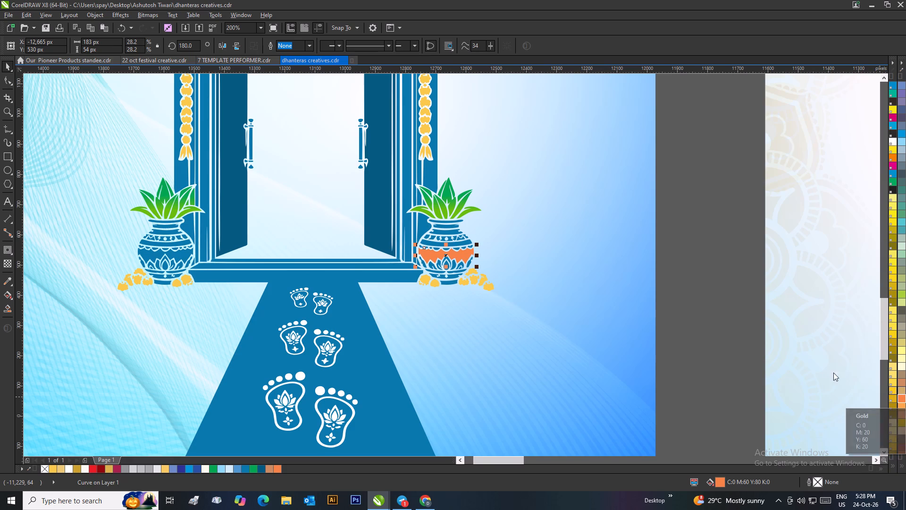
click(901, 440)
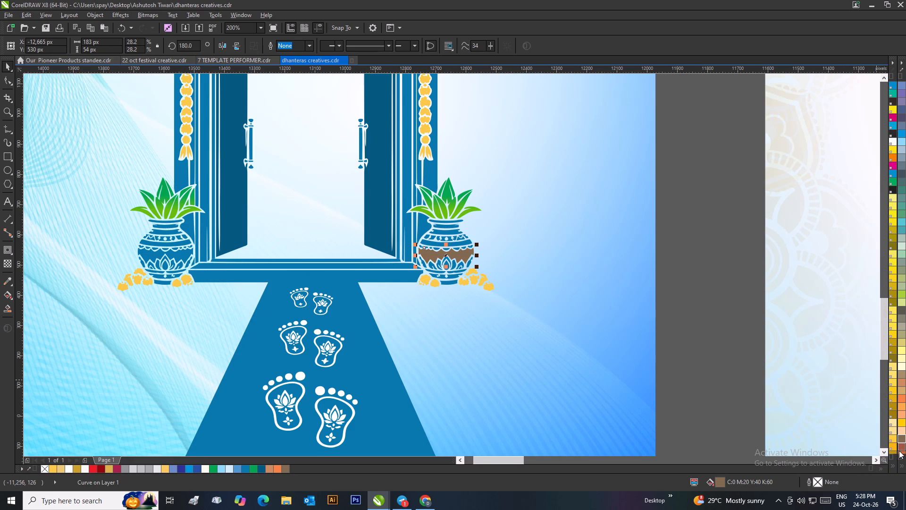
click(899, 450)
click(708, 358)
Fill the right pot's rim, neck bands, patterned shoulder band, upper belly band and scalloped edging with Ruby Red.
scroll(462, 242, up, 1)
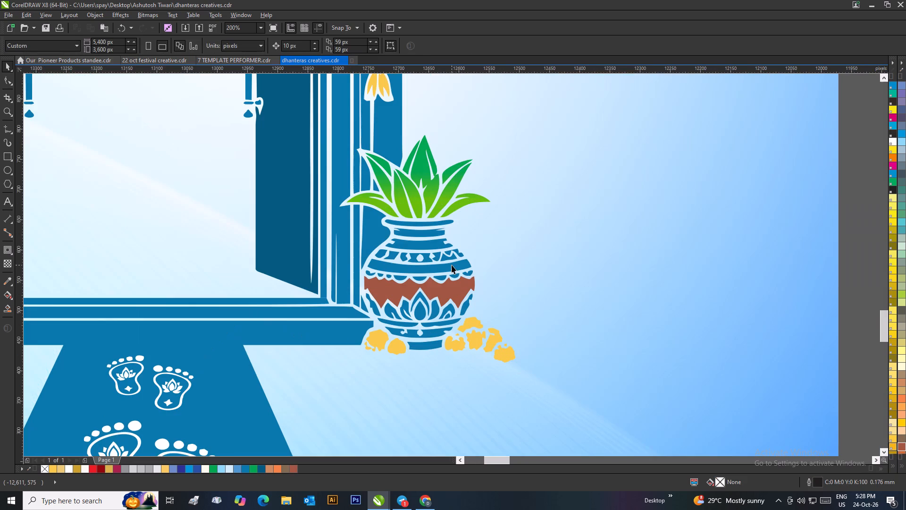
click(424, 223)
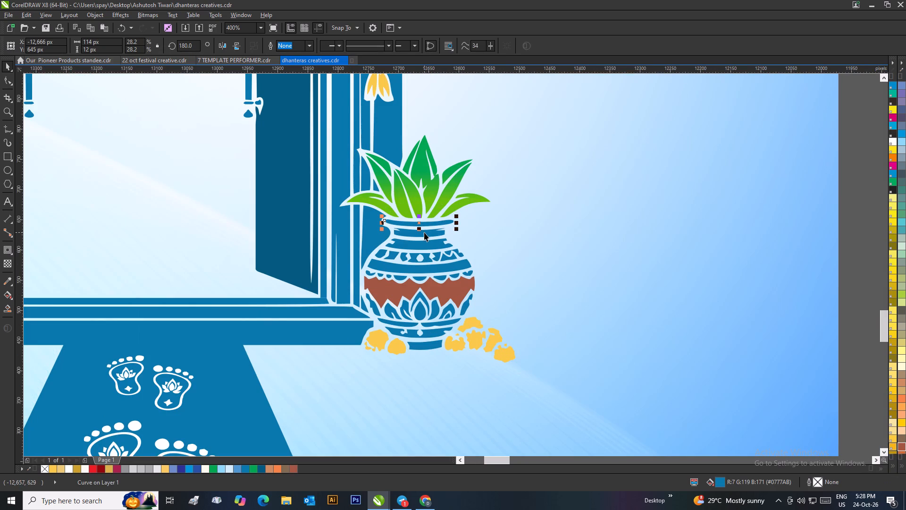
shift+click(424, 232)
shift+click(425, 243)
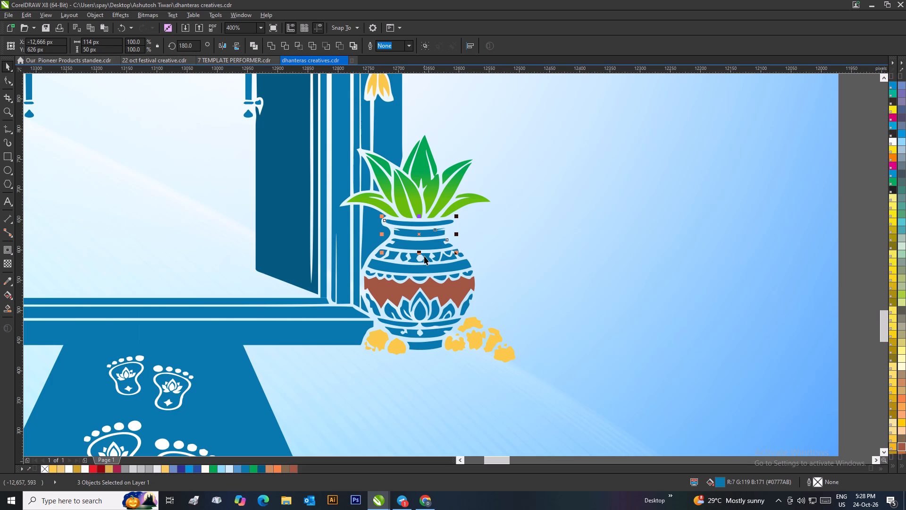
shift+click(425, 256)
shift+click(405, 258)
shift+click(393, 256)
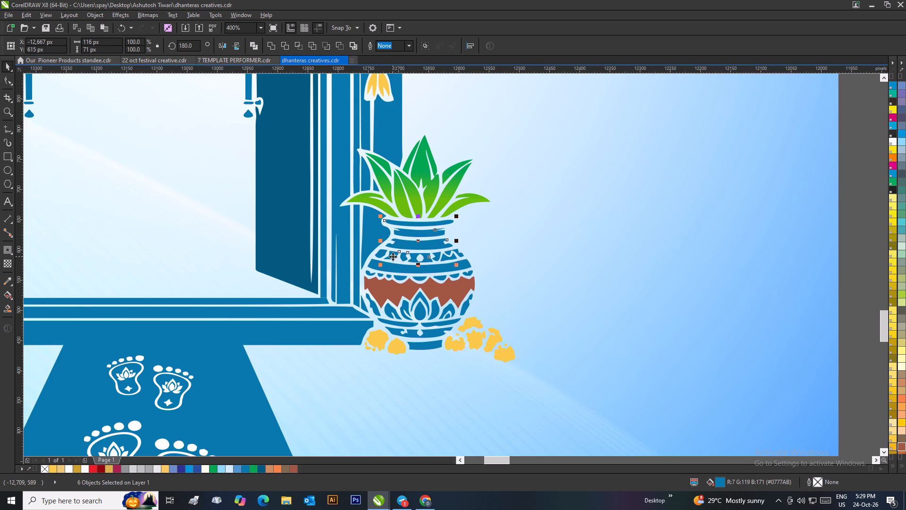
shift+click(382, 254)
shift+click(450, 258)
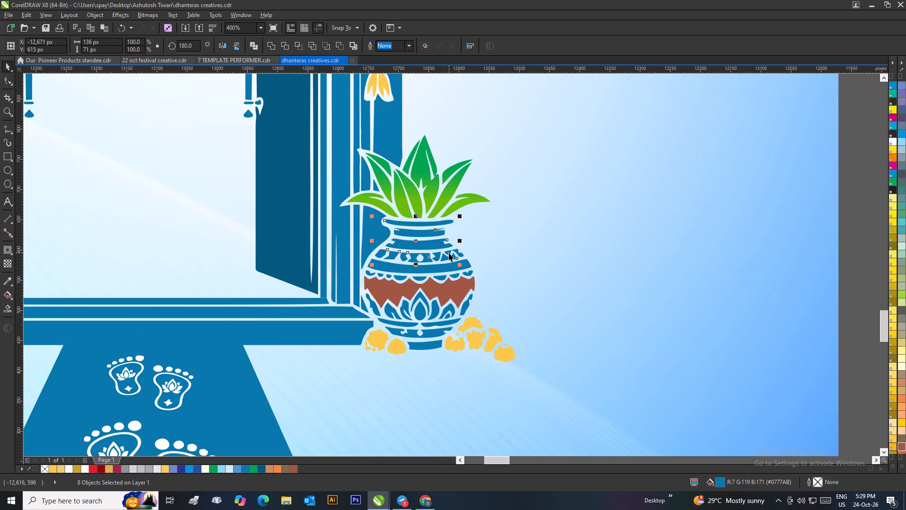
shift+click(449, 253)
shift+click(436, 255)
shift+click(434, 272)
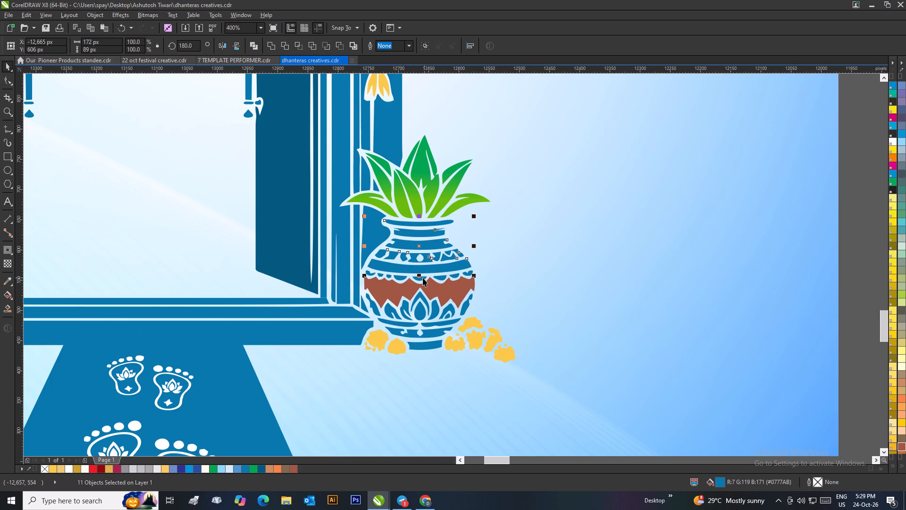
shift+click(422, 278)
shift+click(402, 278)
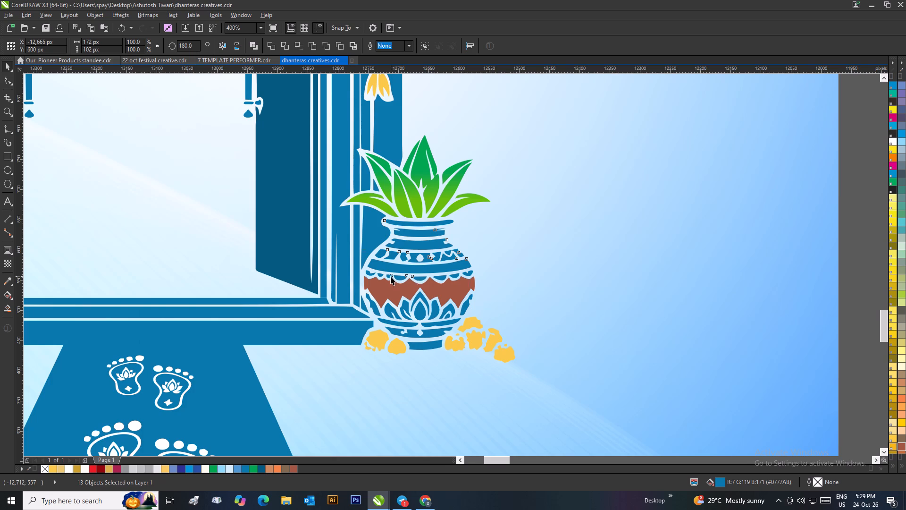
shift+click(391, 276)
shift+click(381, 276)
shift+click(371, 275)
shift+click(441, 278)
shift+click(454, 275)
shift+click(468, 275)
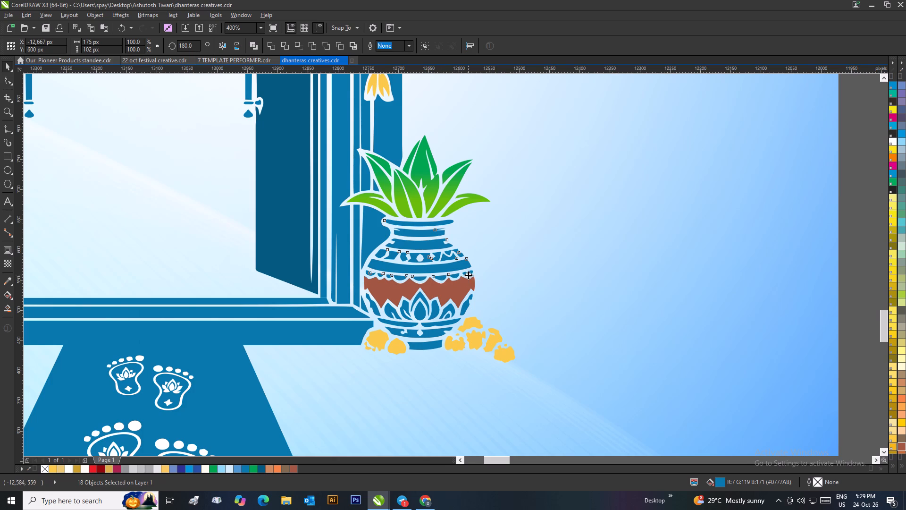
click(294, 470)
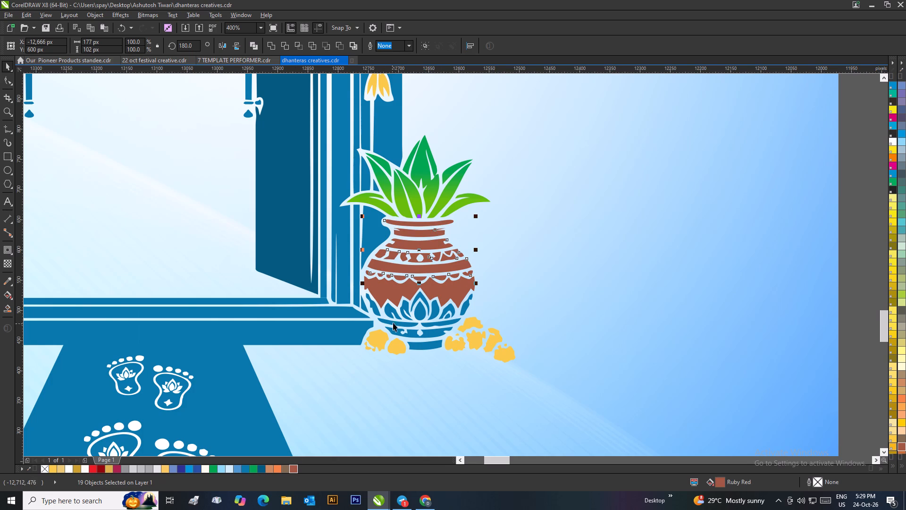
scroll(395, 321, down, 2)
scroll(475, 251, up, 1)
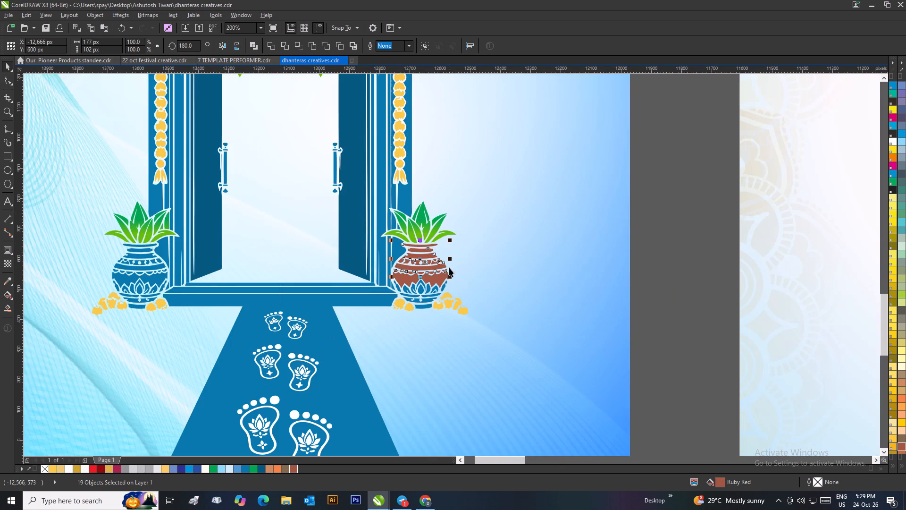
scroll(436, 300, up, 1)
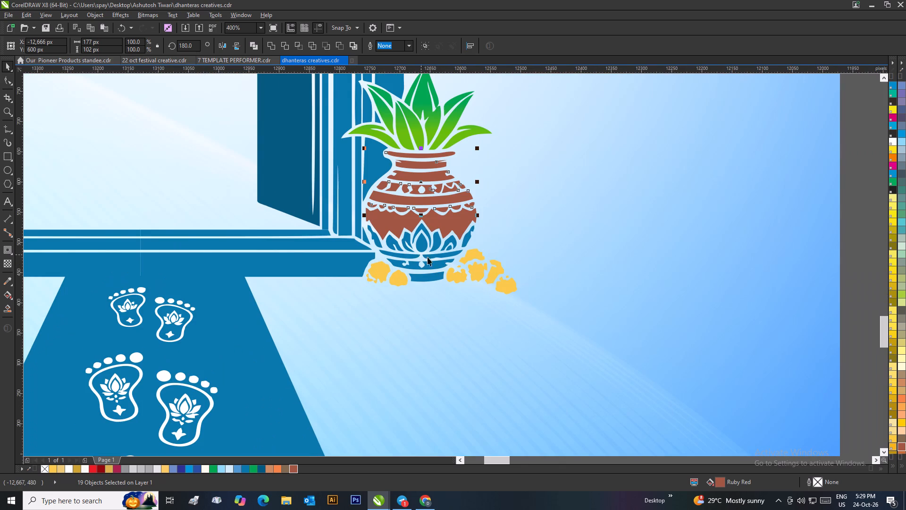
scroll(456, 254, down, 1)
click(675, 270)
Fill the bands and base pieces below the right pot's lotus pattern with the same Ruby Red.
scroll(454, 275, up, 1)
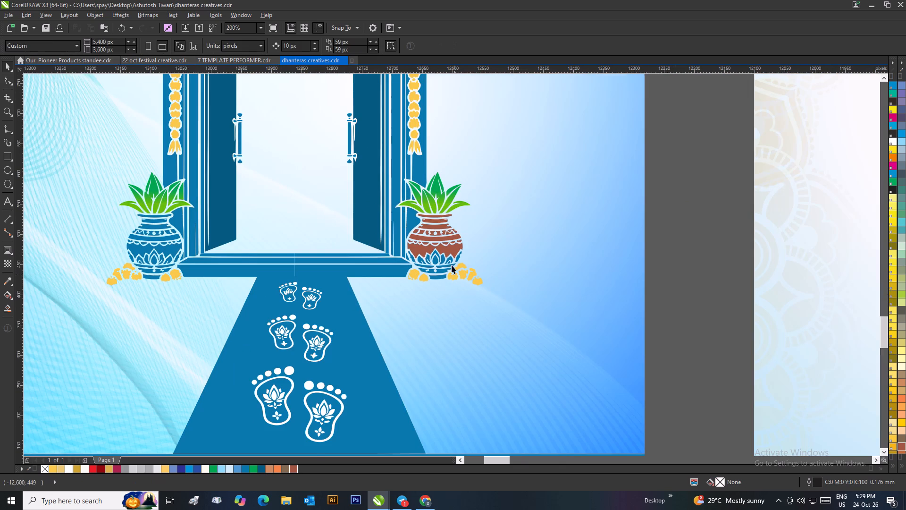
click(392, 247)
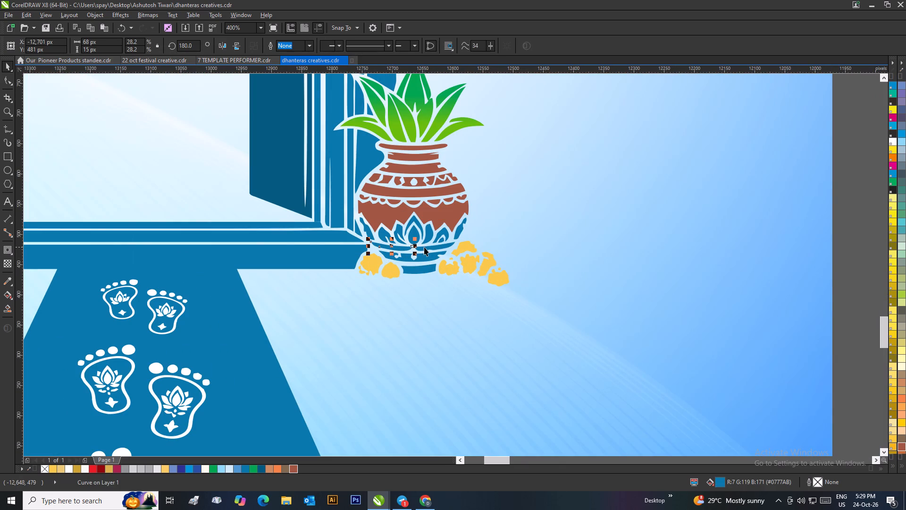
shift+click(424, 247)
shift+click(426, 256)
shift+click(419, 268)
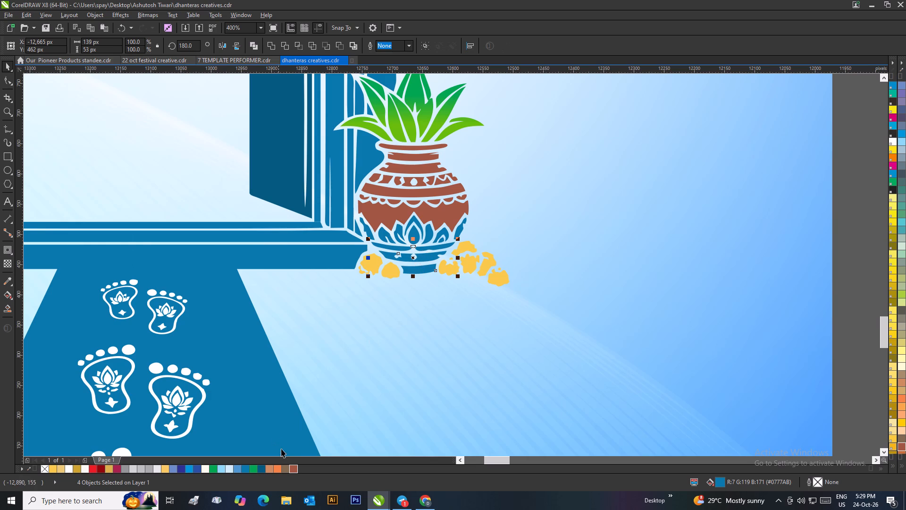
click(291, 468)
scroll(355, 342, down, 2)
click(588, 246)
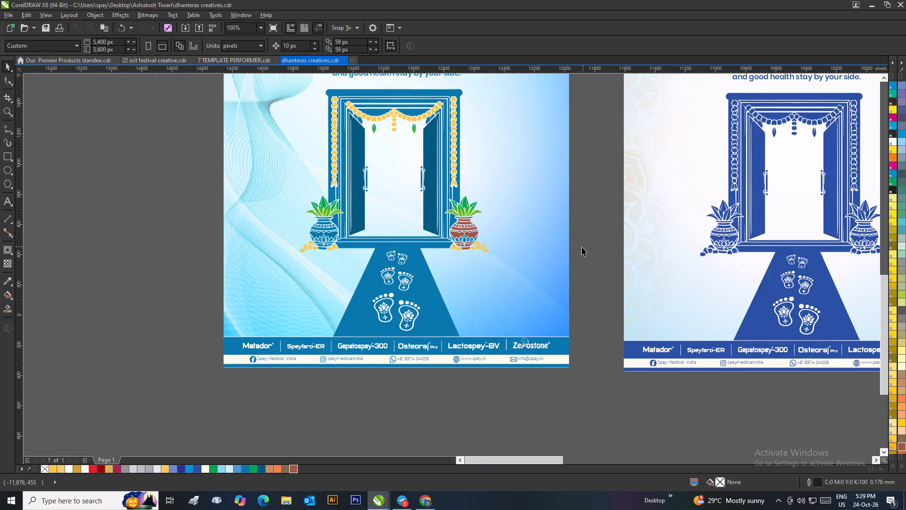
Fill all the petals of the right pot's lotus pattern with golden yellow.
scroll(483, 229, up, 2)
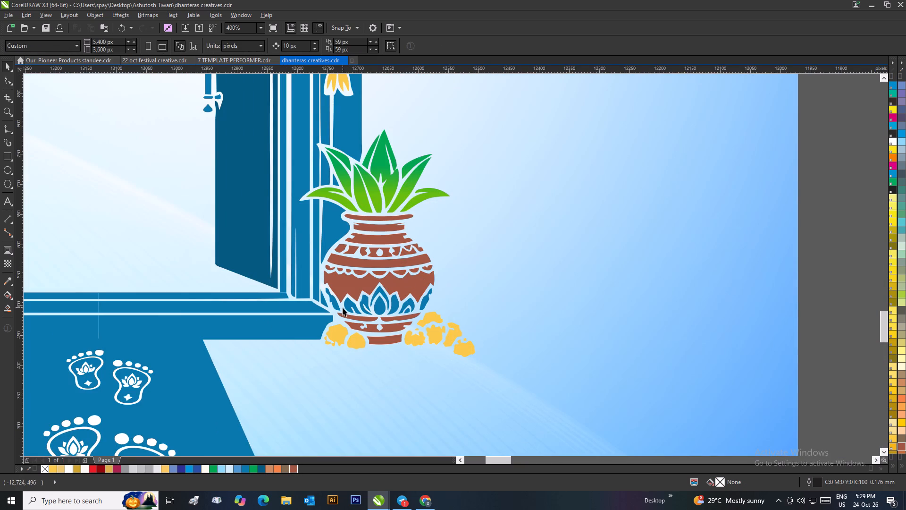
click(335, 304)
shift+click(348, 303)
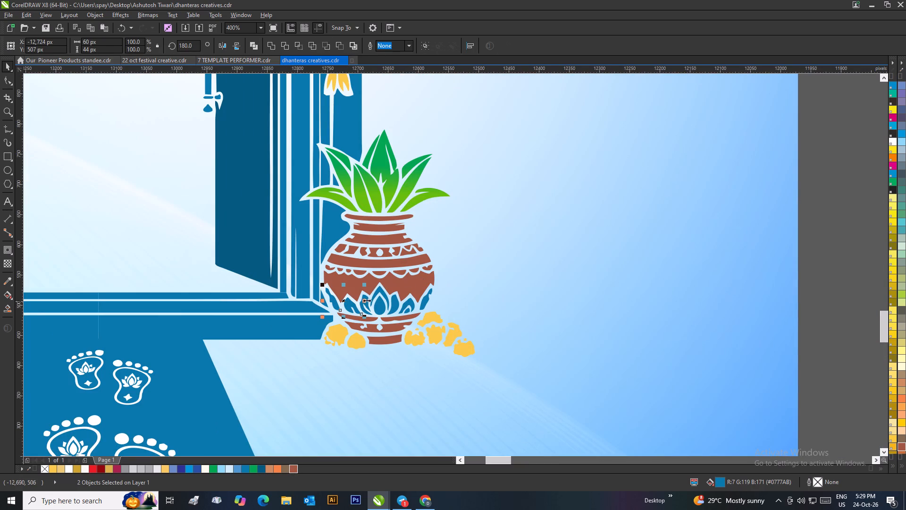
shift+click(369, 298)
shift+click(381, 289)
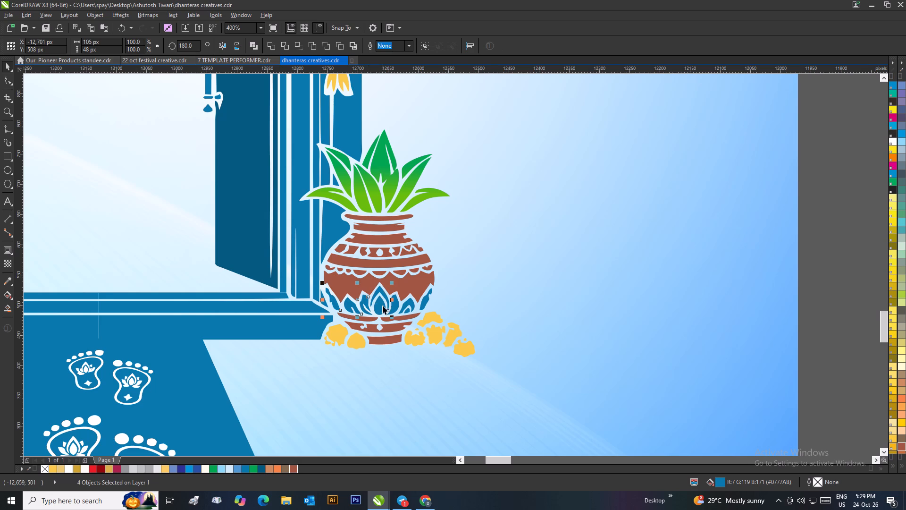
shift+click(383, 306)
shift+click(398, 305)
shift+click(408, 303)
shift+click(406, 309)
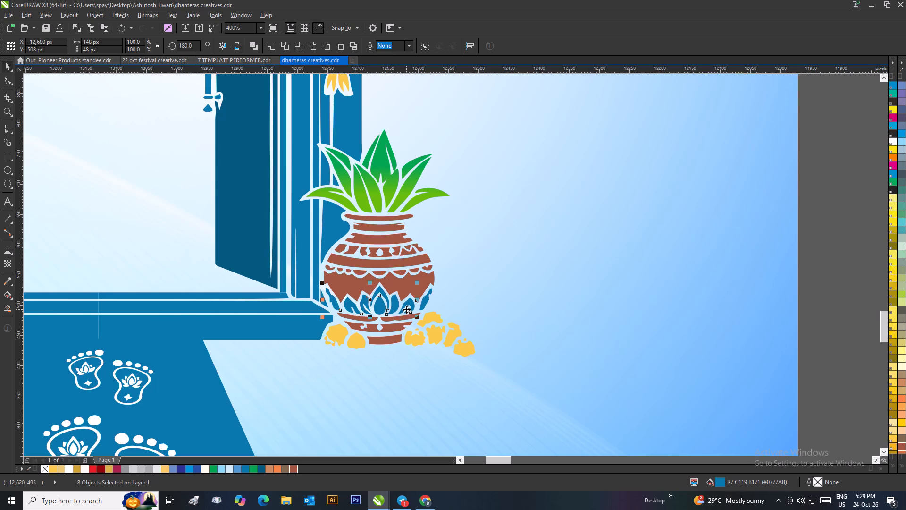
shift+click(422, 302)
click(50, 468)
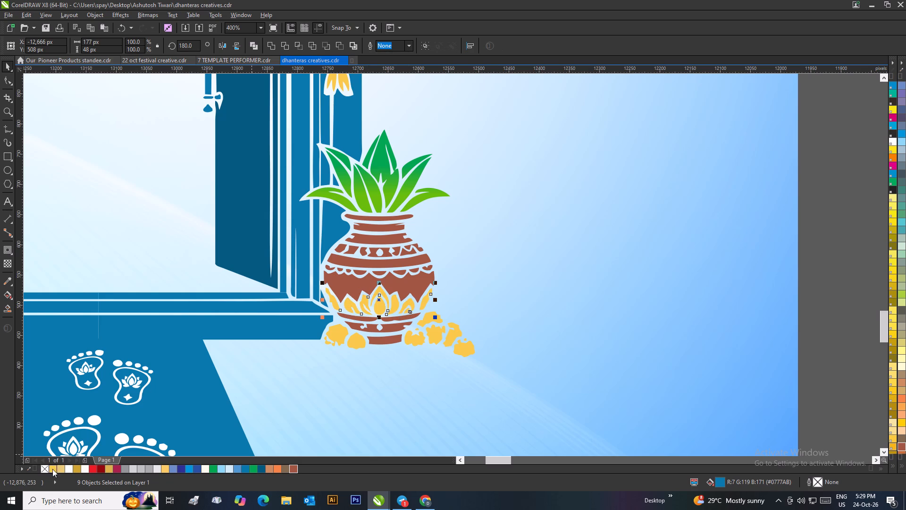
scroll(218, 355, down, 3)
click(288, 256)
Apply a linear gradient to the right pot's wide middle band, from its reddish brown to dark red #700C0C at the outer side.
scroll(495, 247, up, 1)
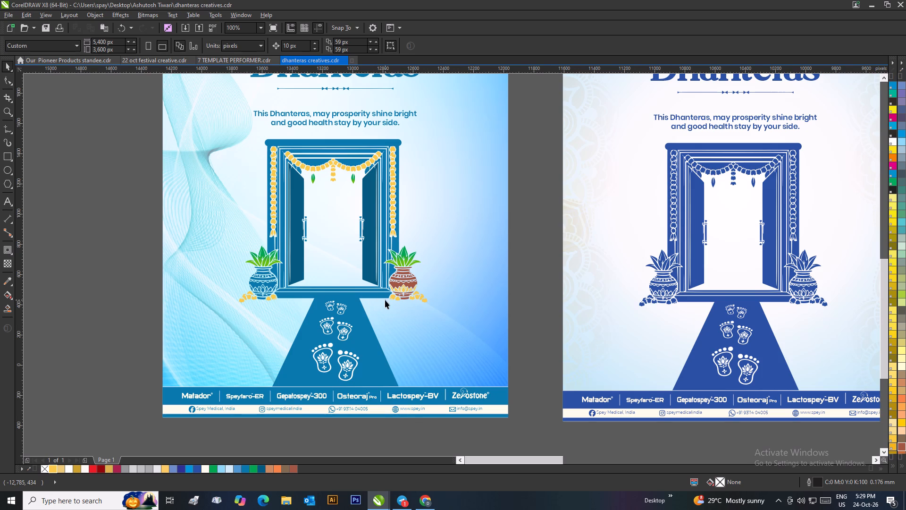
scroll(385, 300, up, 1)
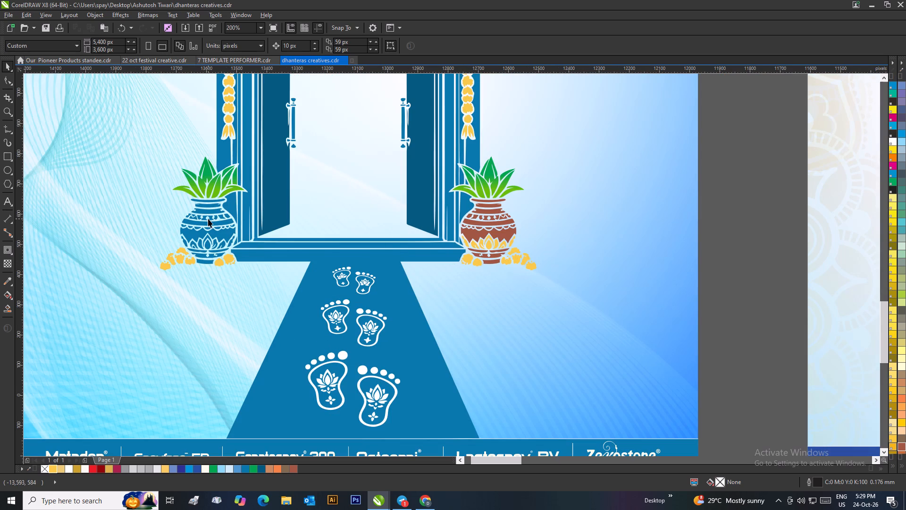
scroll(491, 236, up, 1)
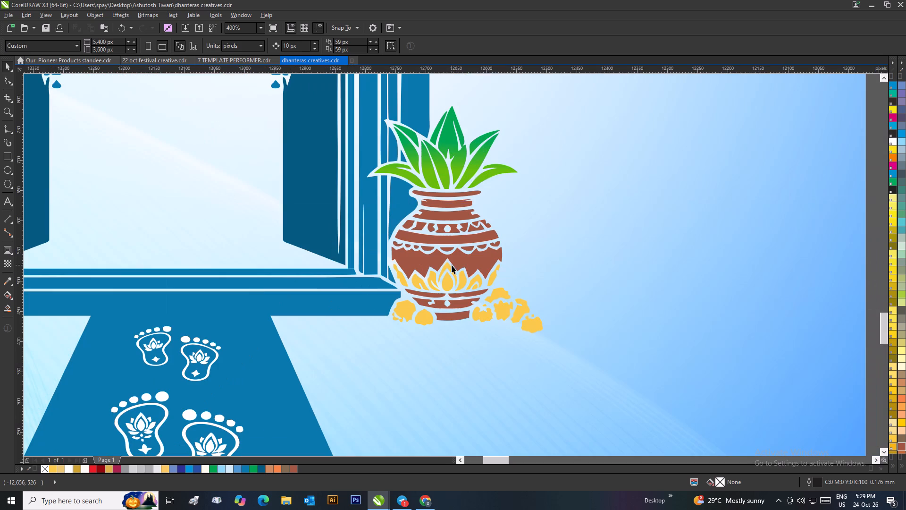
click(463, 256)
key(g)
drag(459, 257, 482, 268)
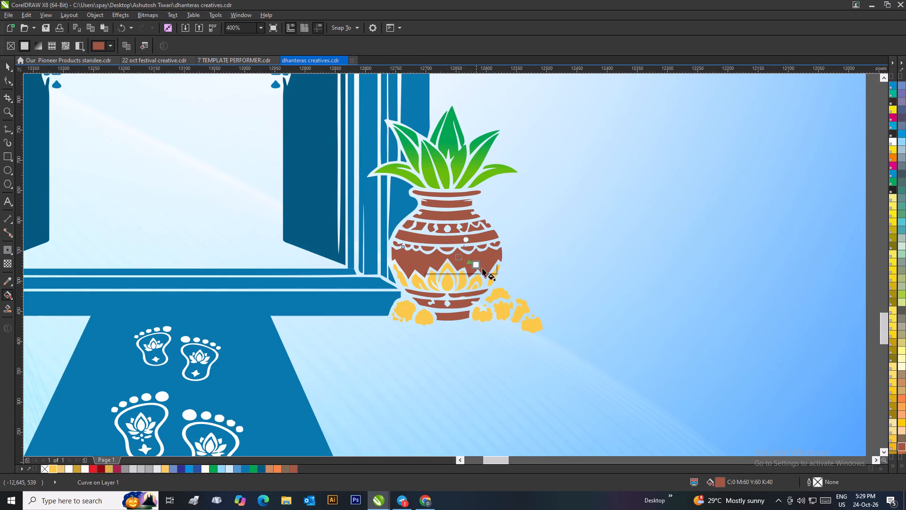
drag(482, 268, 499, 273)
click(465, 287)
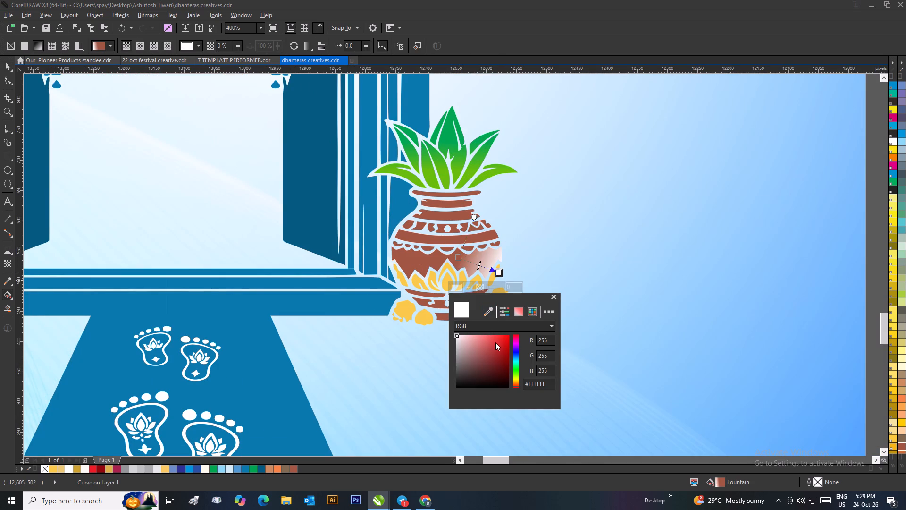
click(495, 342)
click(503, 365)
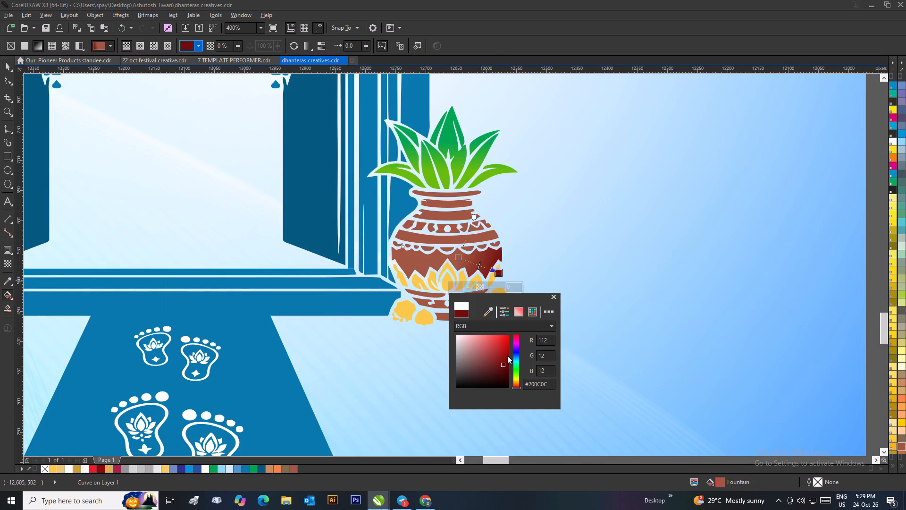
Make the middle band's gradient elliptical, centred on the pot with dark red inside and reddish brown extending well beyond the outer edge.
click(134, 44)
click(138, 45)
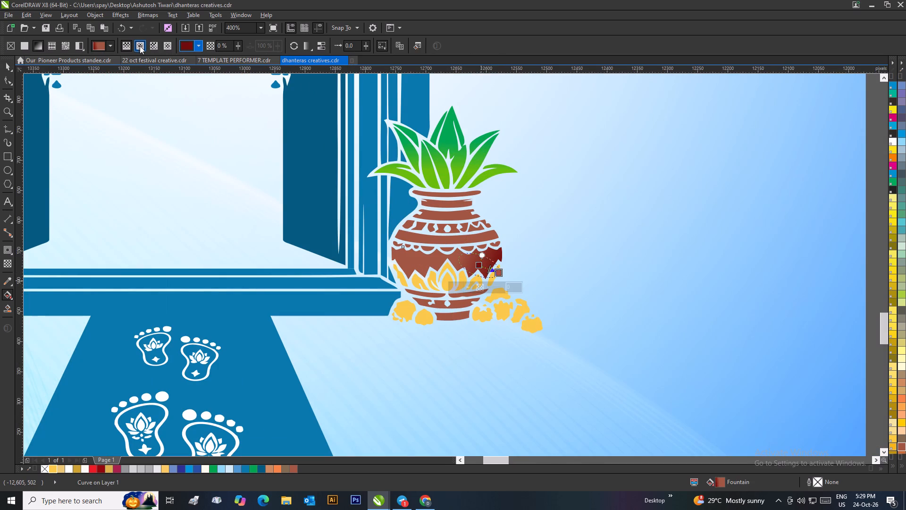
drag(451, 258, 572, 321)
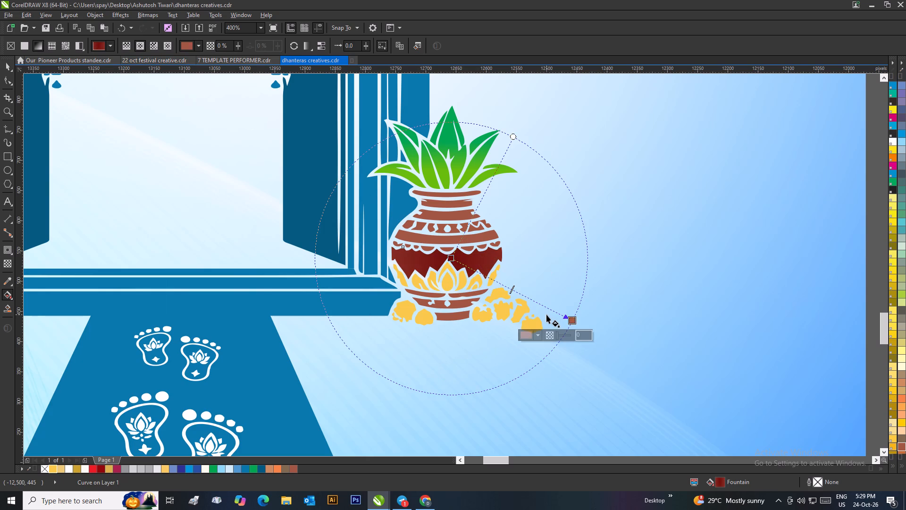
drag(570, 321, 557, 317)
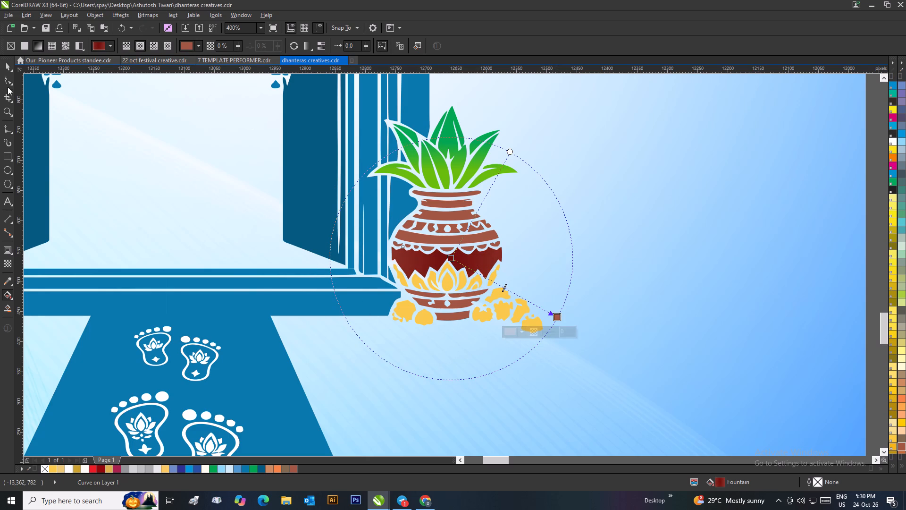
click(7, 70)
scroll(235, 133, down, 2)
click(209, 256)
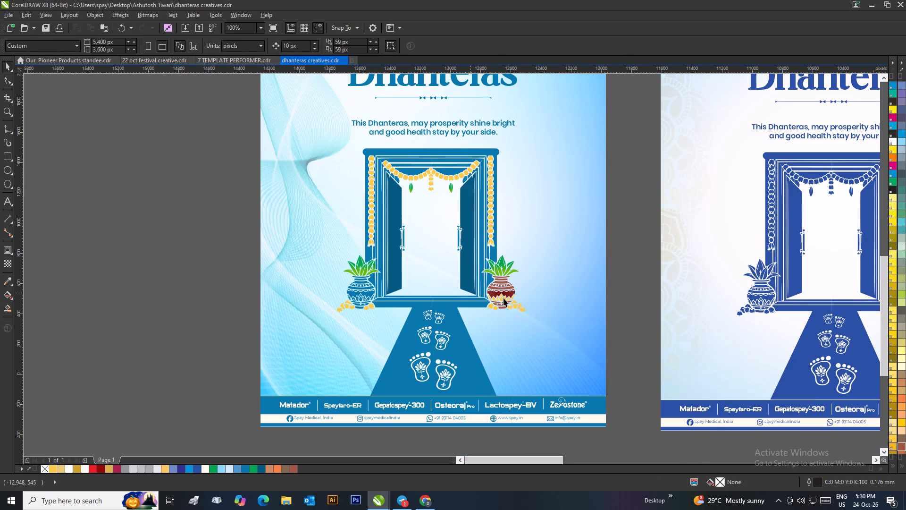
Select all the reddish-brown bands, trim pieces and base pieces of the right pot, fill them with Ruby Red and weld them together.
scroll(504, 297, up, 1)
scroll(453, 233, up, 1)
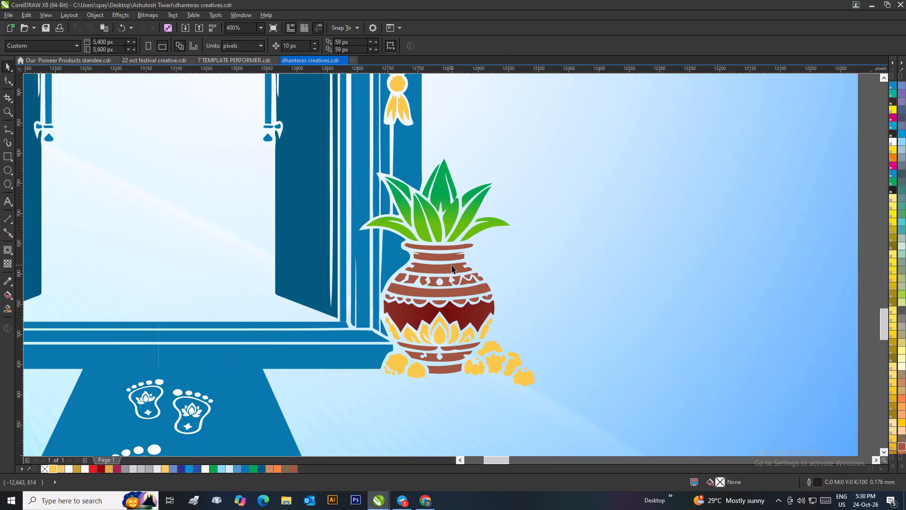
click(447, 248)
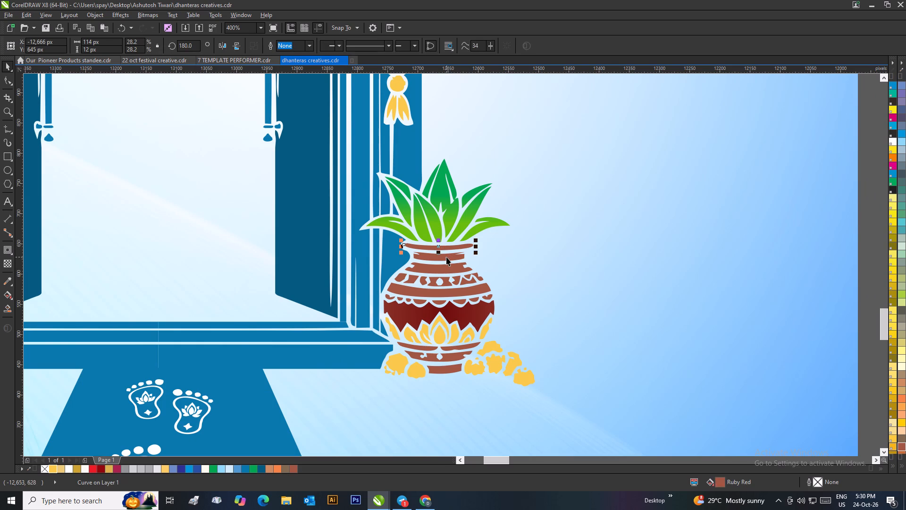
shift+click(446, 258)
shift+click(445, 269)
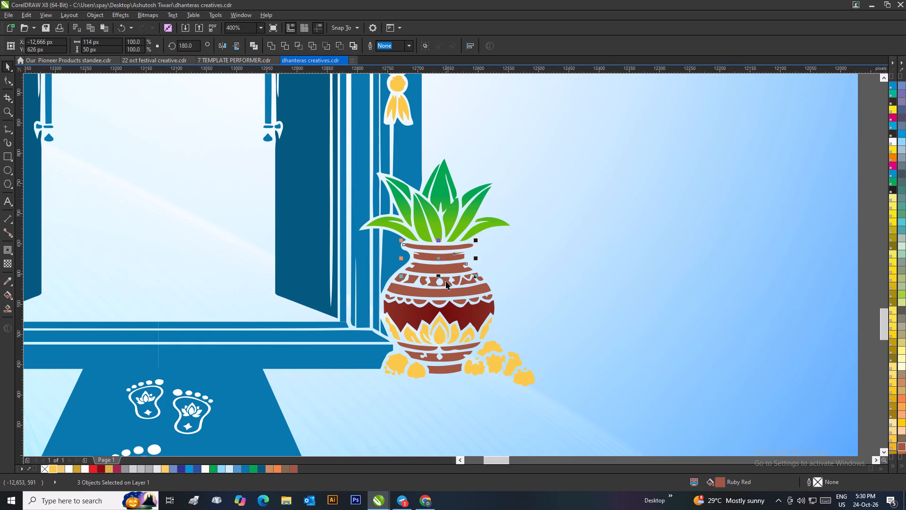
shift+click(446, 281)
shift+click(425, 282)
shift+click(415, 280)
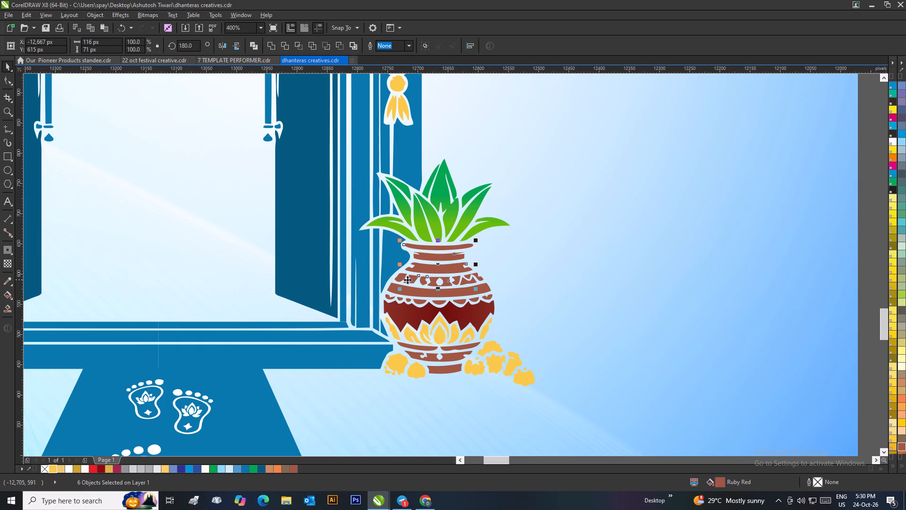
shift+click(401, 279)
shift+click(456, 284)
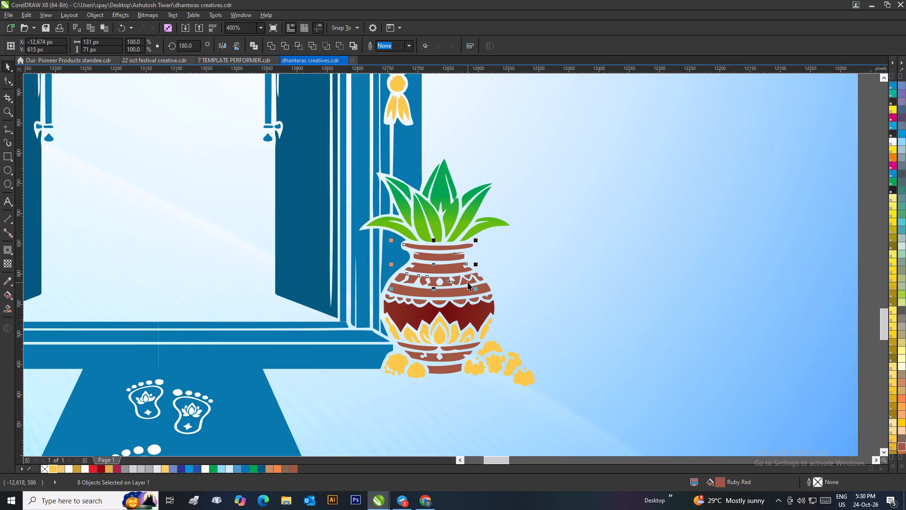
shift+click(468, 282)
shift+click(469, 276)
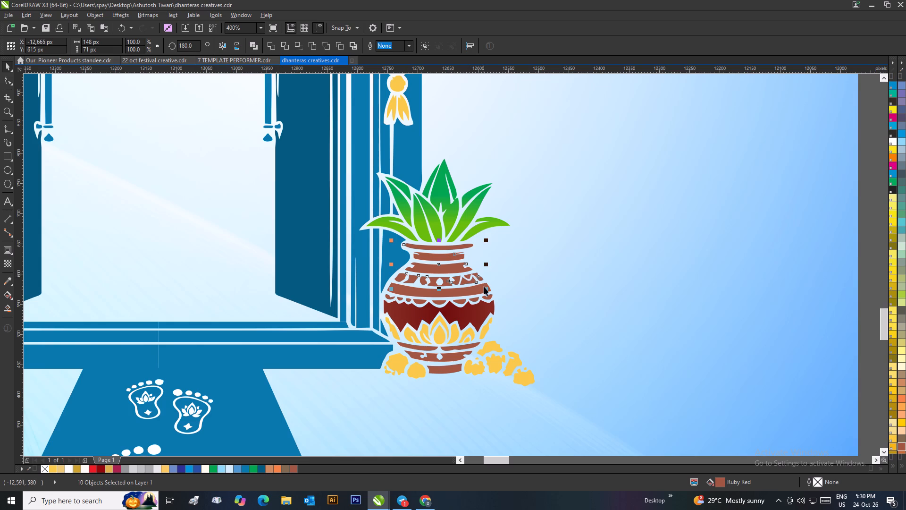
shift+click(473, 291)
shift+click(465, 302)
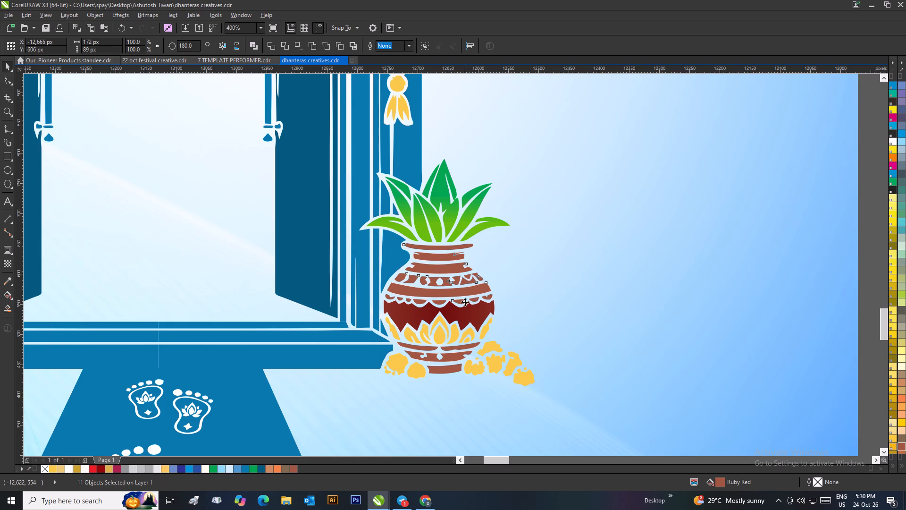
shift+click(475, 299)
shift+click(488, 297)
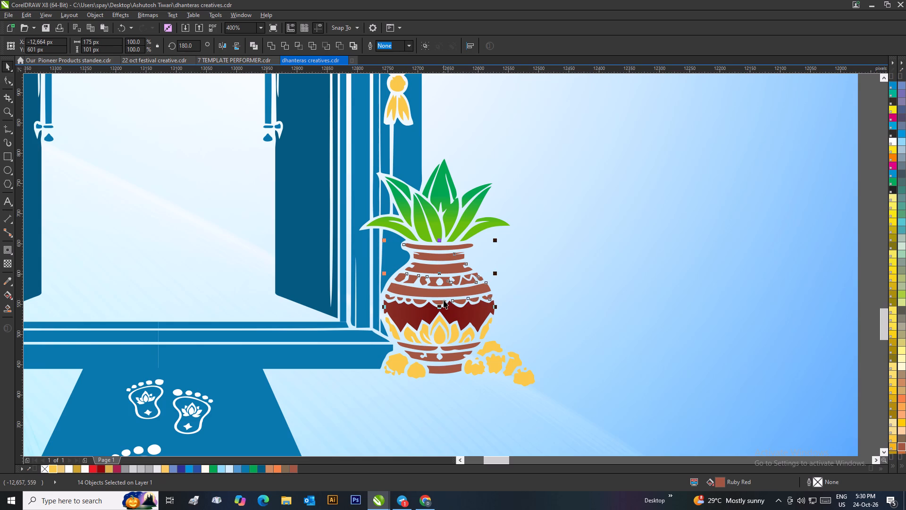
shift+click(442, 301)
shift+click(420, 303)
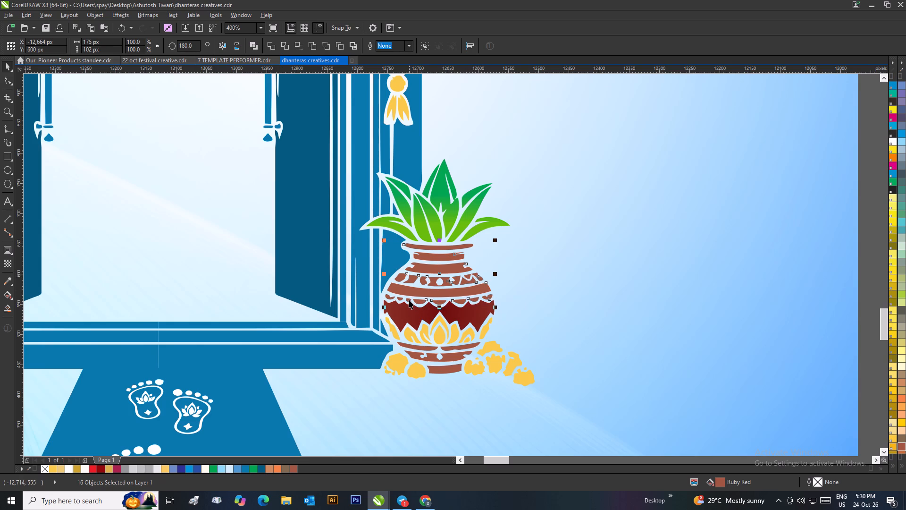
shift+click(409, 300)
shift+click(402, 299)
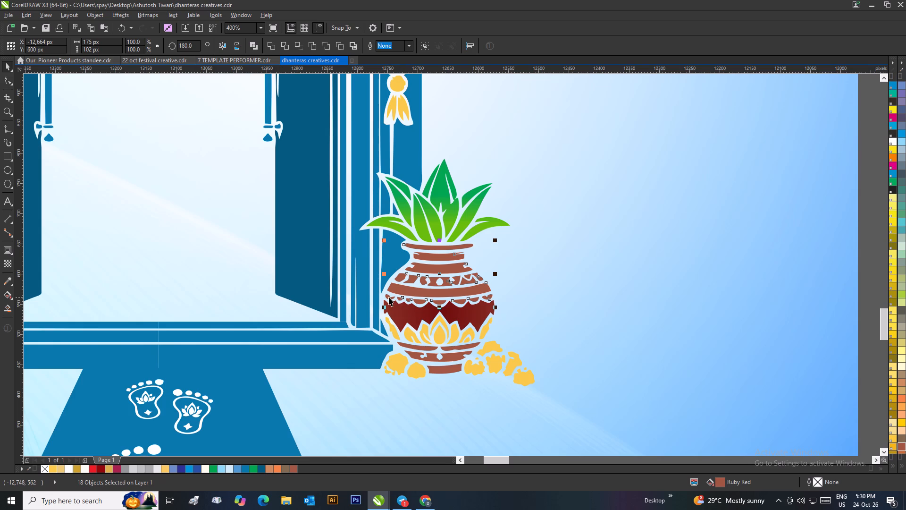
shift+click(389, 297)
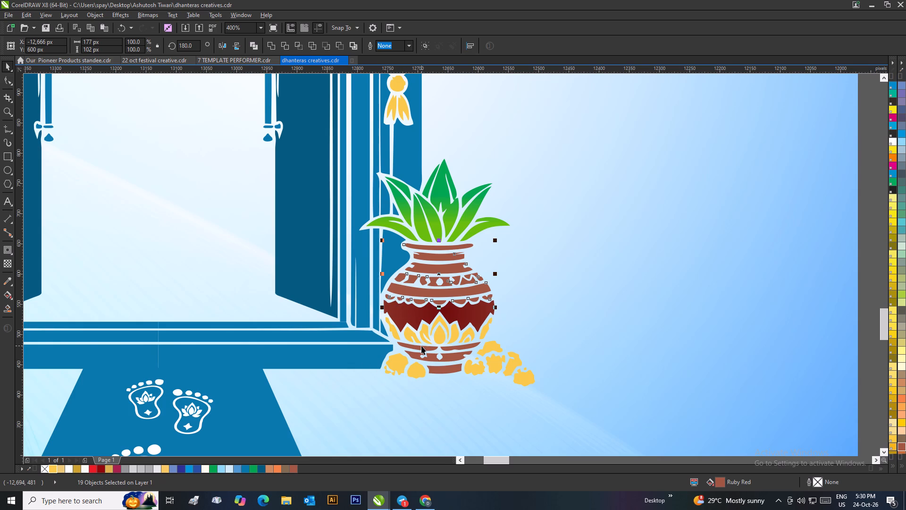
shift+click(418, 348)
shift+click(431, 355)
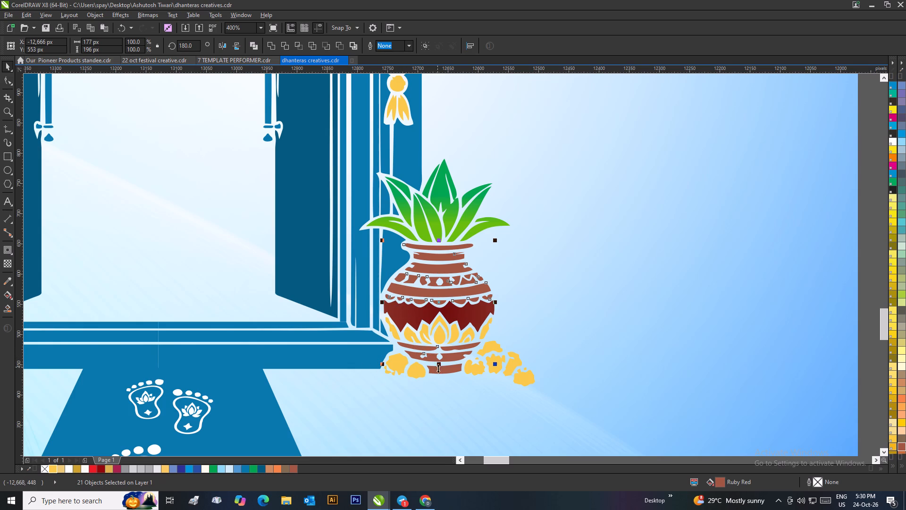
shift+click(440, 372)
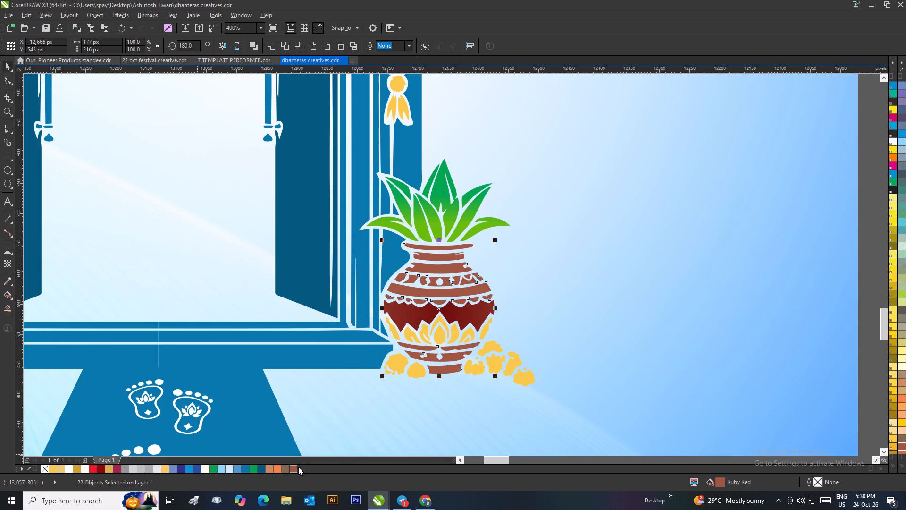
click(292, 468)
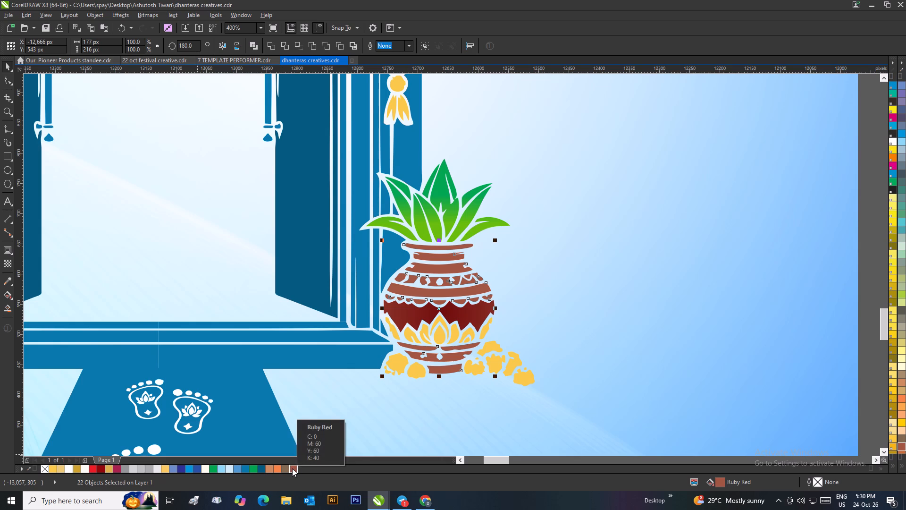
click(271, 46)
Weld the right pot's dark red middle band with the reddish-brown pieces so the whole body is one Ruby Red shape.
scroll(409, 251, down, 1)
click(703, 289)
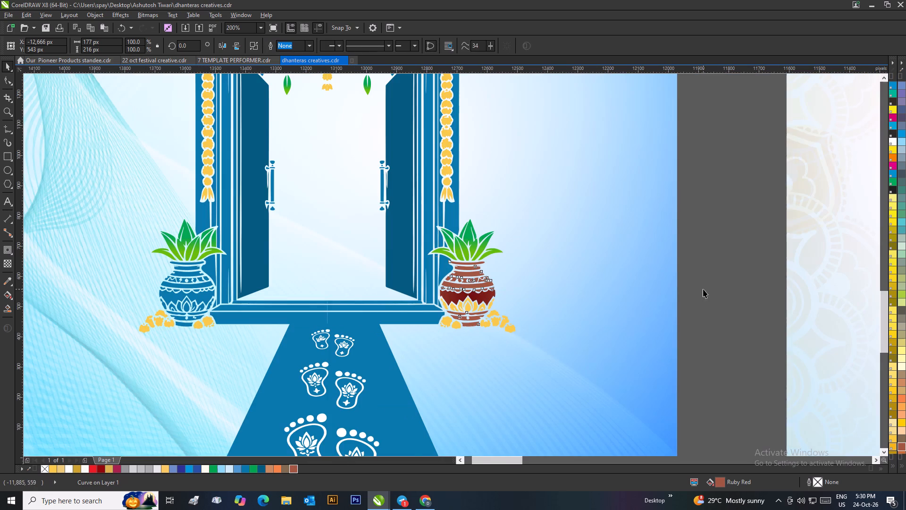
scroll(506, 300, up, 1)
click(394, 259)
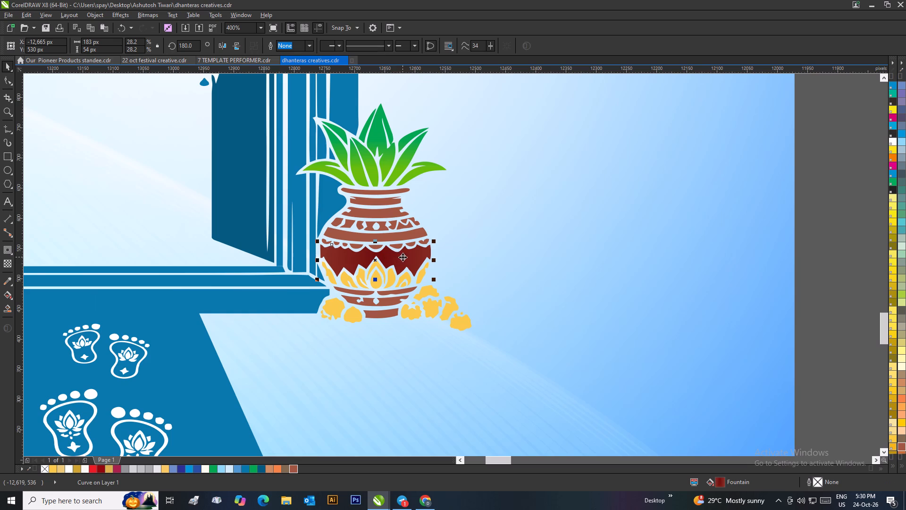
shift+click(400, 238)
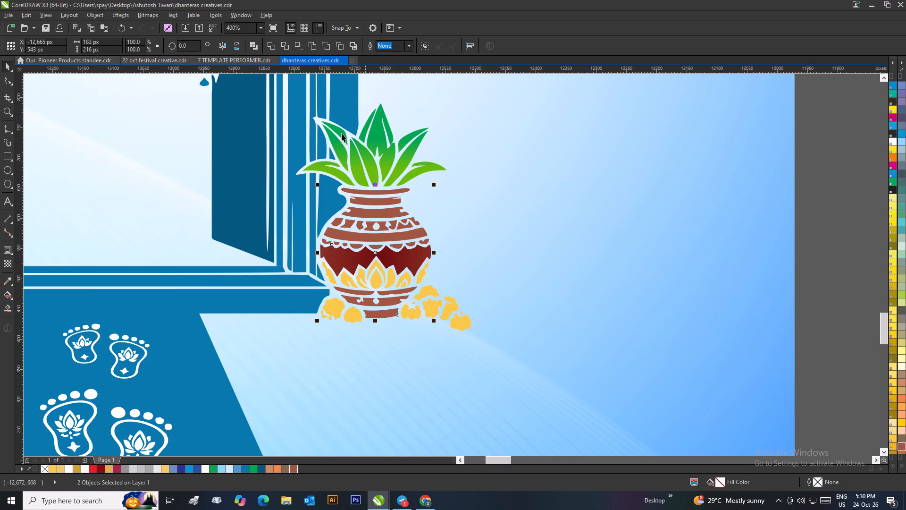
click(268, 44)
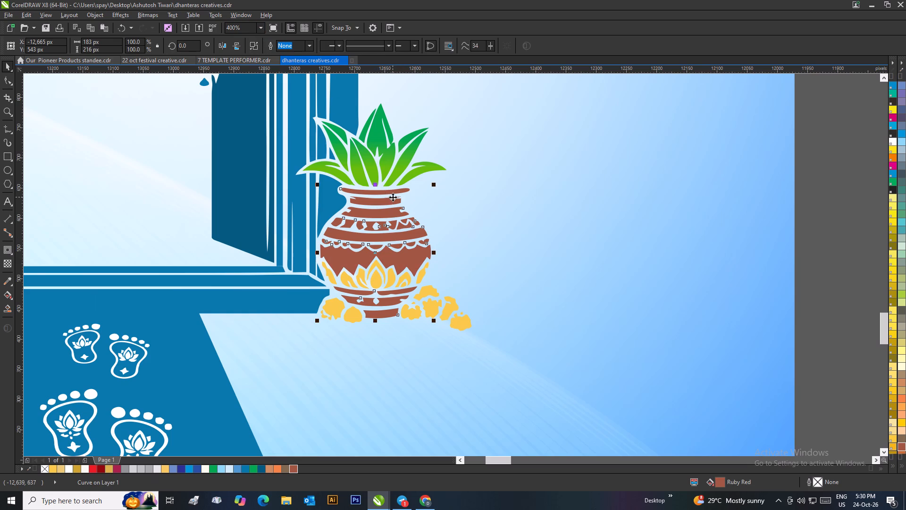
Apply a linear gradient to the right pot's body, from its reddish brown to dark red #730101 at the outer side.
key(g)
drag(385, 251, 395, 257)
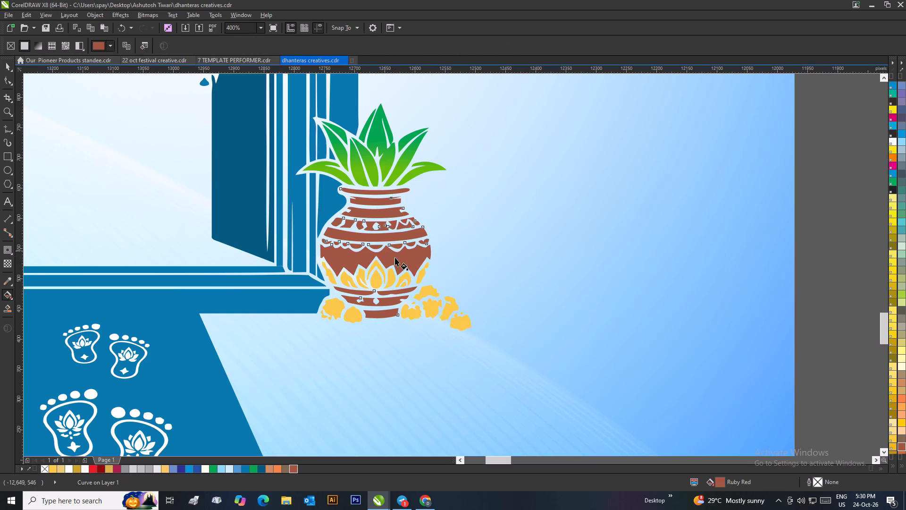
drag(395, 257, 439, 269)
click(412, 287)
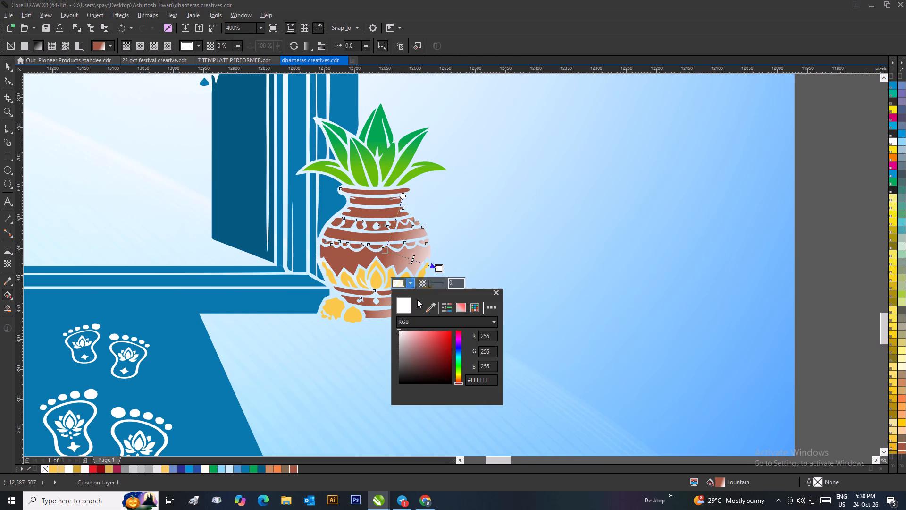
click(439, 342)
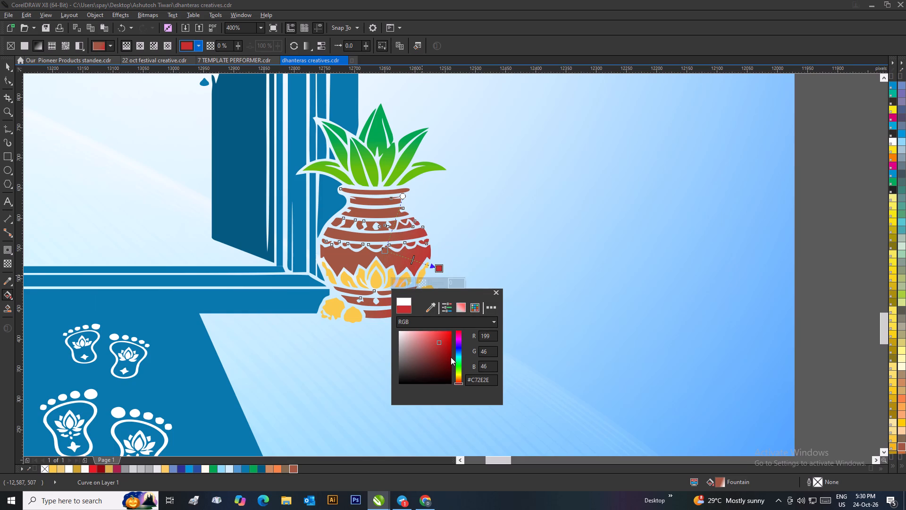
click(451, 360)
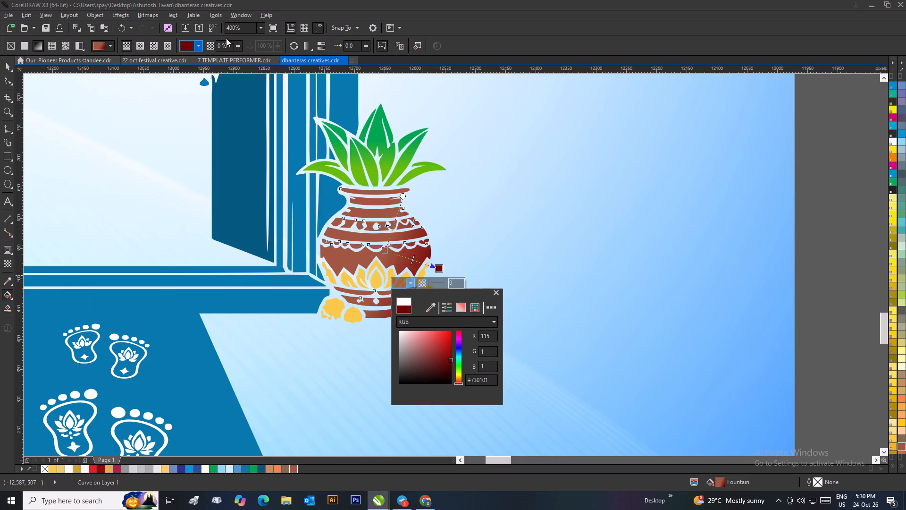
Make the pot body's gradient elliptical, with dark red inside and the reddish brown end stretched well beyond the pot's outer edge.
click(144, 43)
click(142, 44)
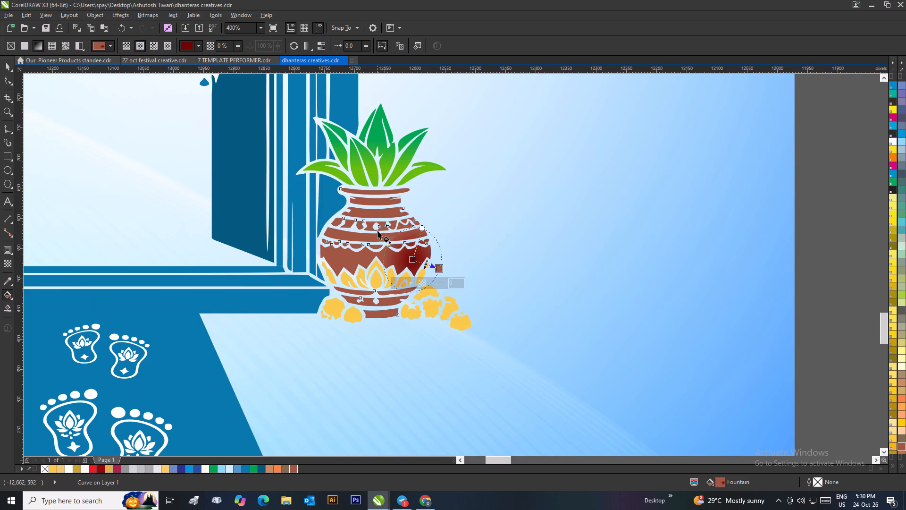
drag(389, 255, 507, 326)
scroll(446, 290, down, 1)
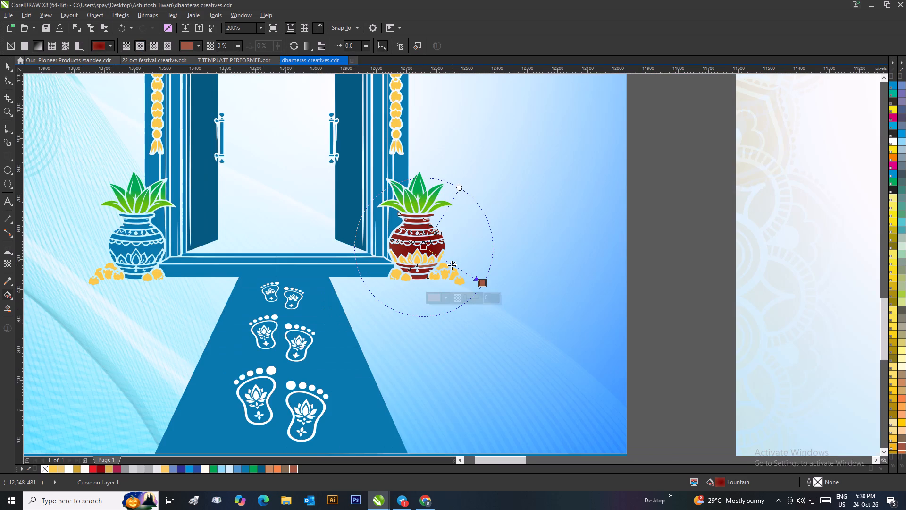
click(6, 65)
scroll(272, 189, down, 2)
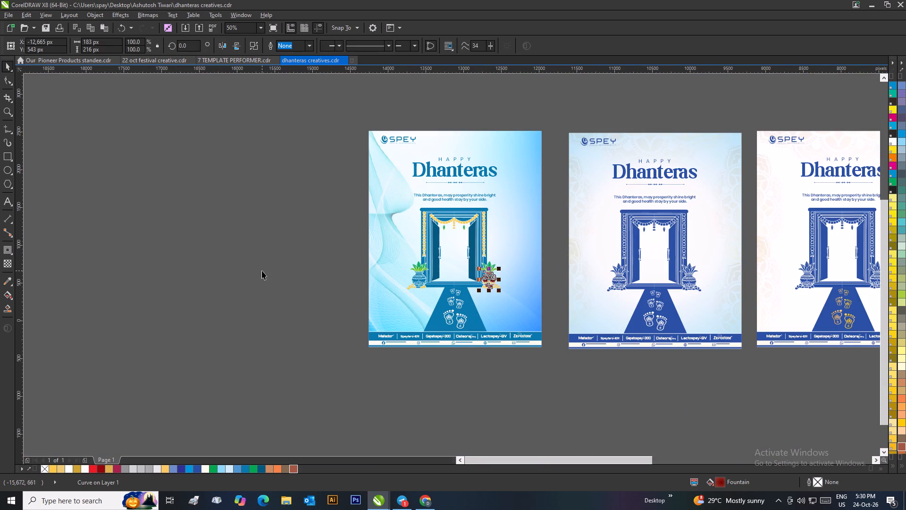
click(261, 271)
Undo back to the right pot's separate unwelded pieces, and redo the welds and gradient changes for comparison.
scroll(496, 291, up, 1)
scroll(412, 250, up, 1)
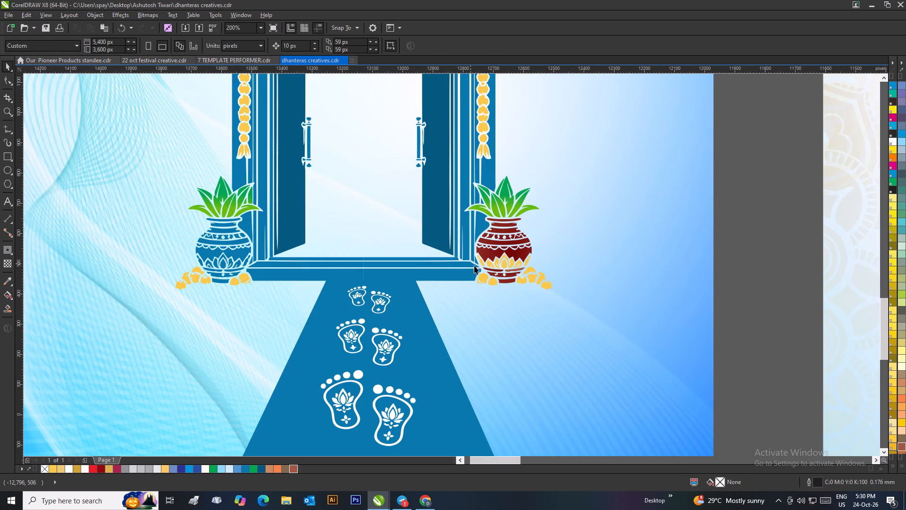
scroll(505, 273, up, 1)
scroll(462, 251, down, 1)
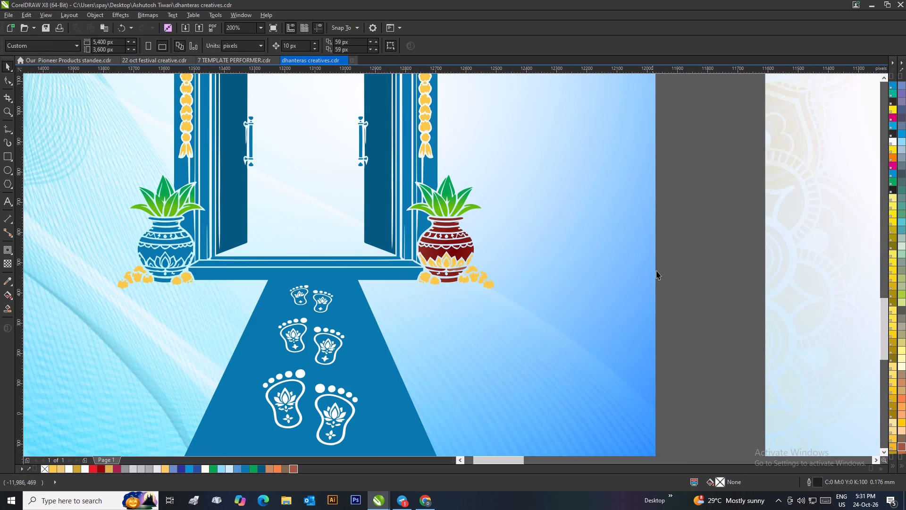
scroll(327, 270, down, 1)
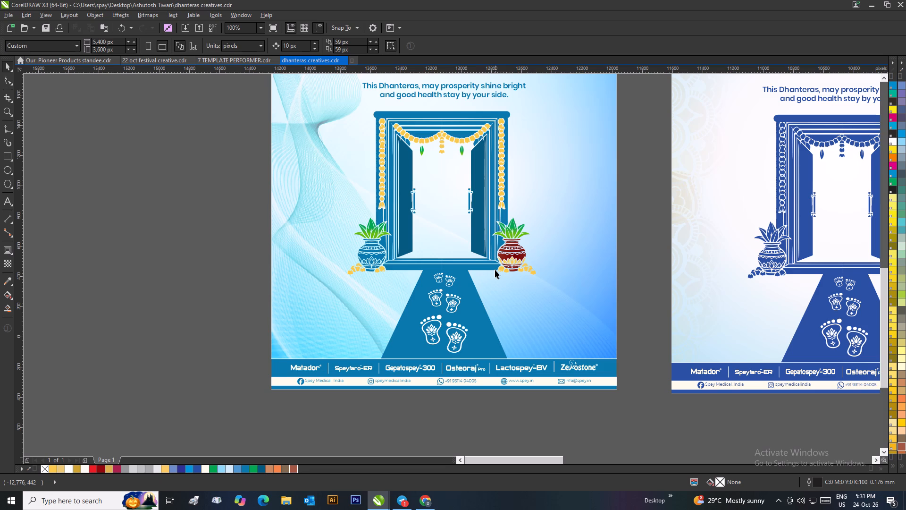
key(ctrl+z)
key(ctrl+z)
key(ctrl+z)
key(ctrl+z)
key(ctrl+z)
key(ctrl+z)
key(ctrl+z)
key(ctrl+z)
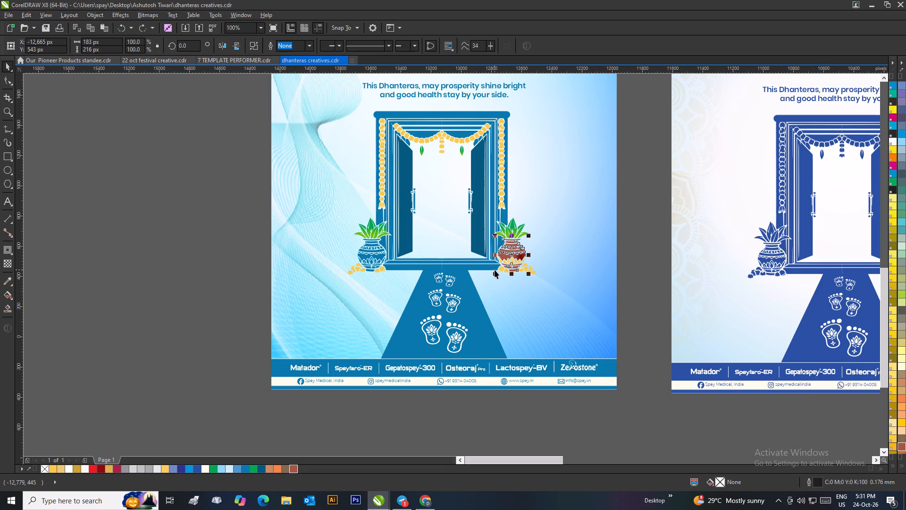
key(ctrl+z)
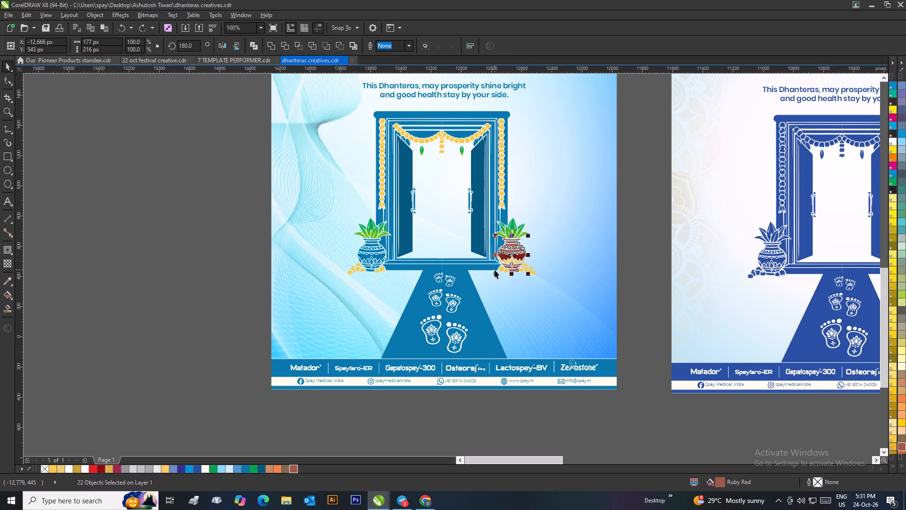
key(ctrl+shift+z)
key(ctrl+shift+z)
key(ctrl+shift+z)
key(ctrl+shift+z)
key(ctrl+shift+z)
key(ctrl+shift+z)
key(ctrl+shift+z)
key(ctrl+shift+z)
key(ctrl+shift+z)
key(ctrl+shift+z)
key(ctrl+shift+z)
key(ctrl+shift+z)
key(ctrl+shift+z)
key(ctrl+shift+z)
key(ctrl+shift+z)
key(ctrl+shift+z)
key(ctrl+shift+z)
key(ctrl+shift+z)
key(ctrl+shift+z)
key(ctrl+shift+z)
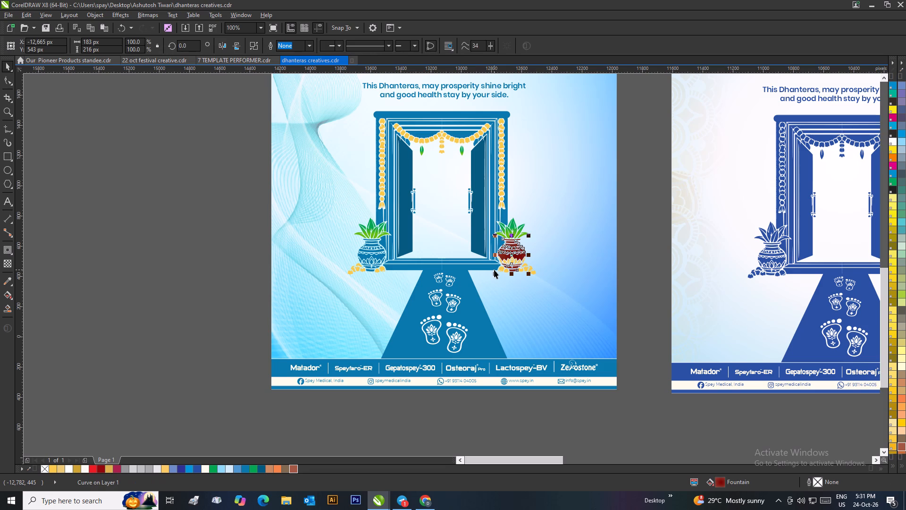
Replace the gradient on the right pot's welded body with a solid dark blue #045980 fill.
click(228, 232)
click(511, 253)
scroll(514, 254, up, 1)
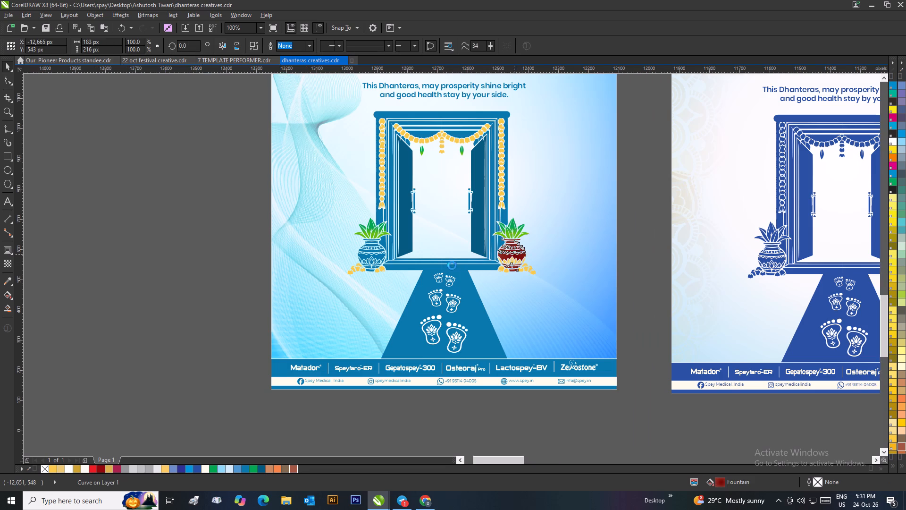
scroll(452, 265, up, 1)
scroll(452, 265, down, 1)
scroll(157, 269, up, 1)
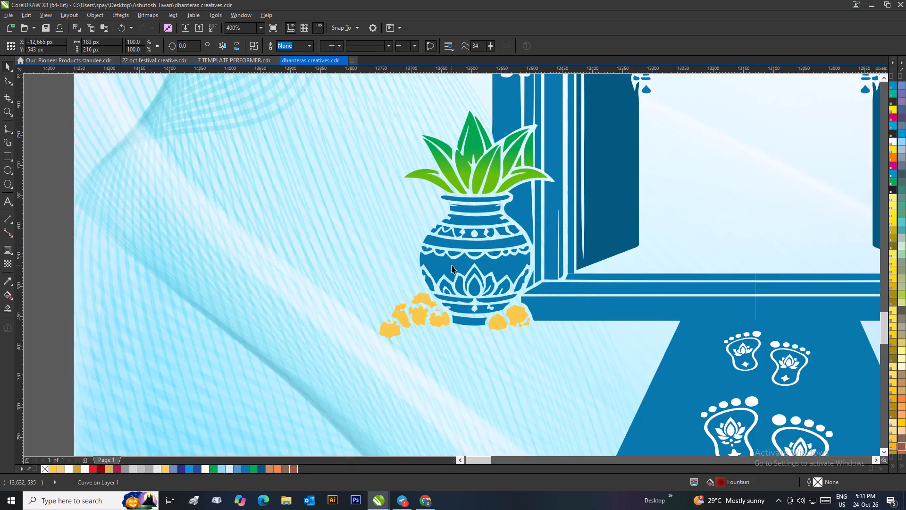
scroll(470, 237, down, 2)
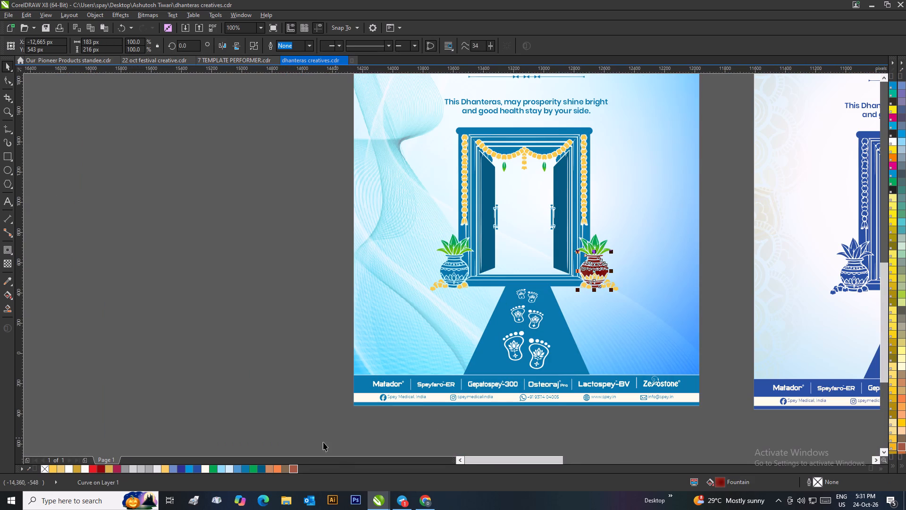
click(261, 469)
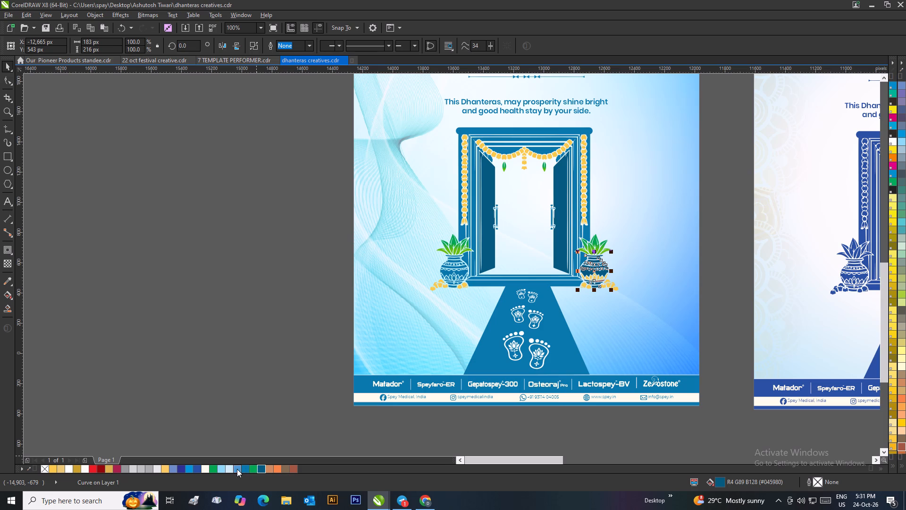
Recolour the right pot's body, trying a lighter blue before settling on a solid #0777AB fill.
click(242, 468)
click(224, 418)
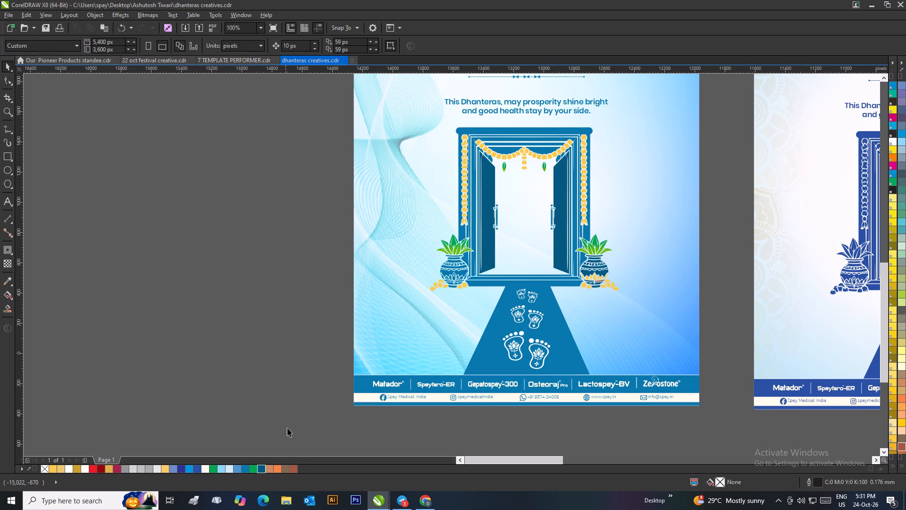
click(273, 382)
scroll(532, 287, up, 1)
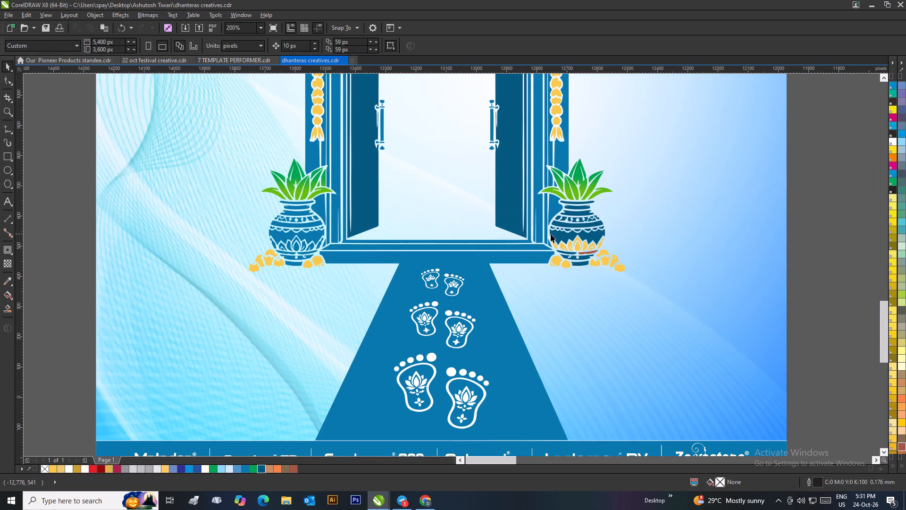
click(593, 230)
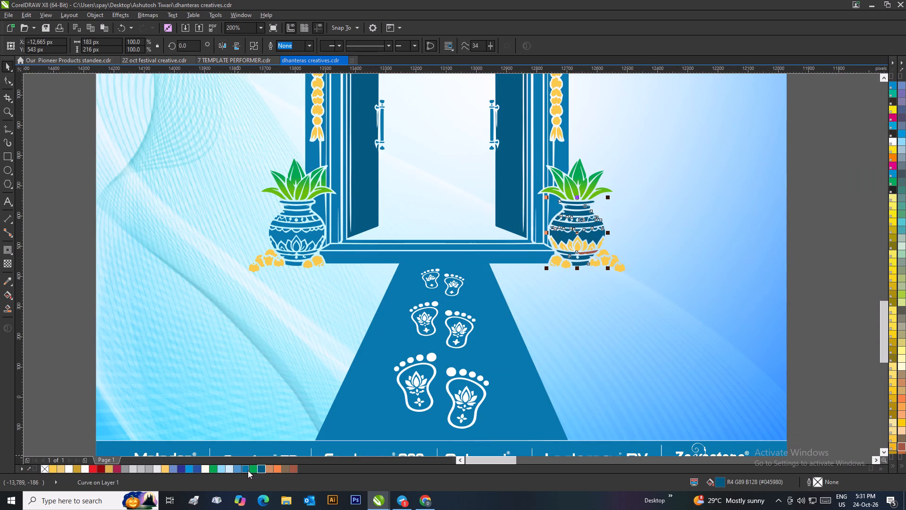
click(238, 467)
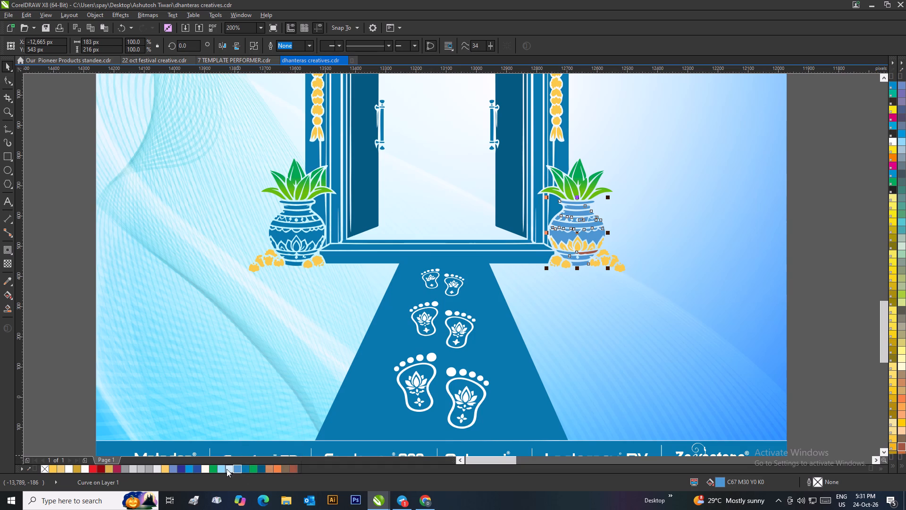
click(248, 468)
scroll(314, 363, down, 2)
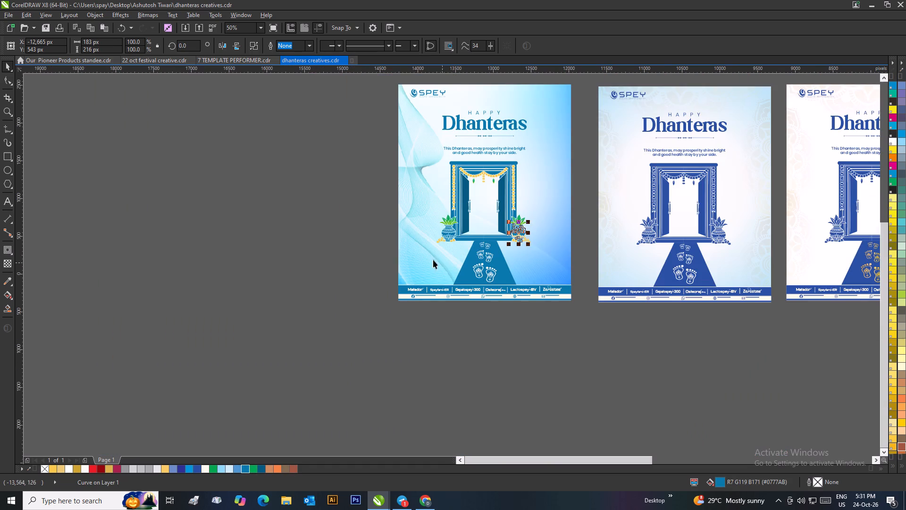
click(336, 248)
Fill the remaining reddish strip below the lotus petals on the right pot with #0777AB.
scroll(478, 239, up, 2)
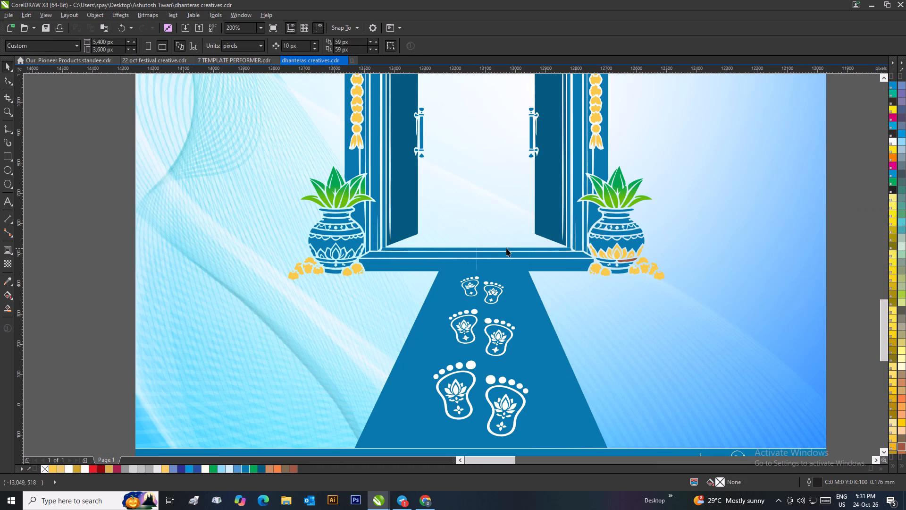
scroll(612, 262, up, 2)
click(484, 262)
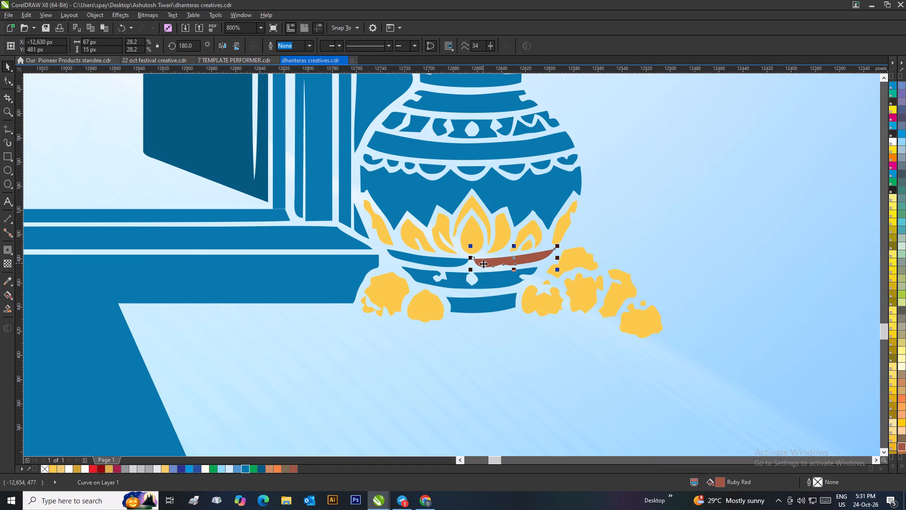
click(247, 469)
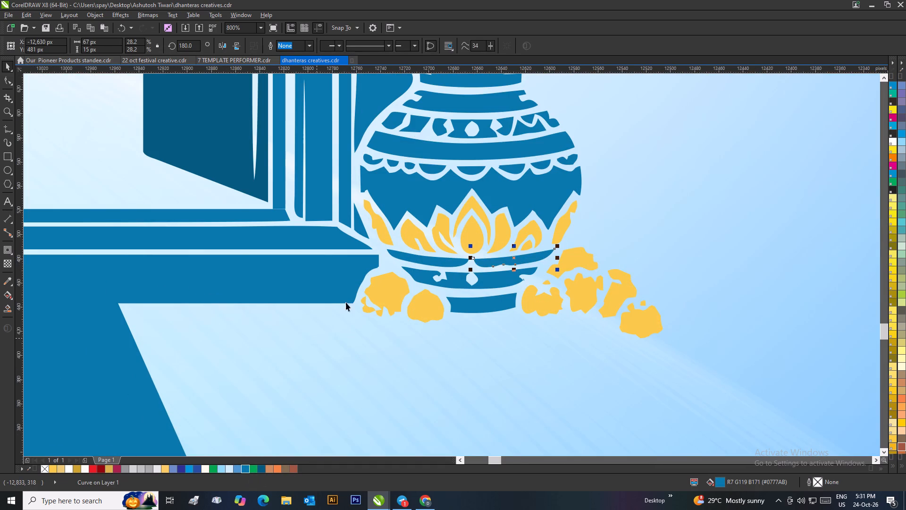
scroll(357, 289, down, 3)
click(172, 296)
Nudge the two-line prosperity message slightly upward, closer to the divider under the Dhanteras heading.
scroll(446, 254, up, 3)
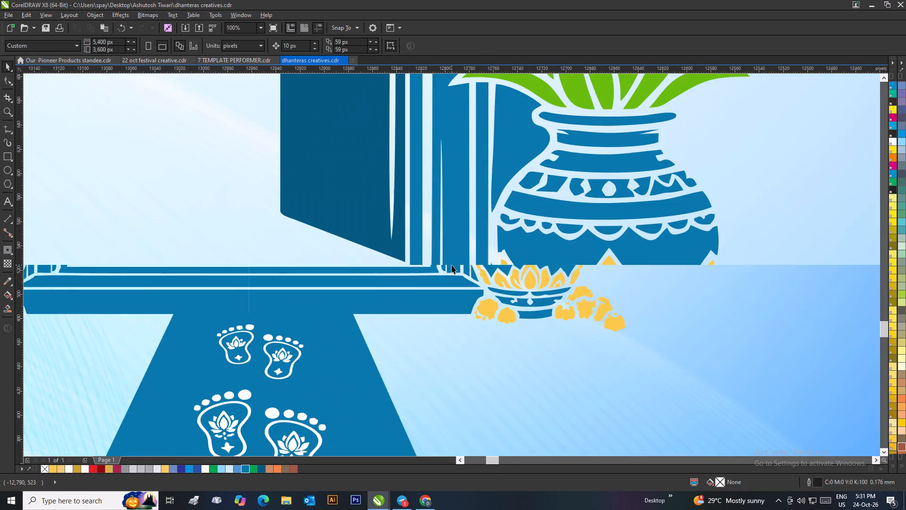
scroll(614, 338, up, 1)
scroll(457, 267, down, 4)
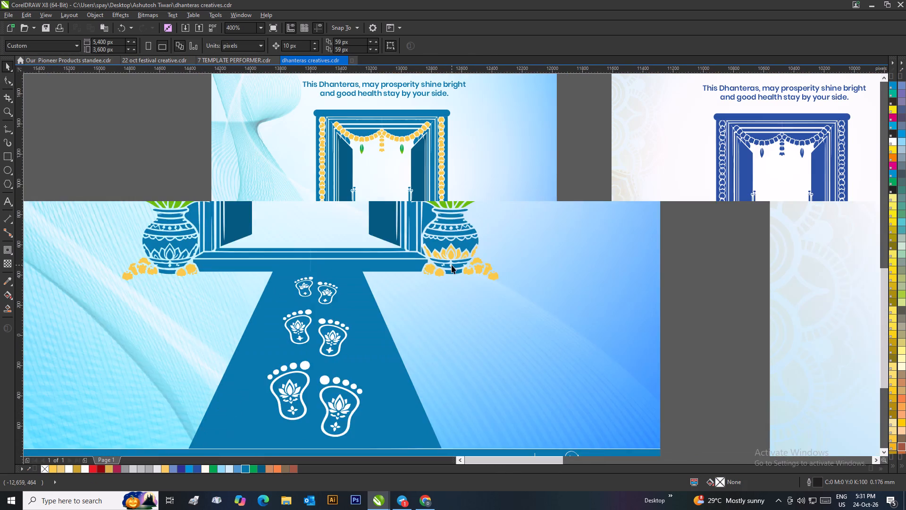
scroll(397, 177, down, 1)
scroll(456, 265, up, 1)
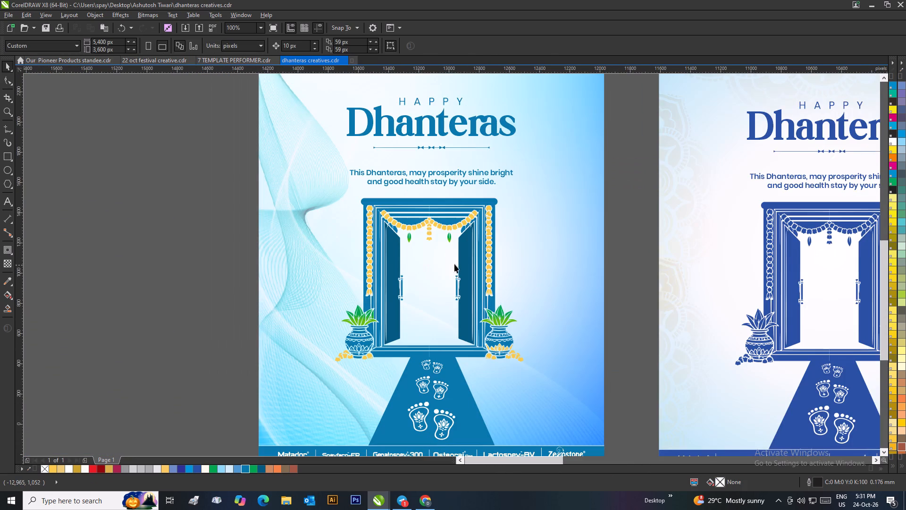
scroll(464, 250, down, 1)
scroll(471, 218, up, 1)
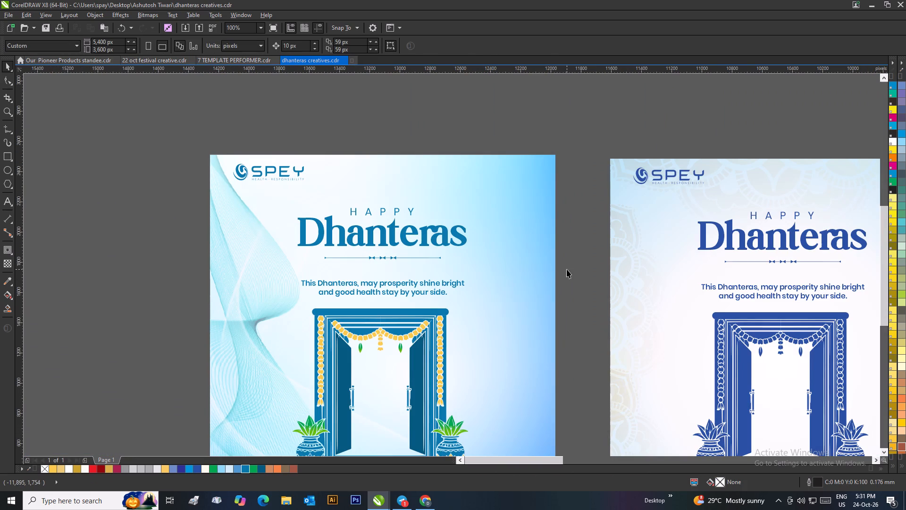
drag(567, 271, 263, 305)
key(Up)
key(Up)
key(Up)
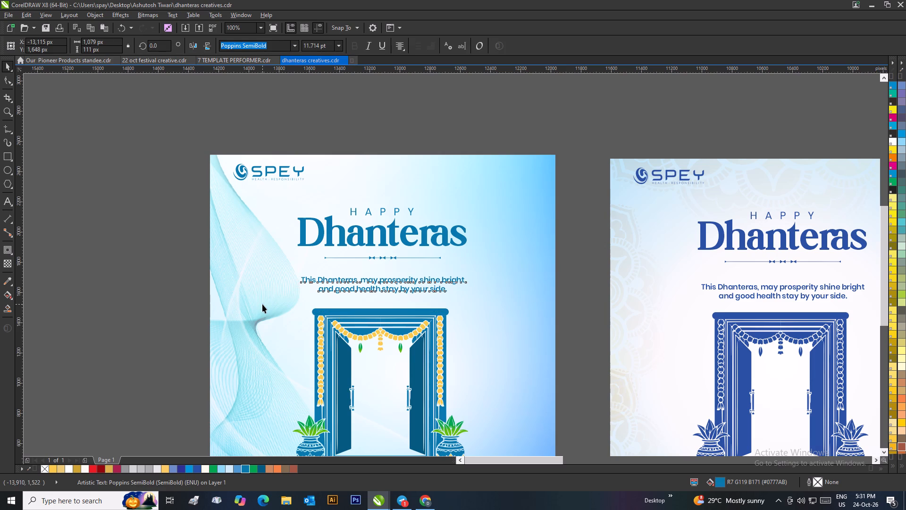
key(Down)
key(Down)
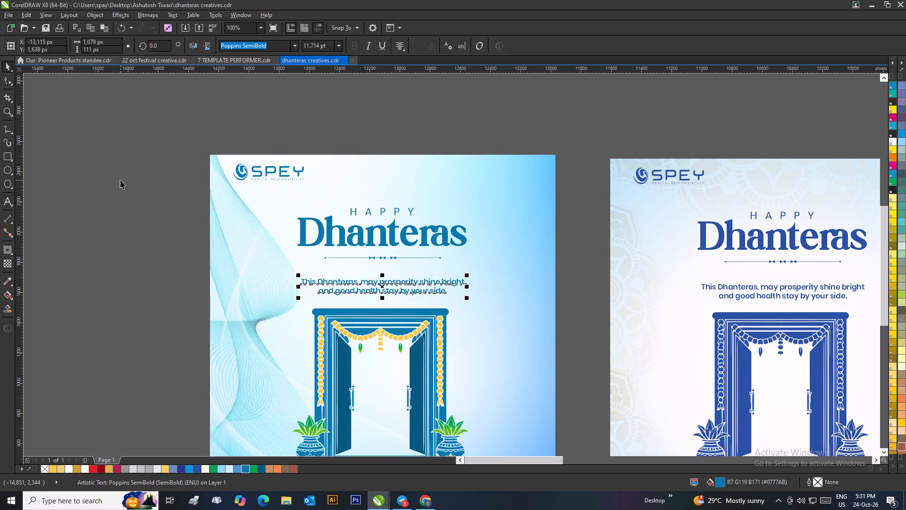
click(120, 180)
Compare the recoloured wavy-background poster with the other Dhanteras poster variants beside it.
scroll(348, 210, down, 1)
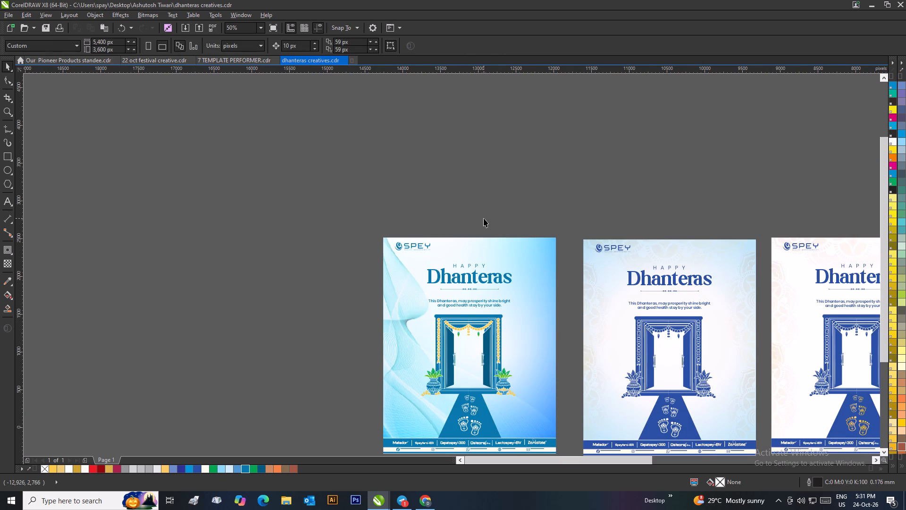
click(484, 218)
scroll(520, 251, up, 1)
scroll(452, 271, down, 1)
click(453, 225)
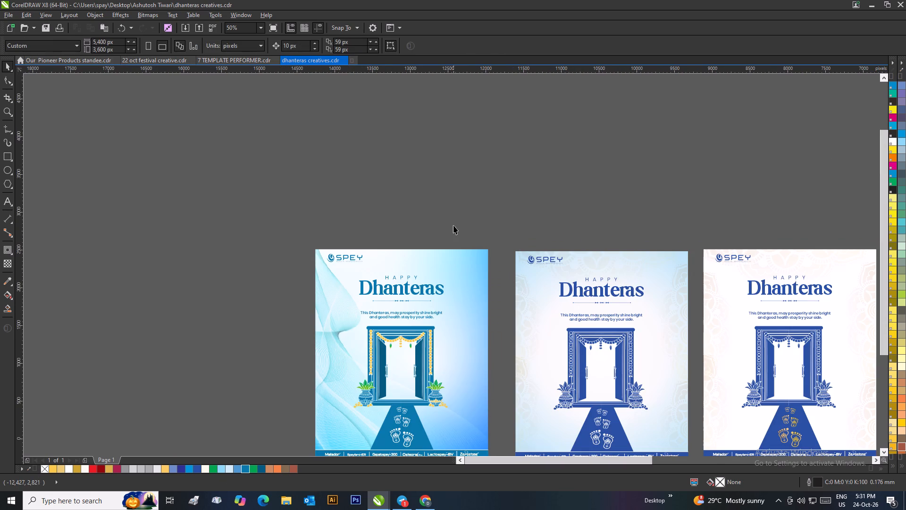
scroll(453, 225, down, 1)
scroll(557, 298, up, 1)
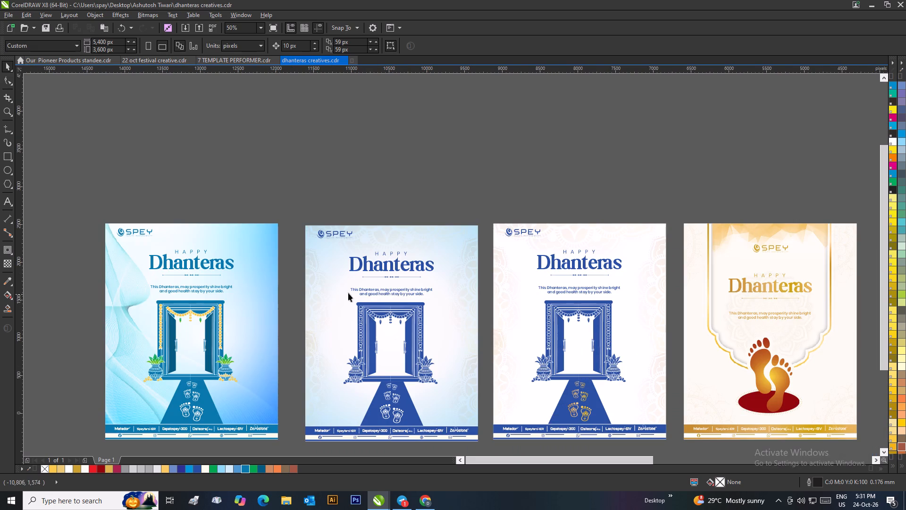
click(387, 238)
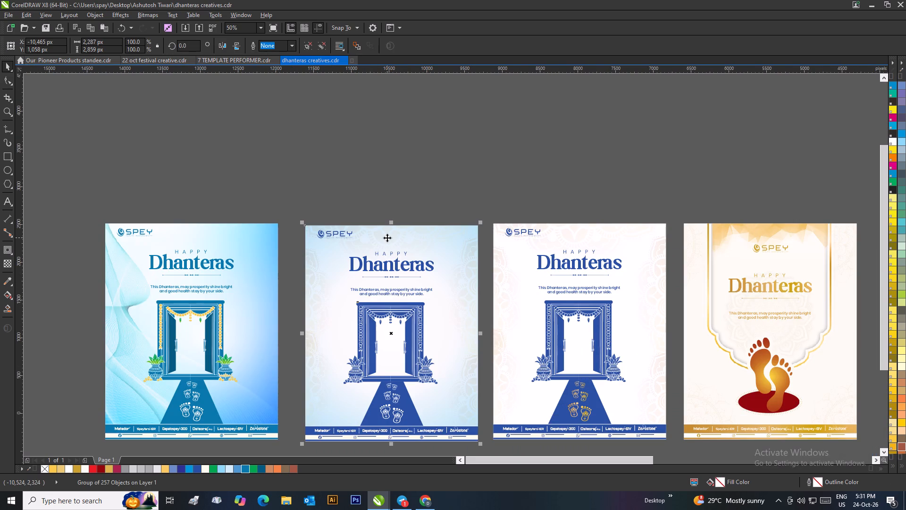
right_click(385, 241)
click(425, 197)
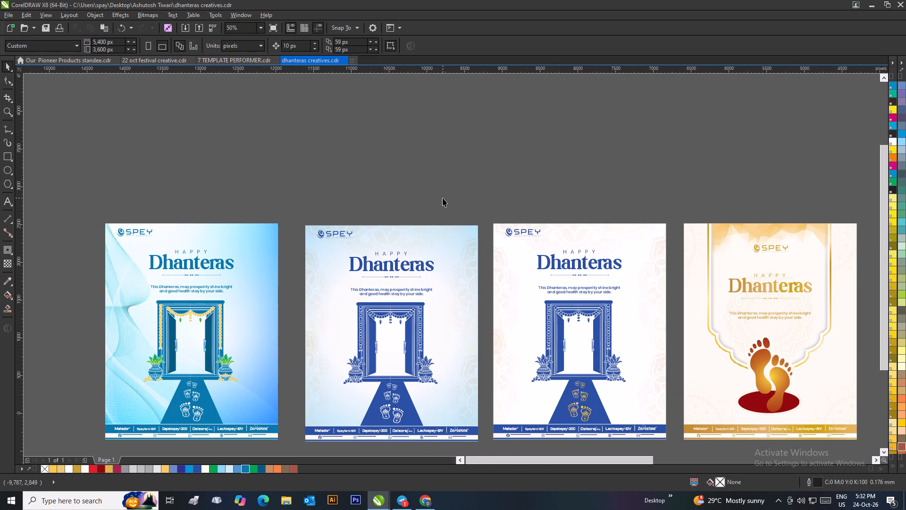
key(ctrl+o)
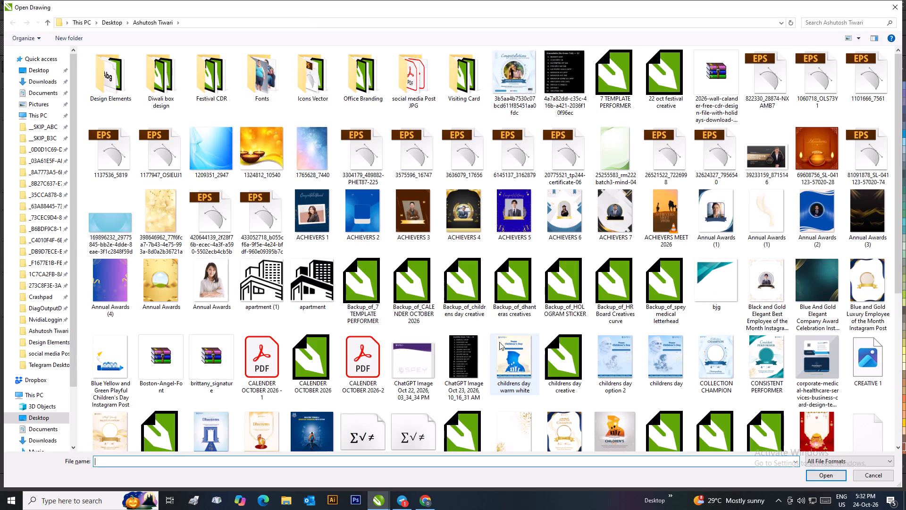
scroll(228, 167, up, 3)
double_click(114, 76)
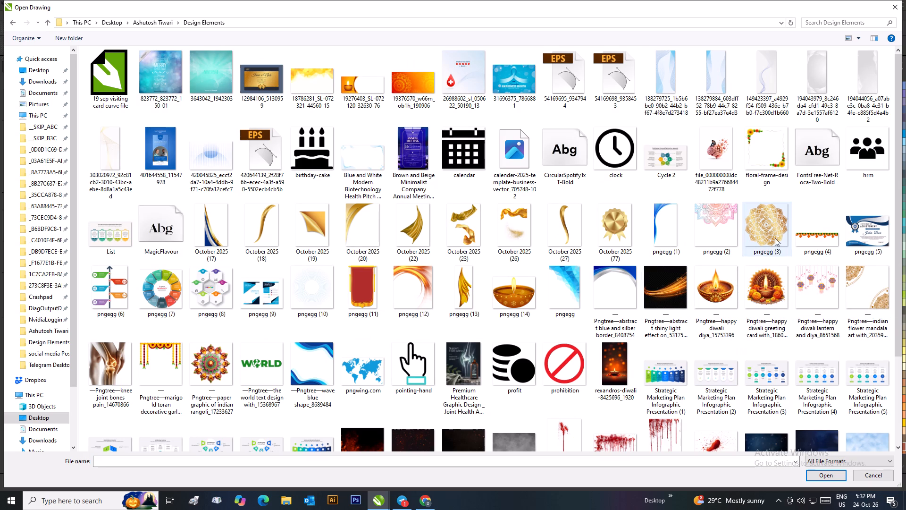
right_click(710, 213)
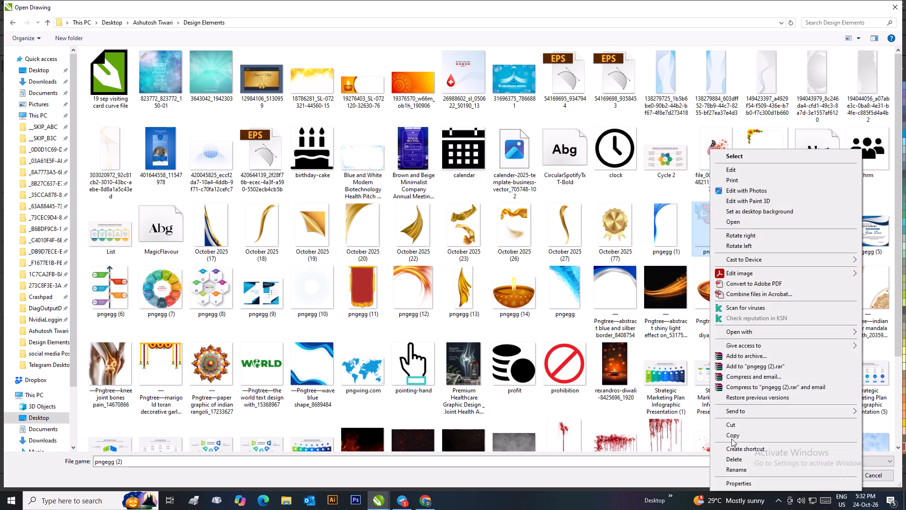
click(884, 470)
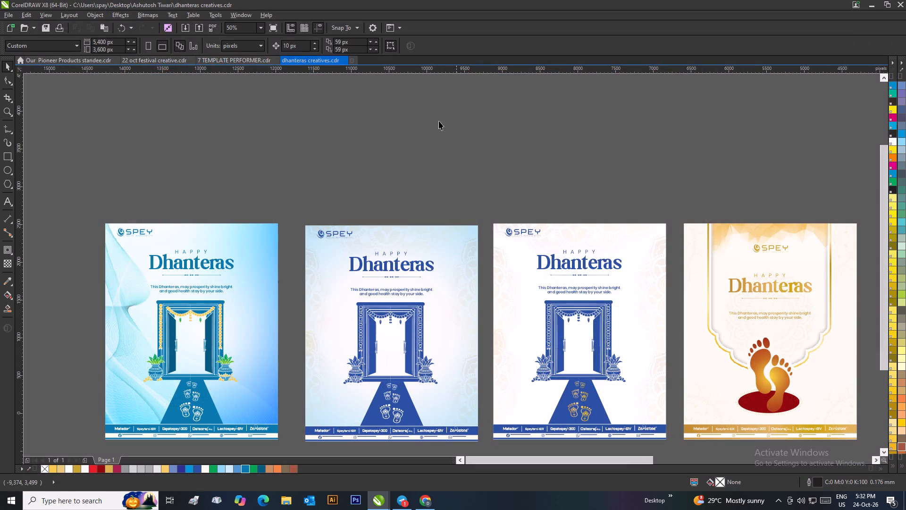
Import the mandala image pngegg (2) from the Design Elements folder and place it in the empty area above the posters.
click(185, 31)
scroll(28, 54, up, 4)
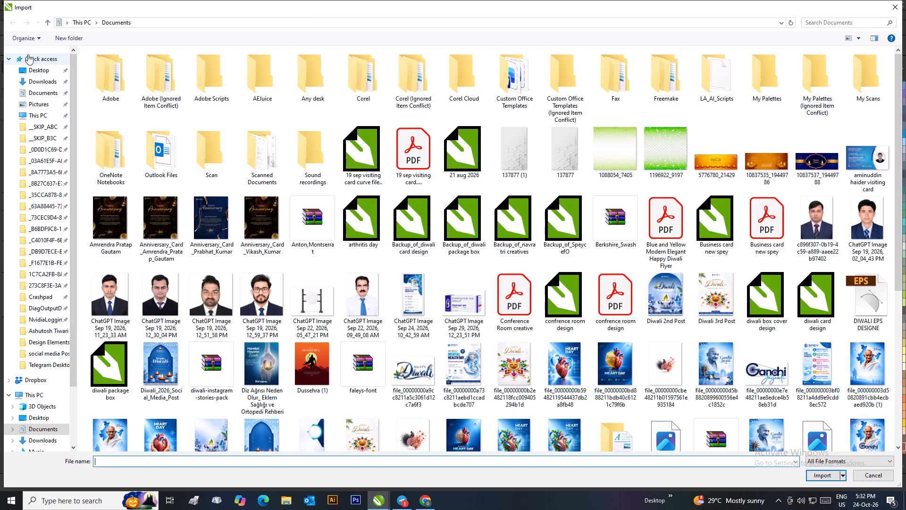
click(33, 54)
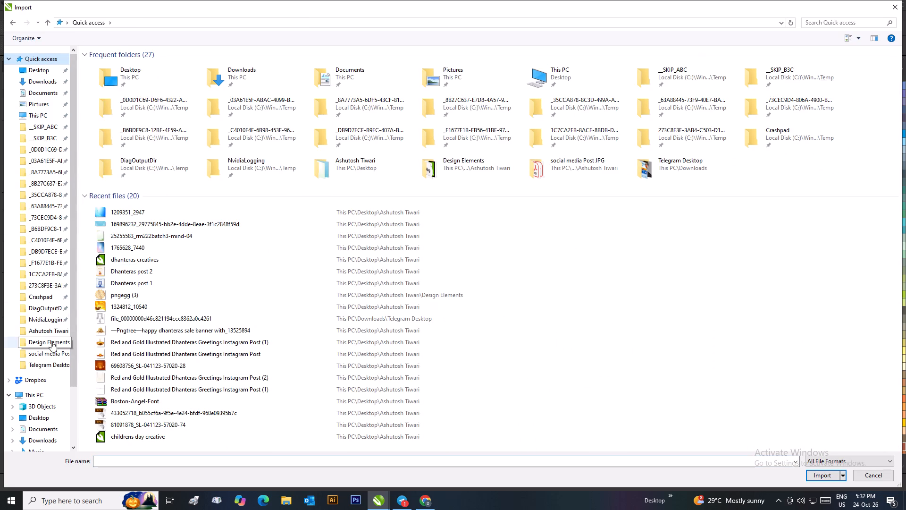
click(52, 333)
double_click(120, 84)
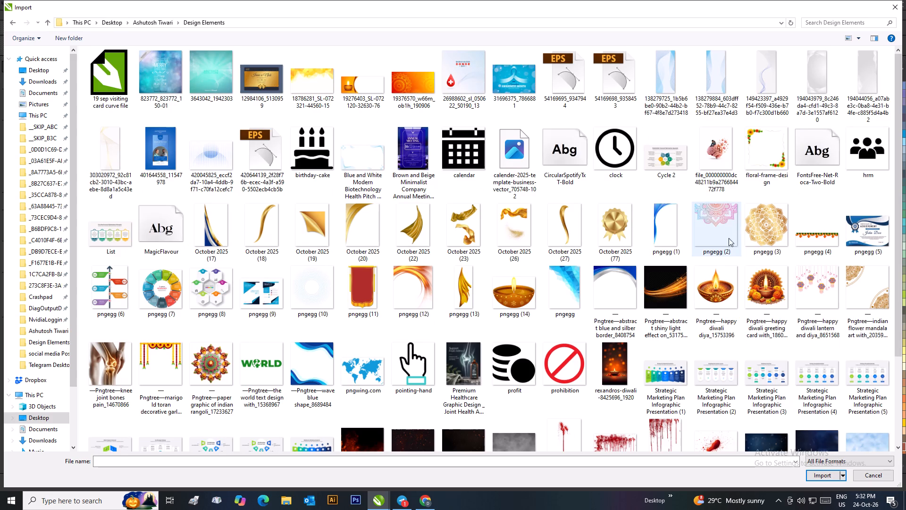
click(711, 213)
click(813, 476)
click(486, 161)
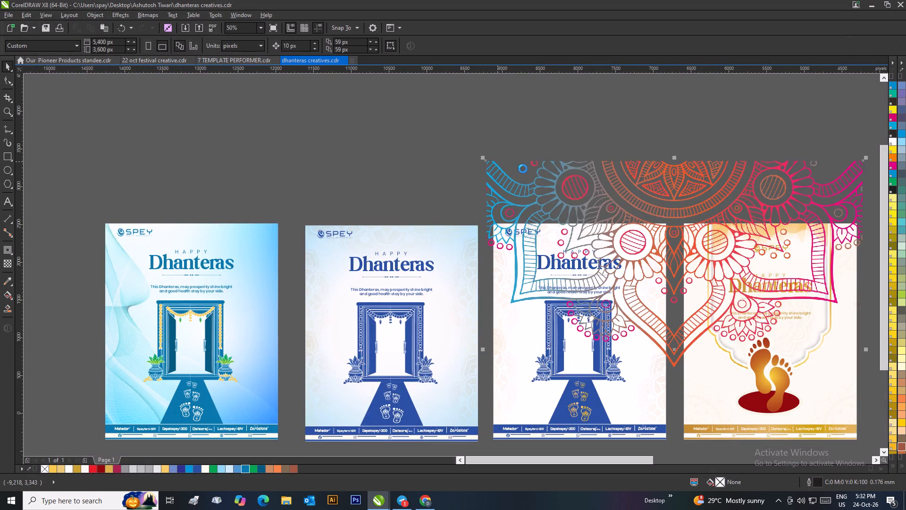
scroll(531, 180, down, 1)
drag(534, 272, 499, 164)
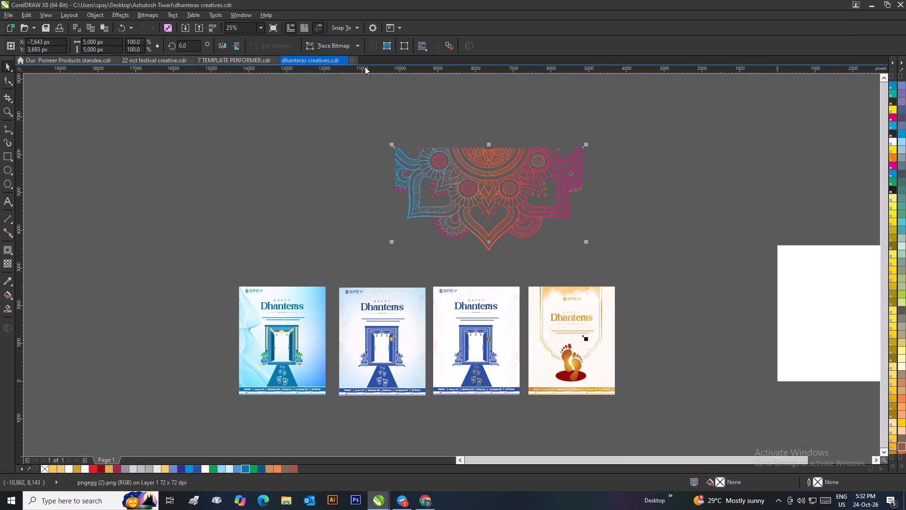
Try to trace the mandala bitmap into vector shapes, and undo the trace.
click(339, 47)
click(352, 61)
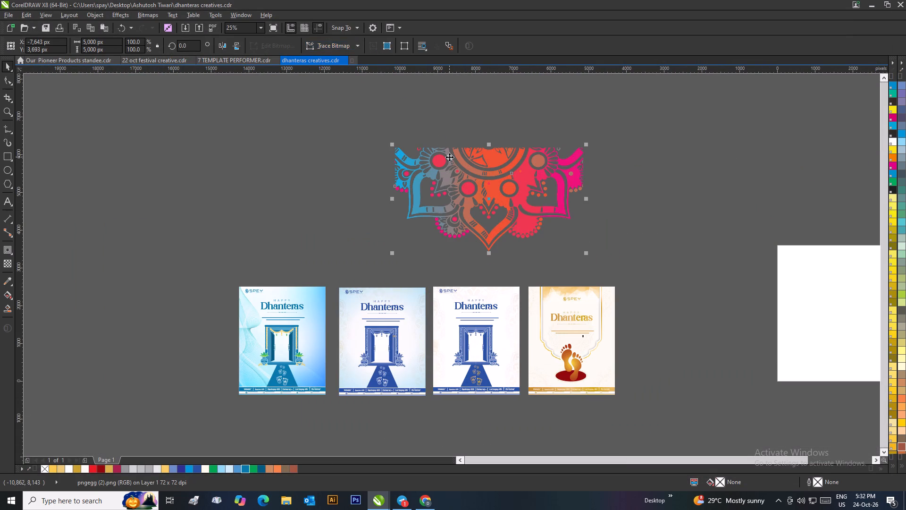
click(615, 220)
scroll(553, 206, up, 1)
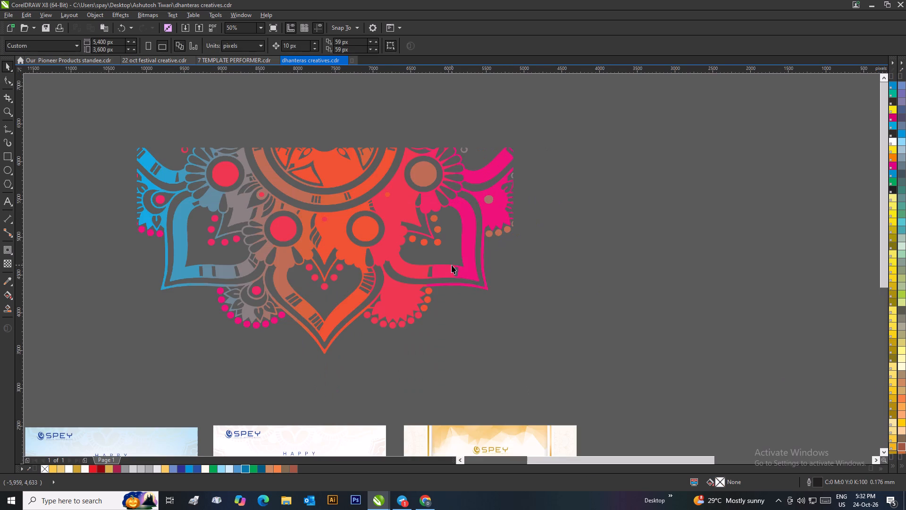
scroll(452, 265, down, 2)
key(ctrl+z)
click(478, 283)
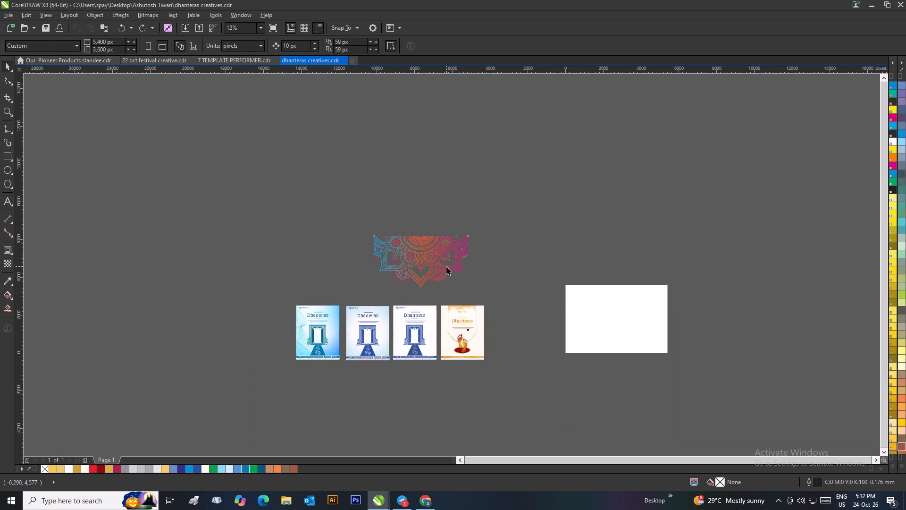
Move the mandala bitmap farther up and left, above the two leftmost posters.
click(446, 266)
drag(433, 264, 355, 214)
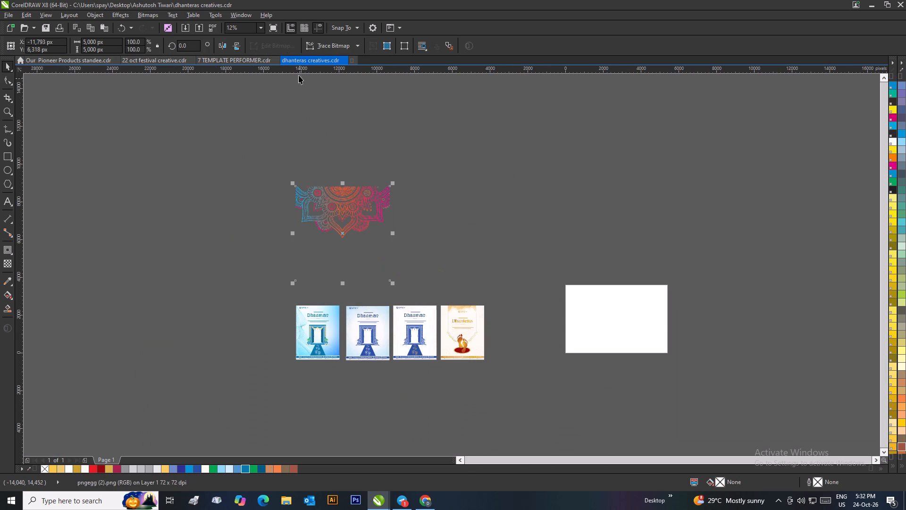
Apply Replace Colors to the mandala bitmap, sampling the new colour from the light-blue background edge of the leftmost poster.
scroll(327, 235, up, 1)
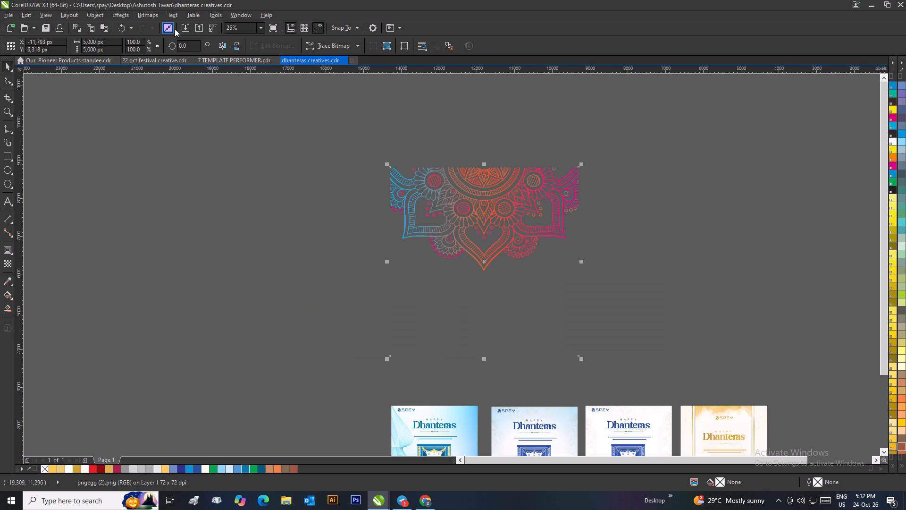
click(128, 15)
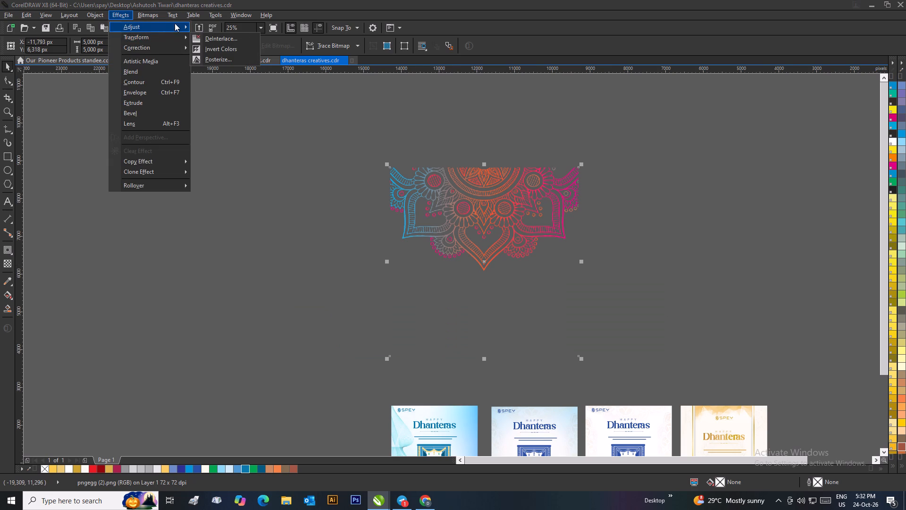
click(221, 130)
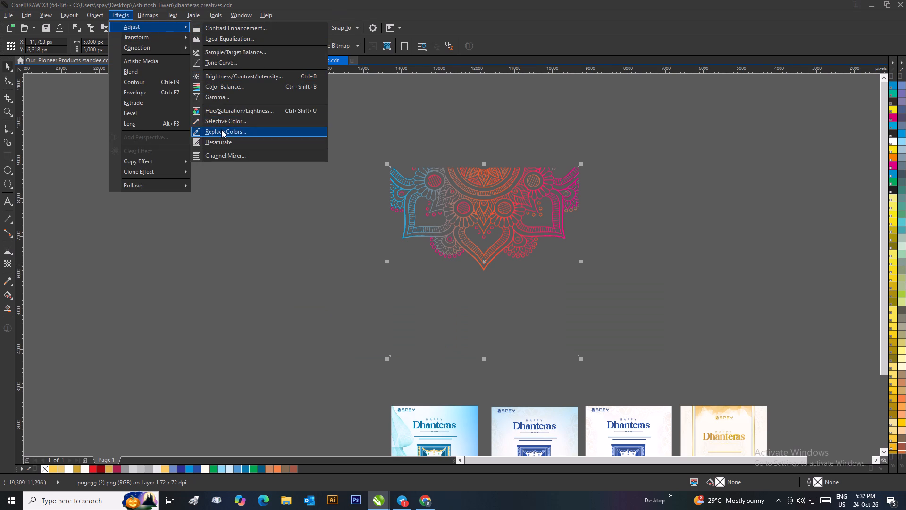
drag(442, 165, 674, 154)
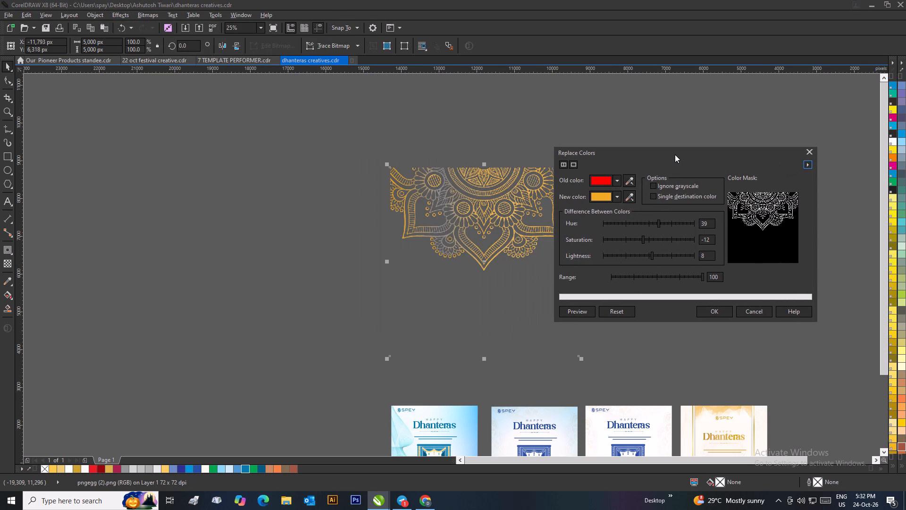
click(629, 196)
click(475, 415)
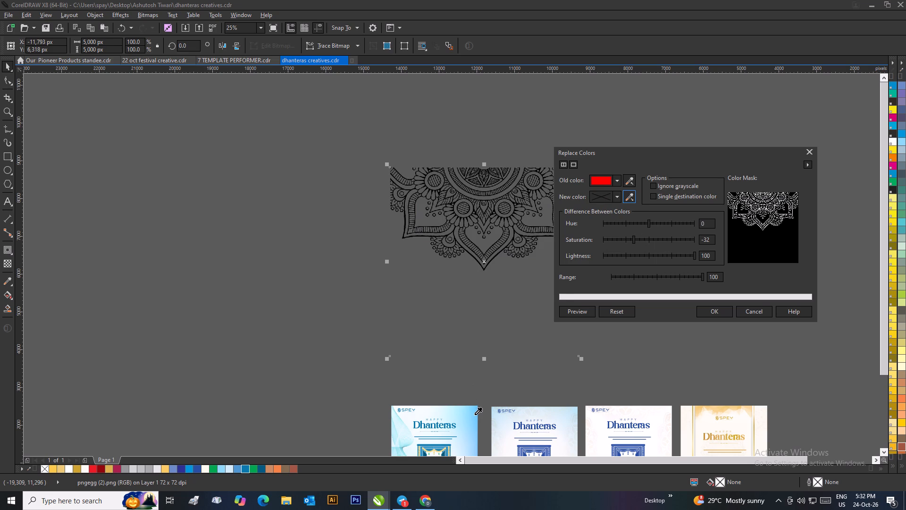
click(709, 311)
click(658, 301)
click(537, 235)
Move the mandala about 1,325 px left and 250 px up in the empty area above the posters.
scroll(503, 228, down, 1)
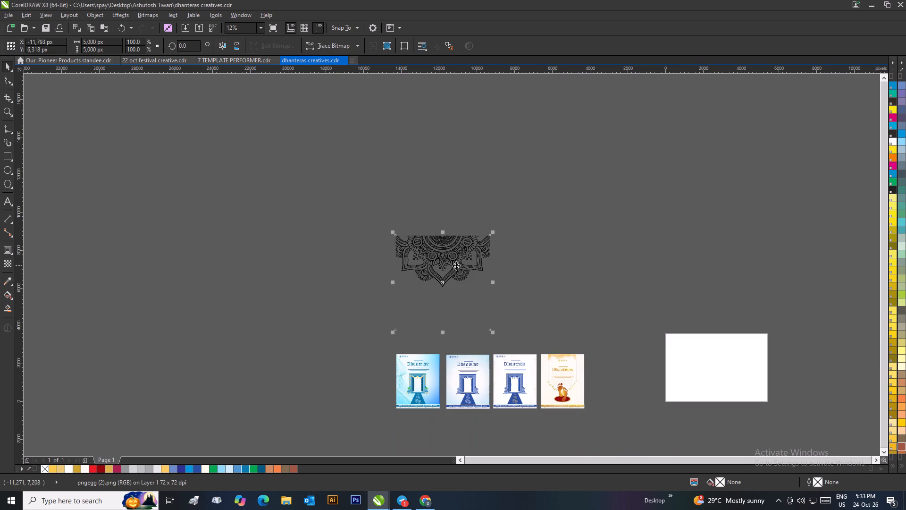
drag(457, 265, 432, 260)
Apply Replace Colors to the mandala with a dark blue new colour at hue -152, saturation -7 and lightness -39.
scroll(433, 326, up, 1)
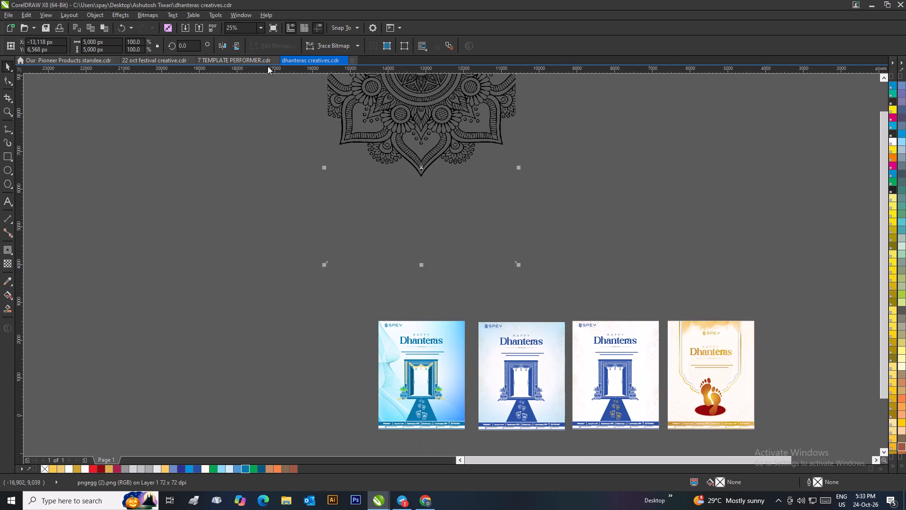
click(120, 15)
click(218, 129)
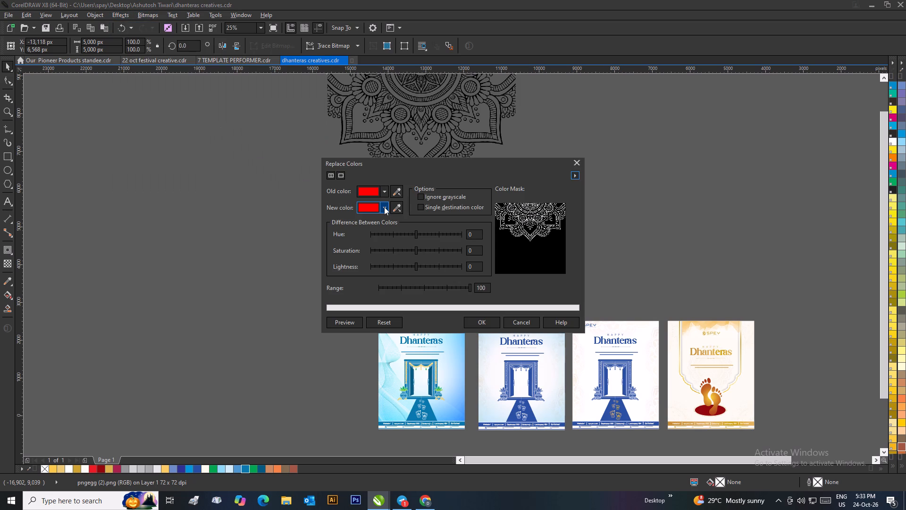
click(384, 207)
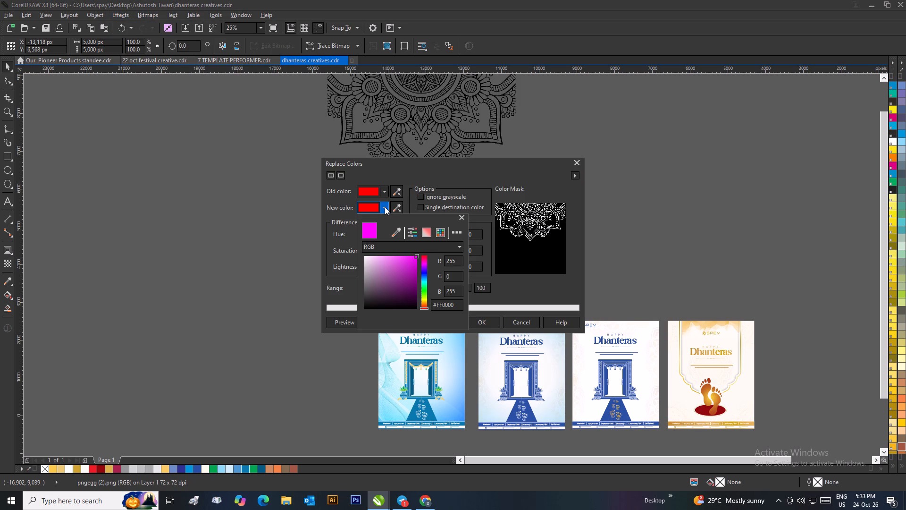
click(409, 266)
click(409, 278)
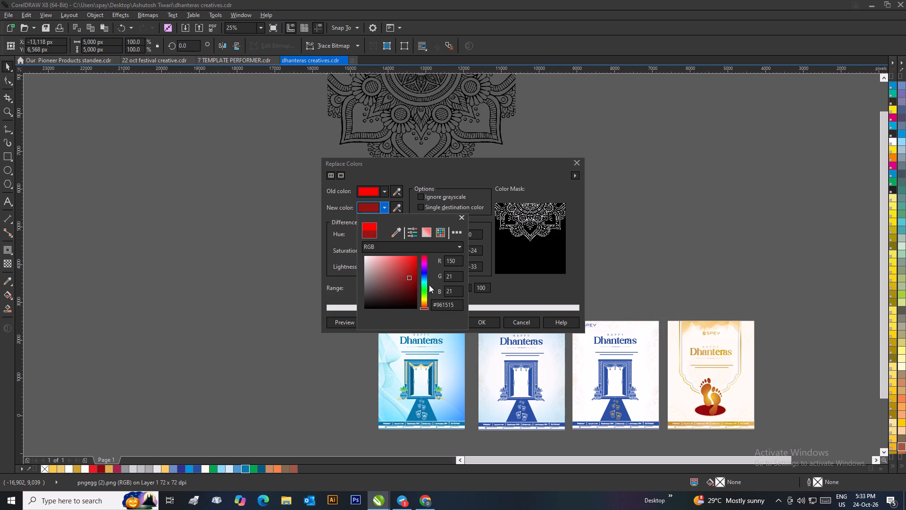
click(424, 278)
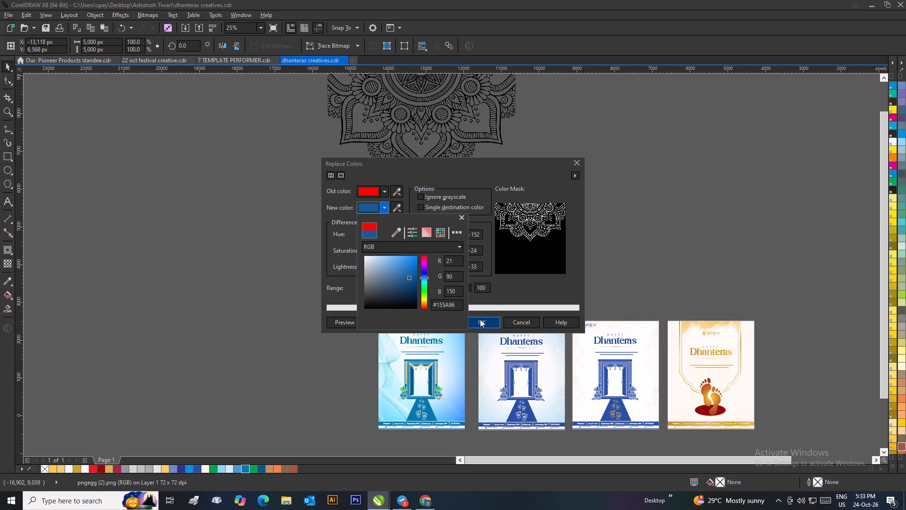
click(415, 278)
click(494, 323)
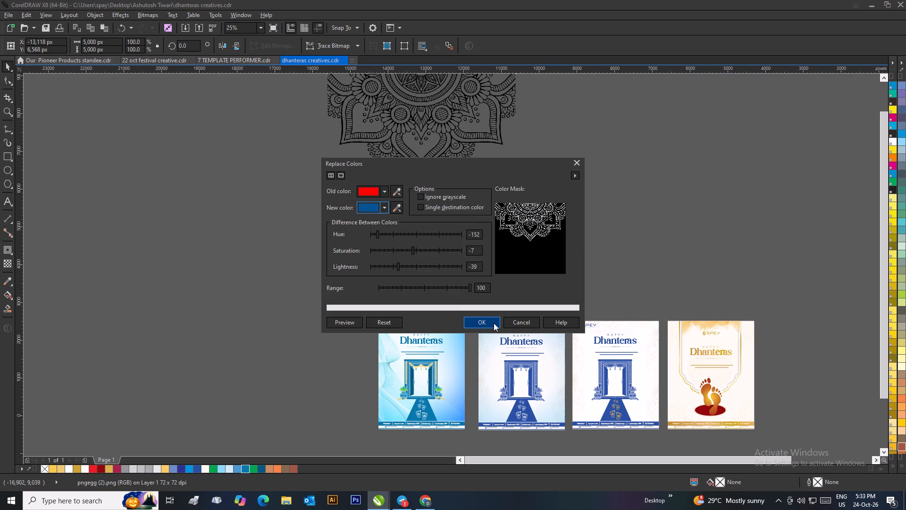
click(487, 322)
click(469, 273)
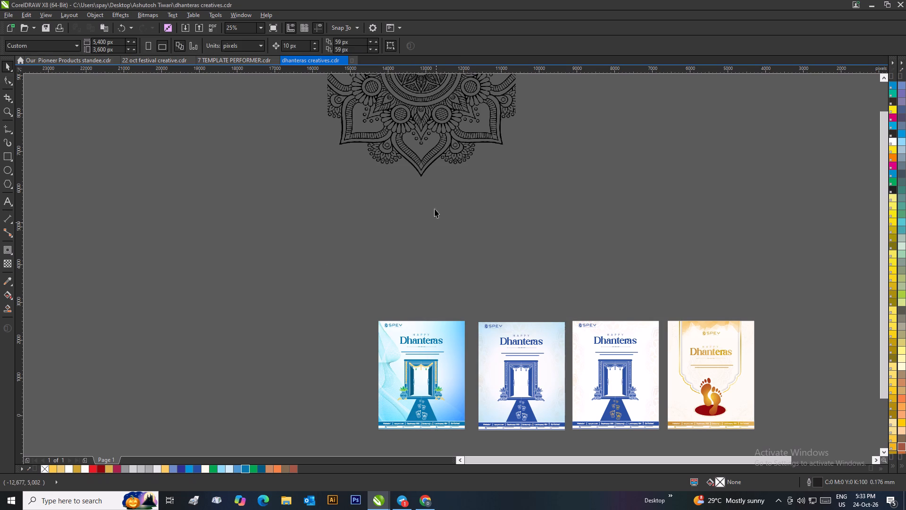
Move the mandala into the empty area left of the posters, to about X -18,668 px and Y 4,518 px.
click(430, 160)
drag(431, 144, 297, 216)
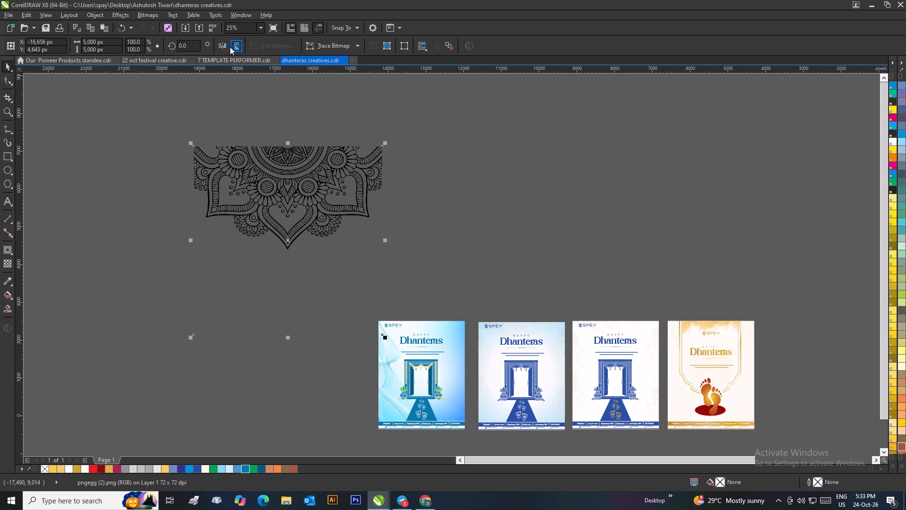
drag(285, 180, 209, 185)
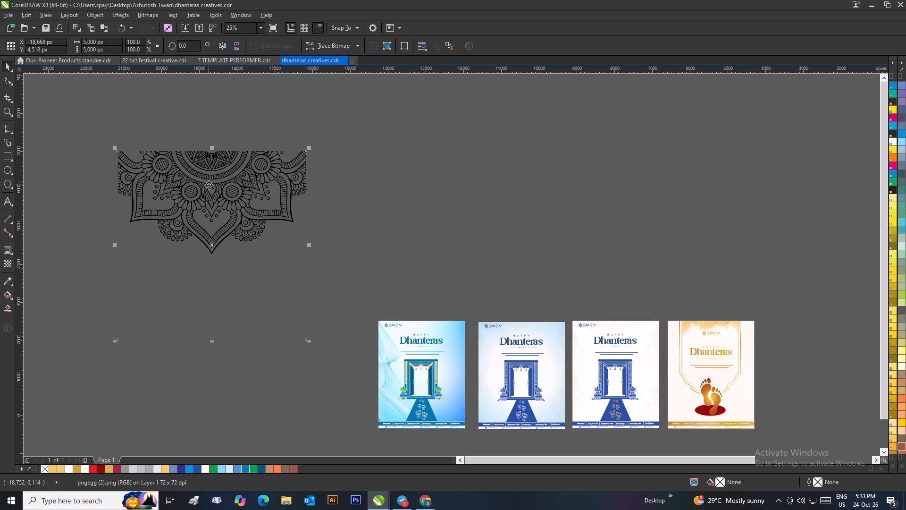
click(8, 99)
click(8, 69)
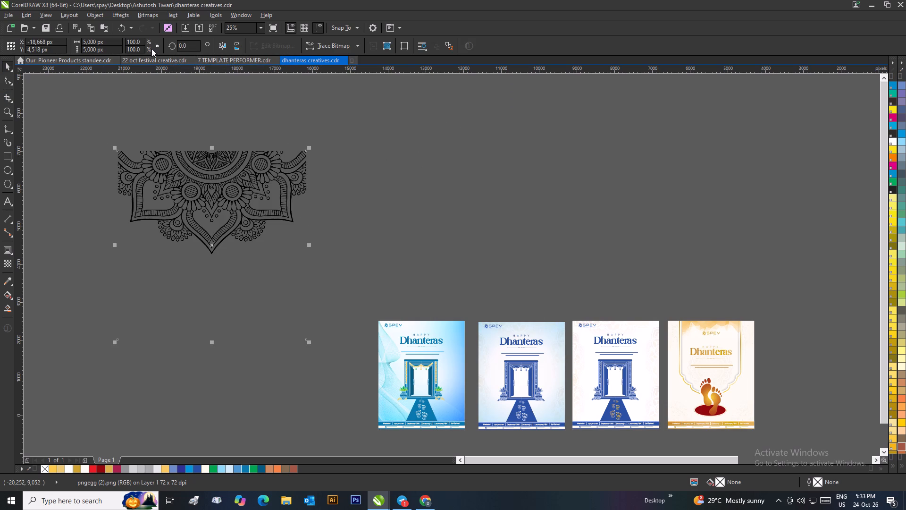
Open Replace Colors for the mandala and try new colours including pale blue #DAE4ED, mid blue #348CD9 and dark grey #3B3F42.
click(126, 16)
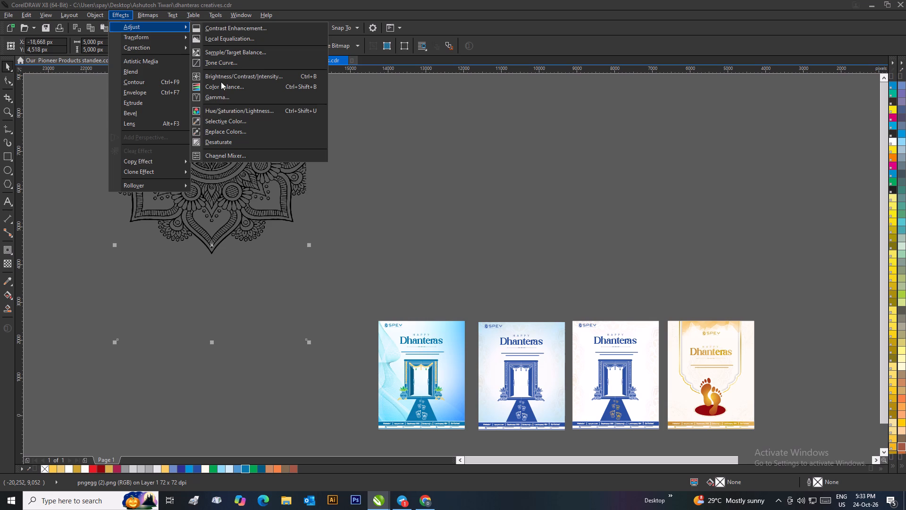
click(221, 131)
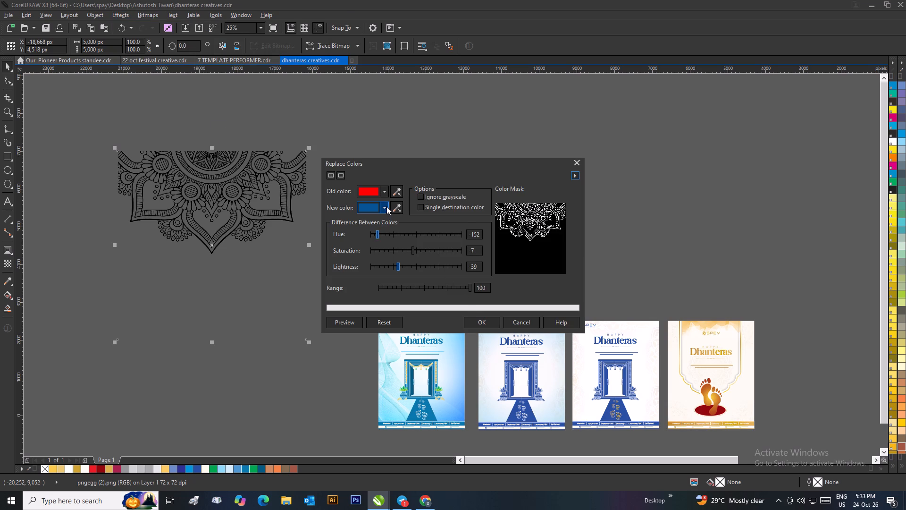
click(386, 206)
click(391, 263)
click(369, 260)
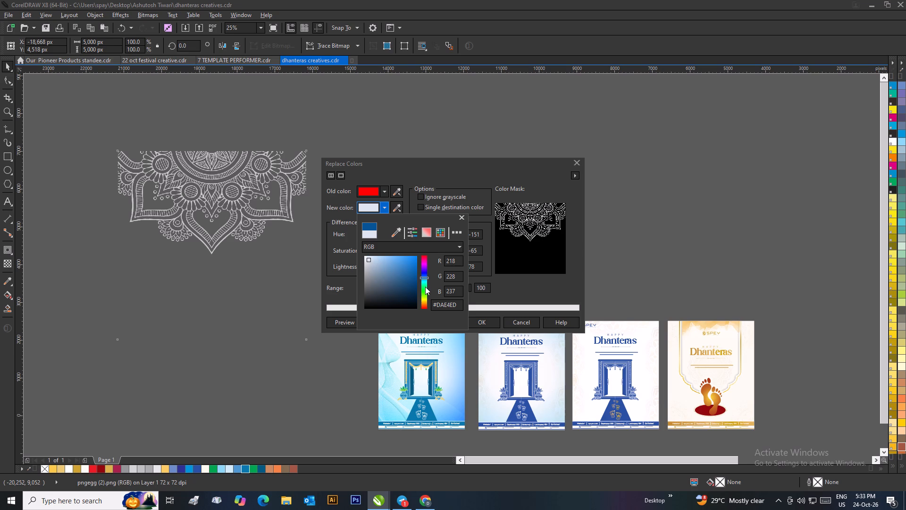
click(412, 280)
click(404, 264)
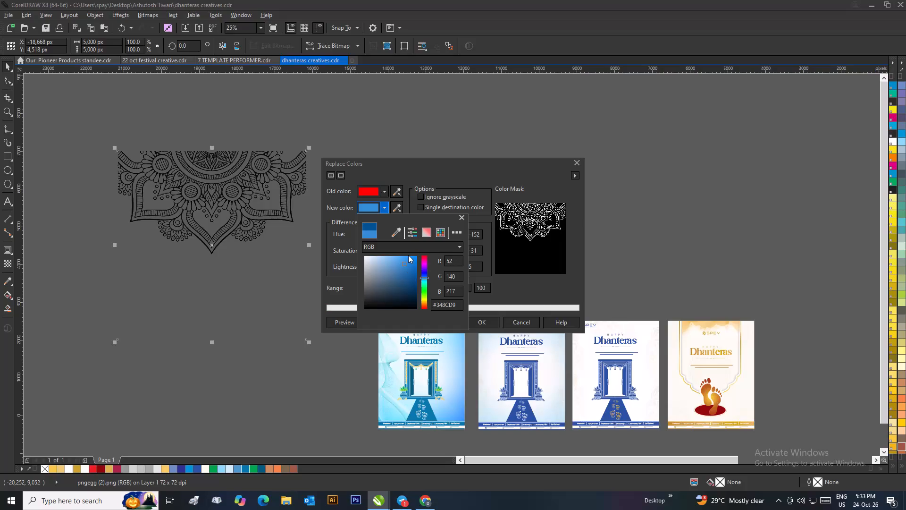
click(408, 255)
click(393, 260)
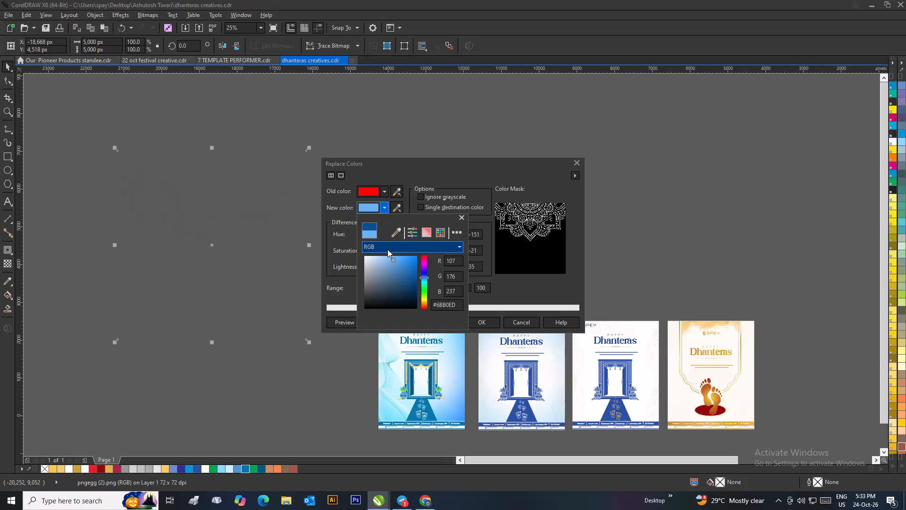
click(388, 262)
click(376, 262)
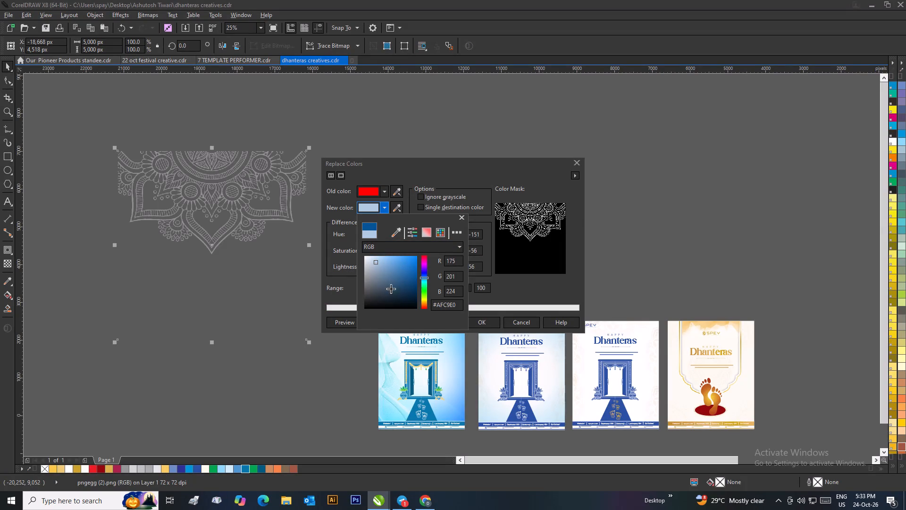
click(391, 289)
click(370, 295)
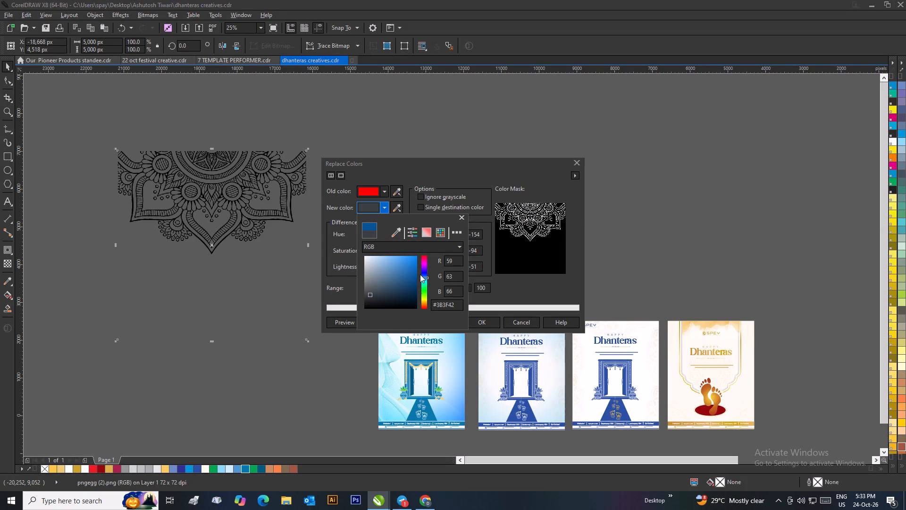
Set the mandala's replacement colour to light blue #72C2FC, apply it and reselect the bitmap.
click(423, 269)
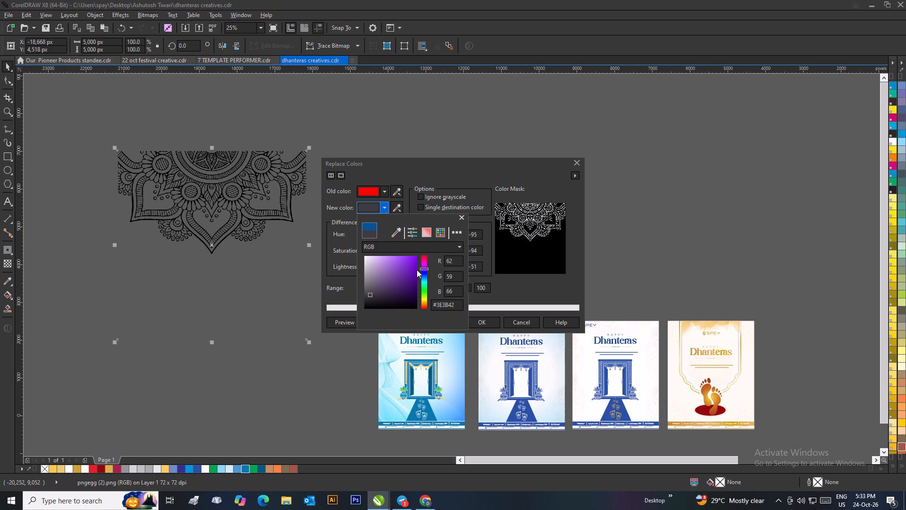
click(423, 278)
click(414, 281)
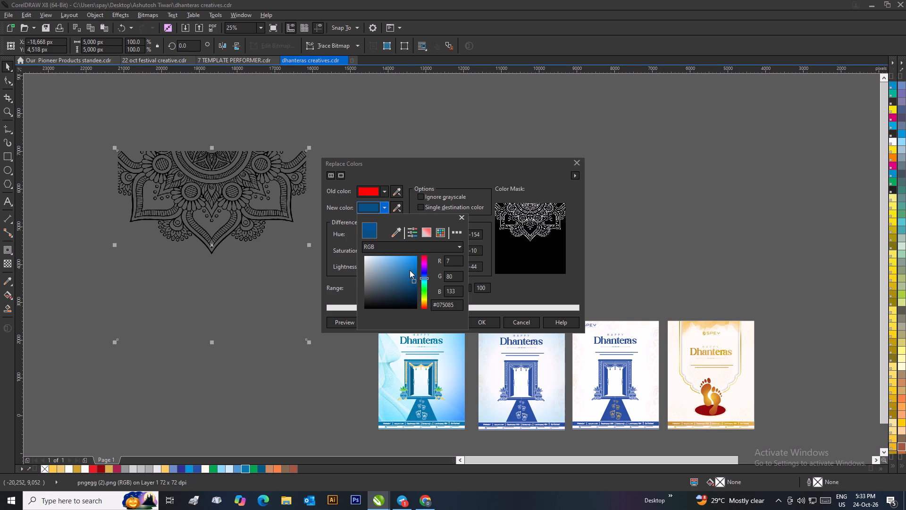
click(410, 270)
click(408, 261)
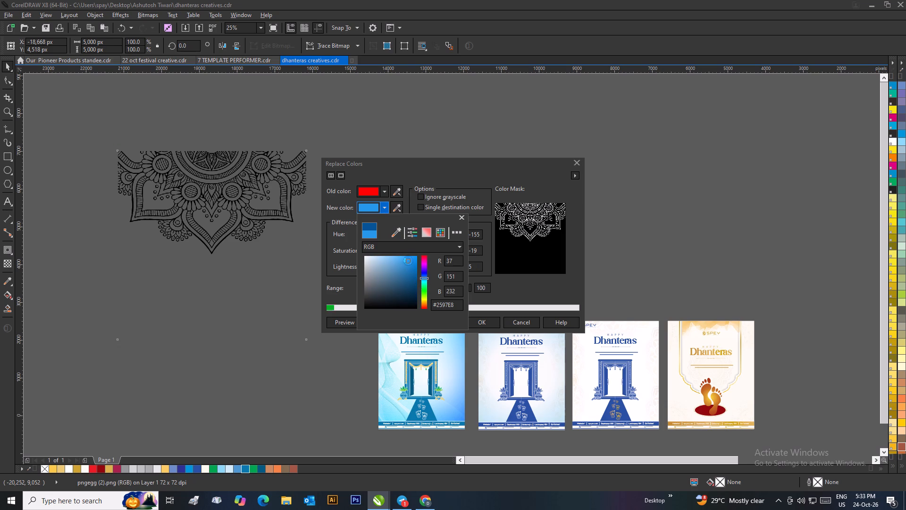
click(393, 256)
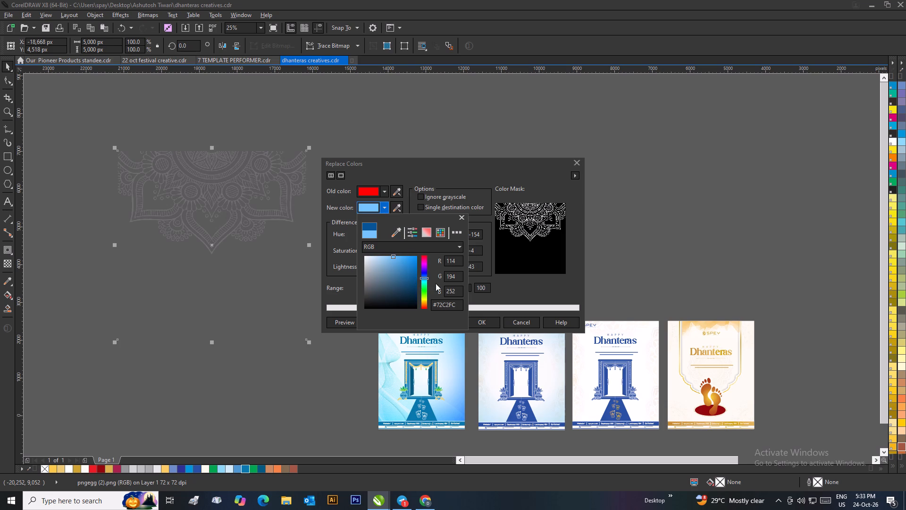
click(475, 319)
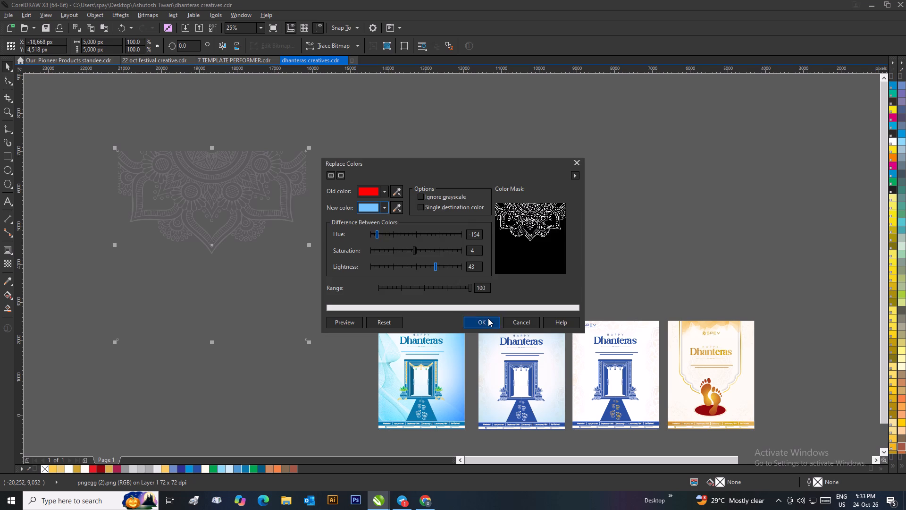
click(488, 318)
click(344, 249)
click(261, 205)
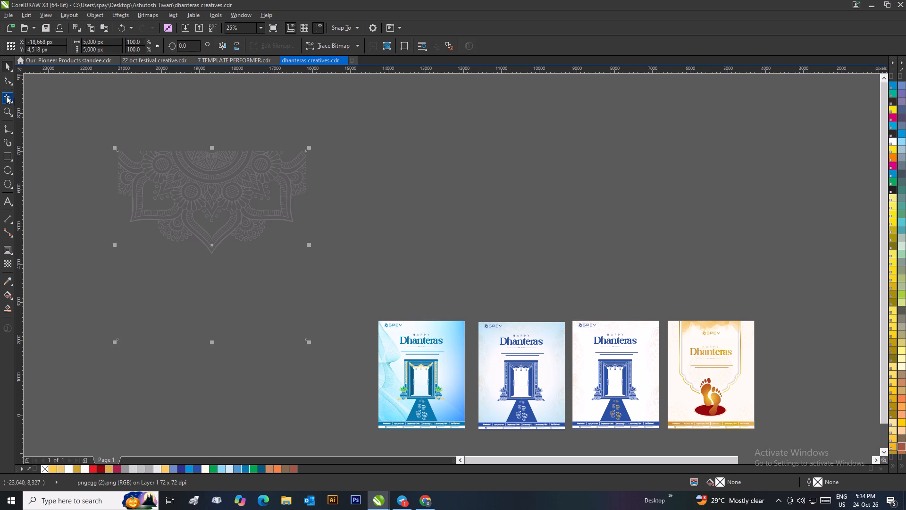
Crop away the empty lower half of the mandala bitmap with a crop area of about 5,050 by 2,763 px.
click(6, 96)
drag(117, 151, 300, 245)
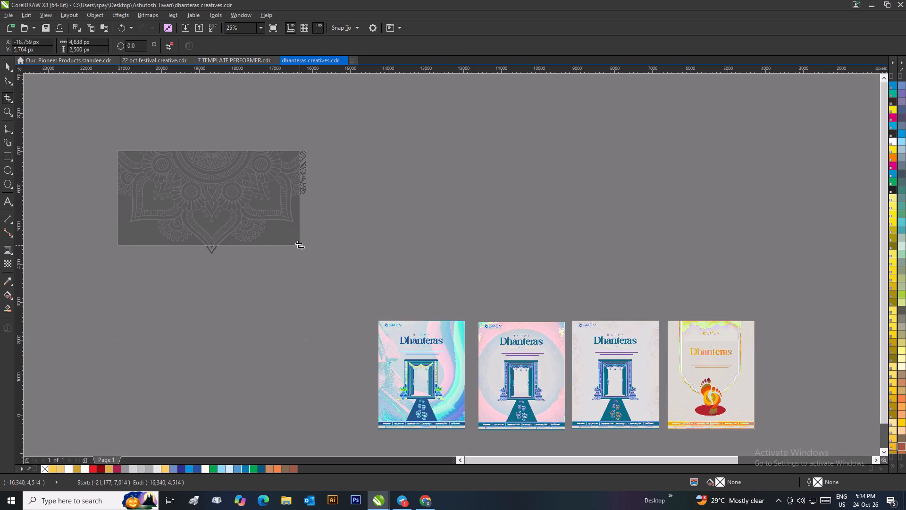
drag(300, 245, 308, 254)
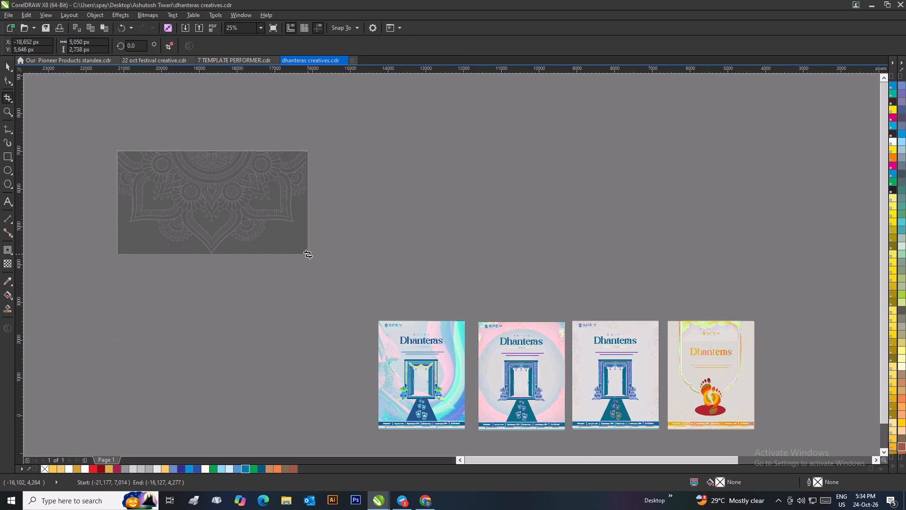
drag(308, 254, 308, 255)
double_click(225, 223)
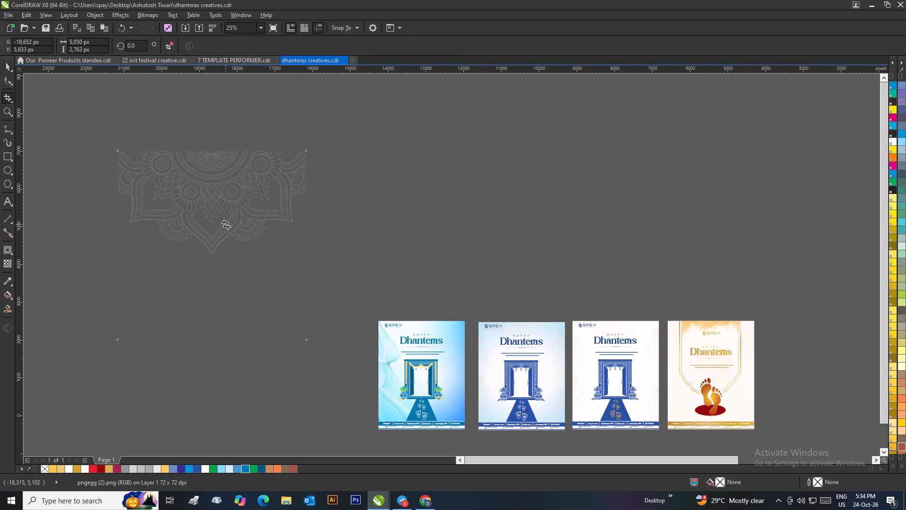
click(6, 63)
scroll(92, 119, down, 2)
scroll(588, 353, up, 1)
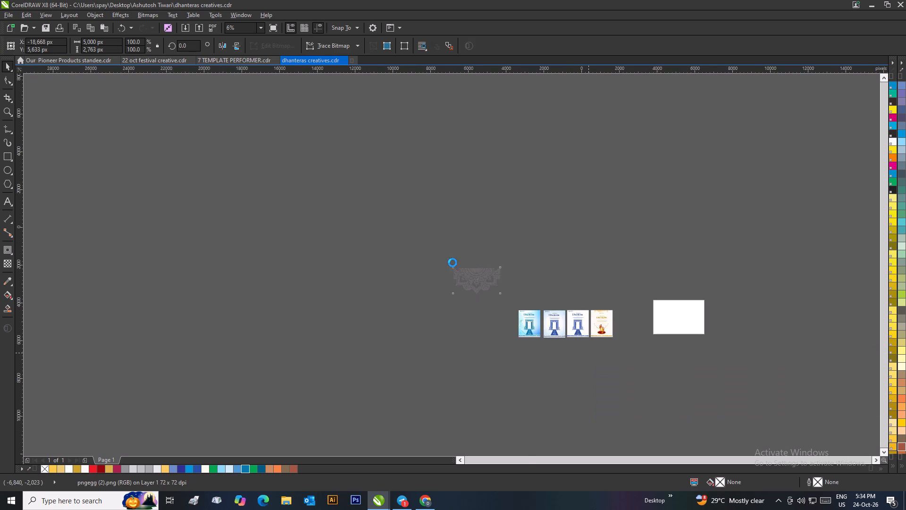
Rotate the cropped mandala bitmap to about 328.4°.
scroll(453, 263, up, 1)
scroll(192, 109, down, 1)
click(377, 199)
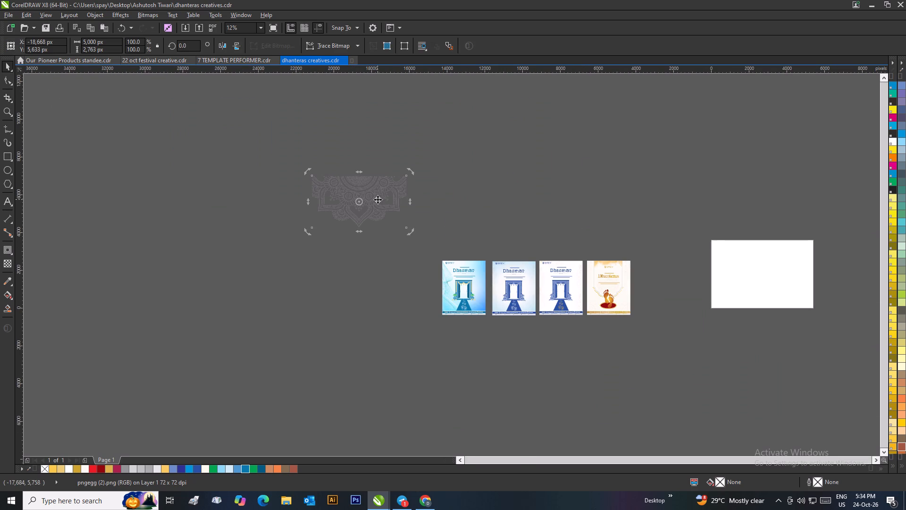
drag(410, 235, 386, 252)
click(441, 219)
Move the rotated mandala toward the posters and scale it down to about 27.4%, roughly 1,562 by 1,362 px.
drag(390, 210, 521, 270)
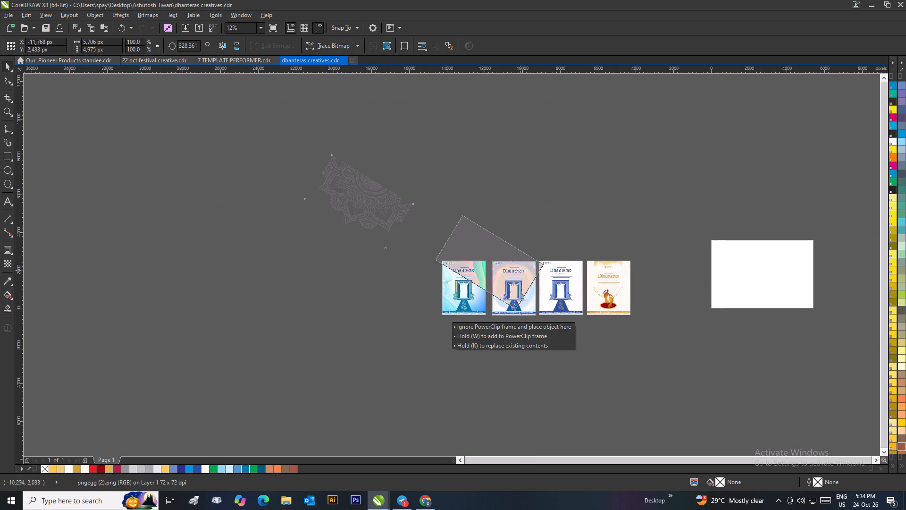
drag(521, 270, 534, 273)
drag(560, 314, 481, 317)
Place the mandala over the first poster's upper-right corner, about X -12,239 px and Y 2,307 px, scaled down to about 20.1%.
scroll(542, 343, up, 2)
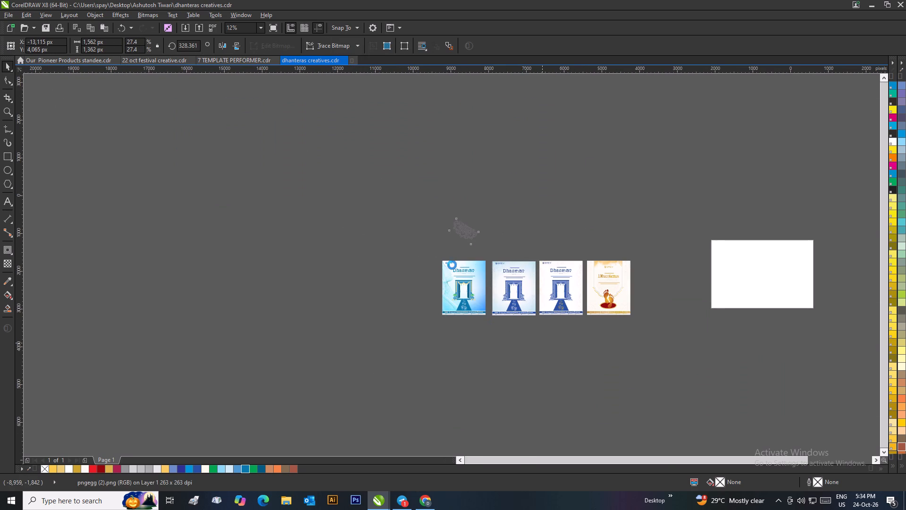
scroll(359, 194, down, 1)
scroll(406, 155, up, 1)
drag(355, 128, 356, 136)
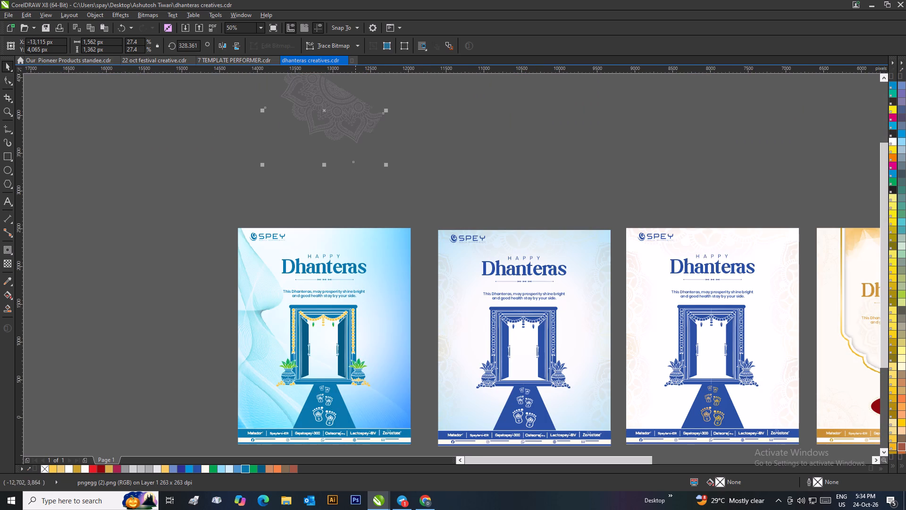
drag(356, 136, 420, 268)
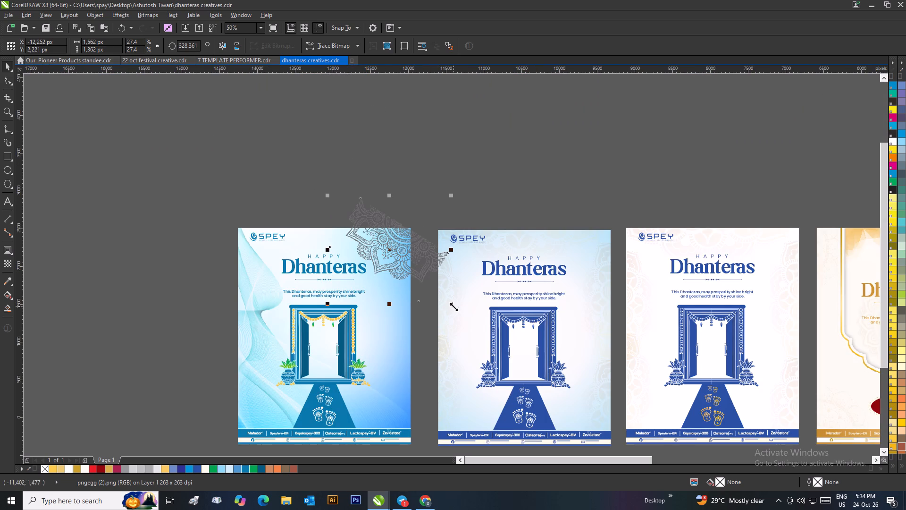
drag(453, 306, 410, 310)
scroll(387, 255, up, 1)
drag(451, 251, 500, 284)
drag(499, 279, 503, 265)
drag(504, 264, 509, 260)
drag(393, 300, 358, 323)
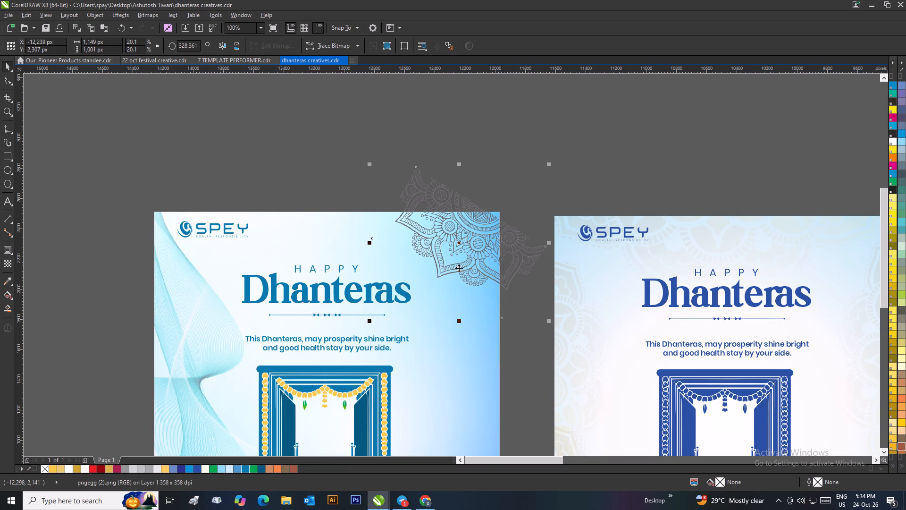
Open Replace Colors for the mandala and try new colours including #D4E8F7, #285270, #1CE8A4 and #64F2C3.
scroll(469, 258, up, 2)
scroll(453, 263, down, 3)
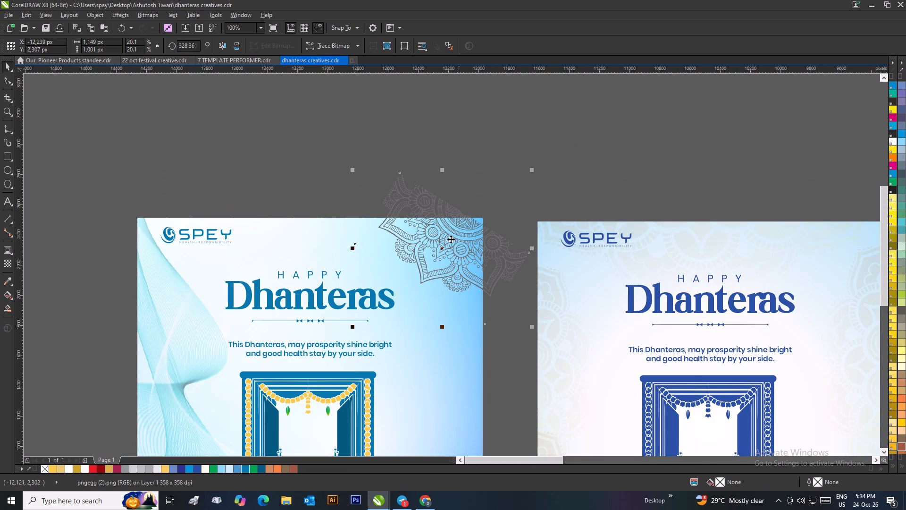
click(119, 15)
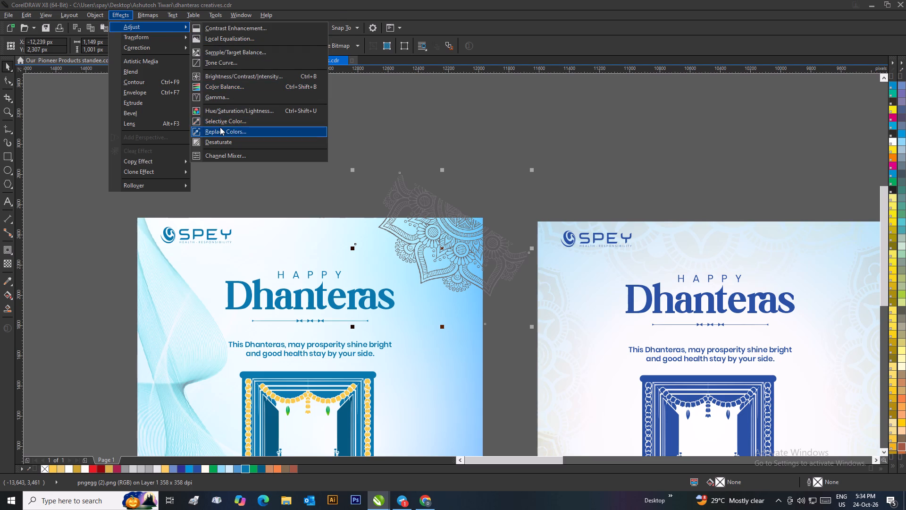
click(220, 127)
drag(404, 166, 720, 139)
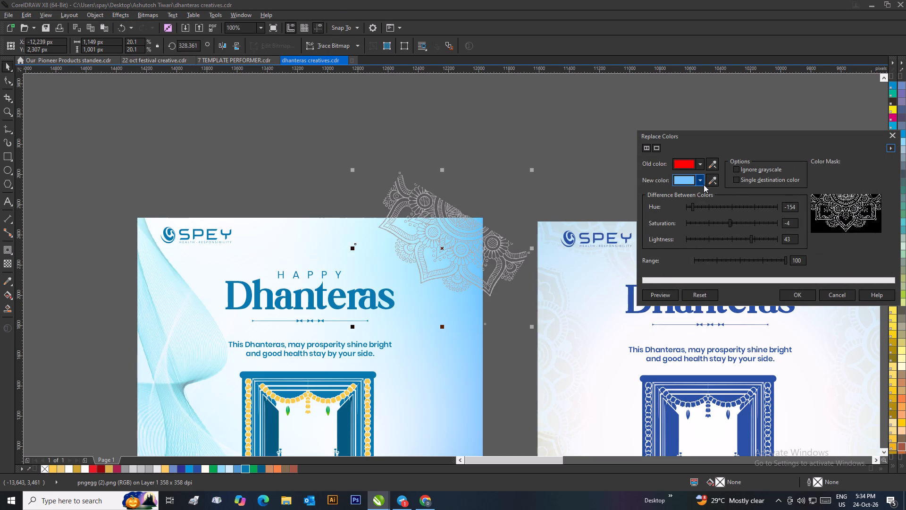
click(699, 178)
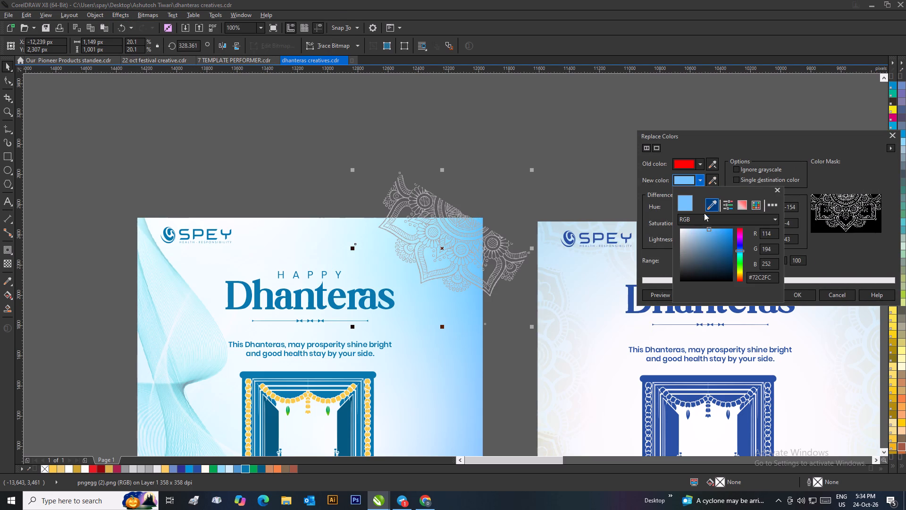
click(688, 230)
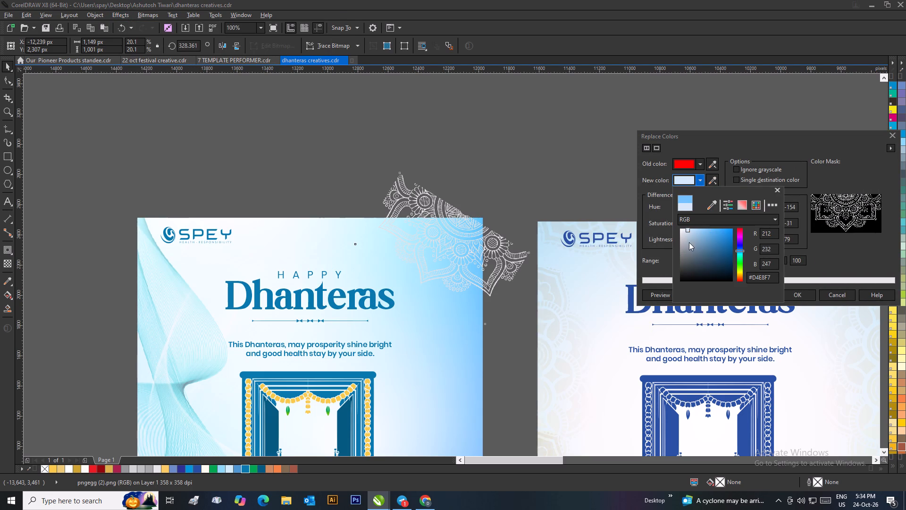
click(689, 242)
click(713, 258)
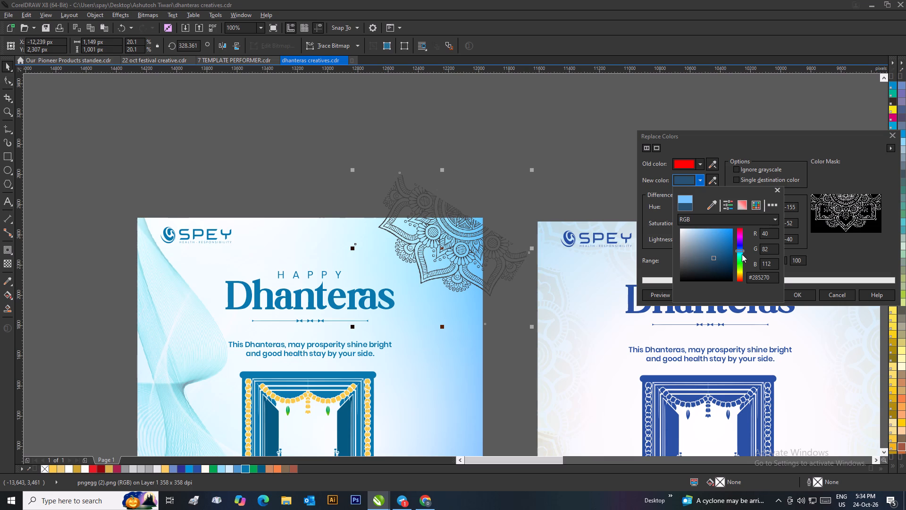
click(740, 257)
click(725, 246)
click(726, 233)
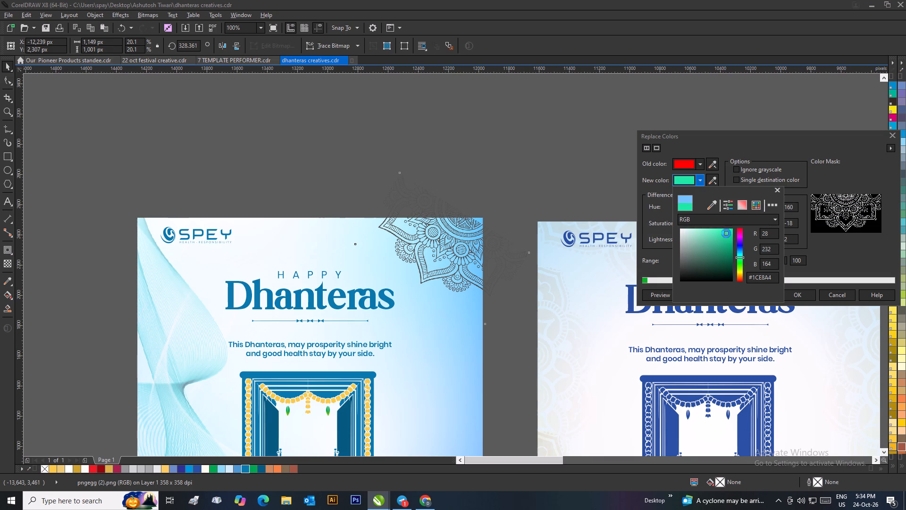
click(711, 231)
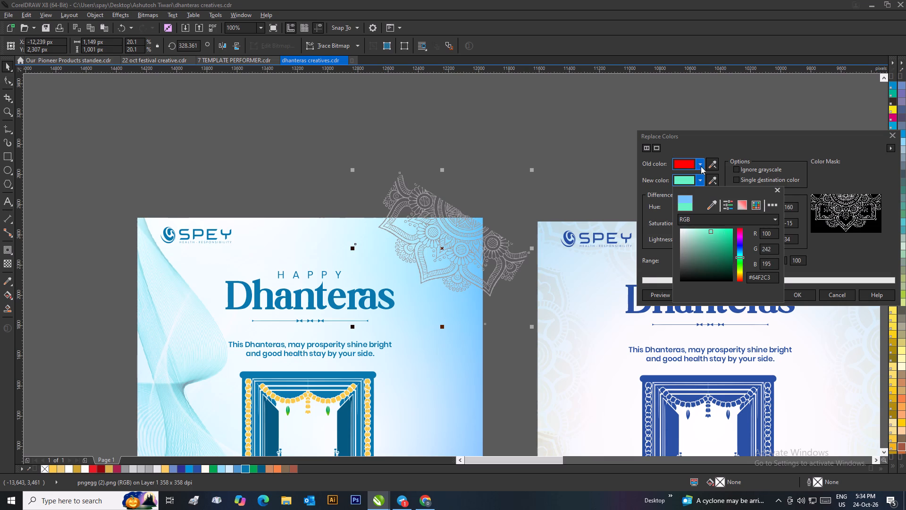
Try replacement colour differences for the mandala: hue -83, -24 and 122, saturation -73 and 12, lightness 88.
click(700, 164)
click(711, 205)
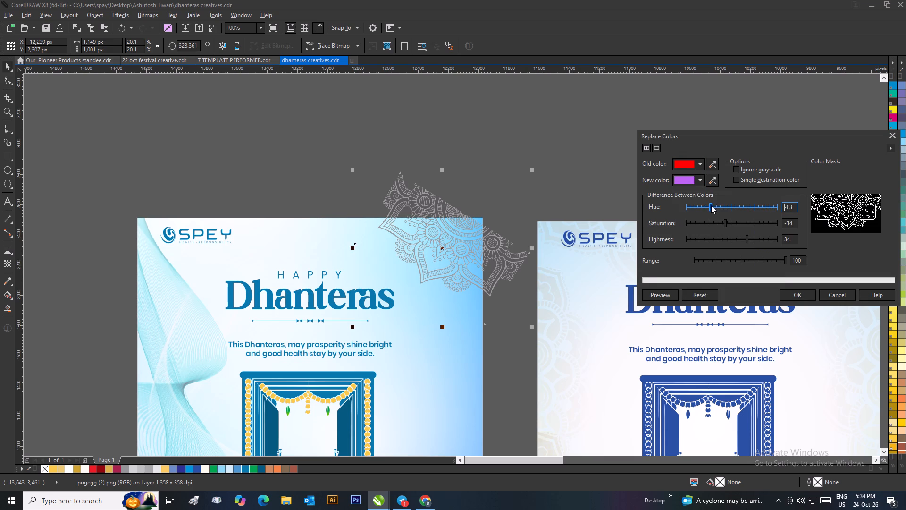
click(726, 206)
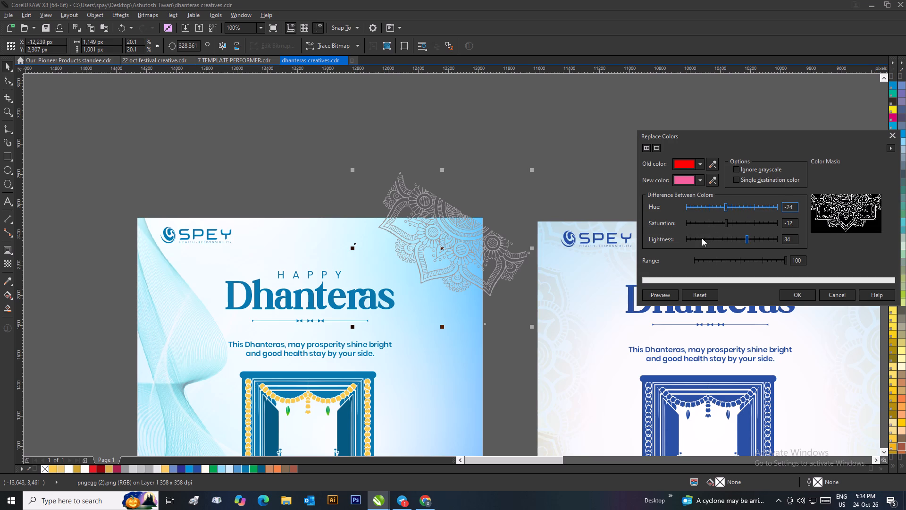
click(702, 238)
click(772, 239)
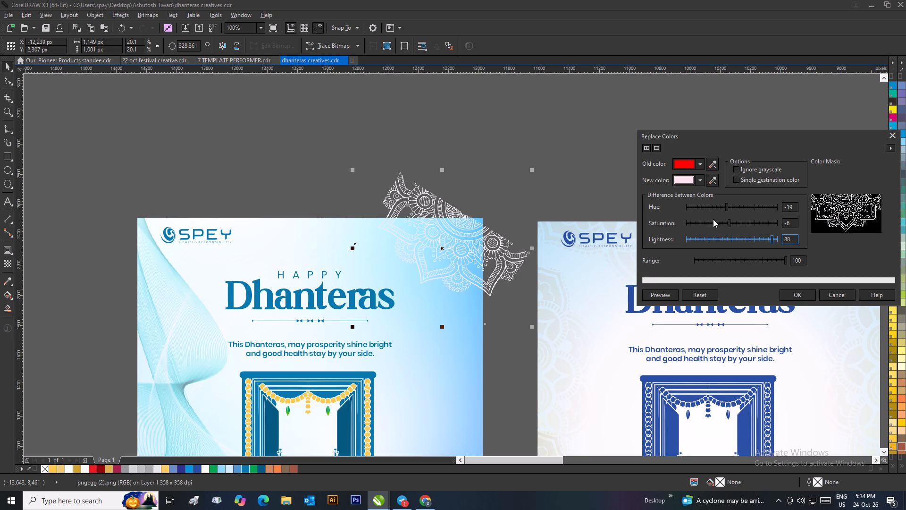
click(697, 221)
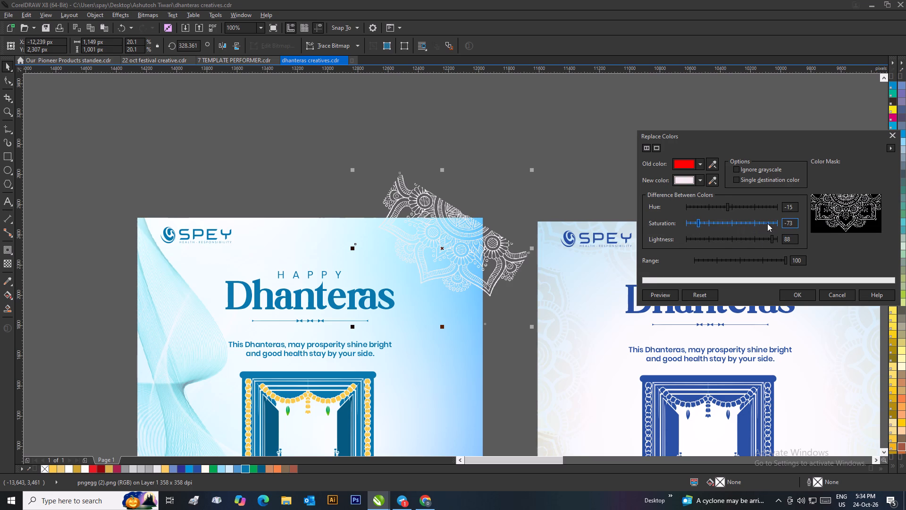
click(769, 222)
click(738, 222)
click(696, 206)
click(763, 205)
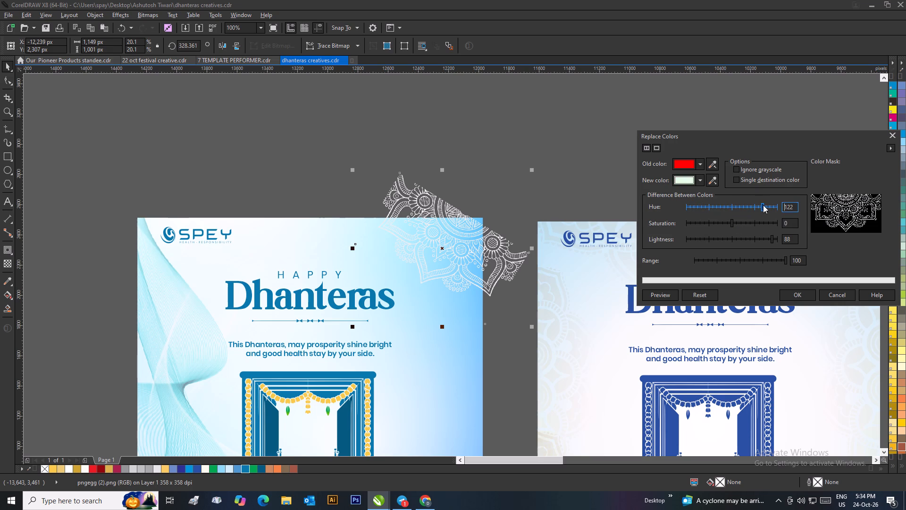
Set the mandala's replacement colour to a near-white blue, HLS 203, 93, 24, apply it and deselect the bitmap.
click(699, 181)
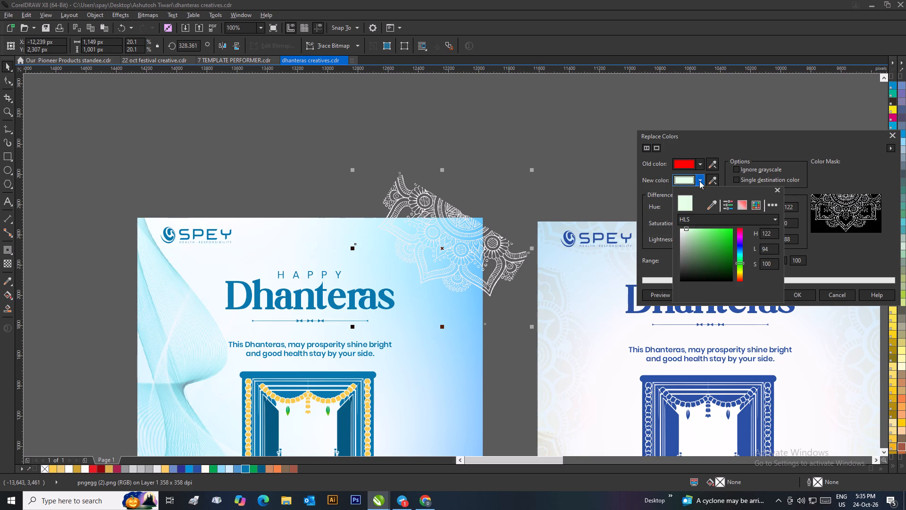
click(721, 237)
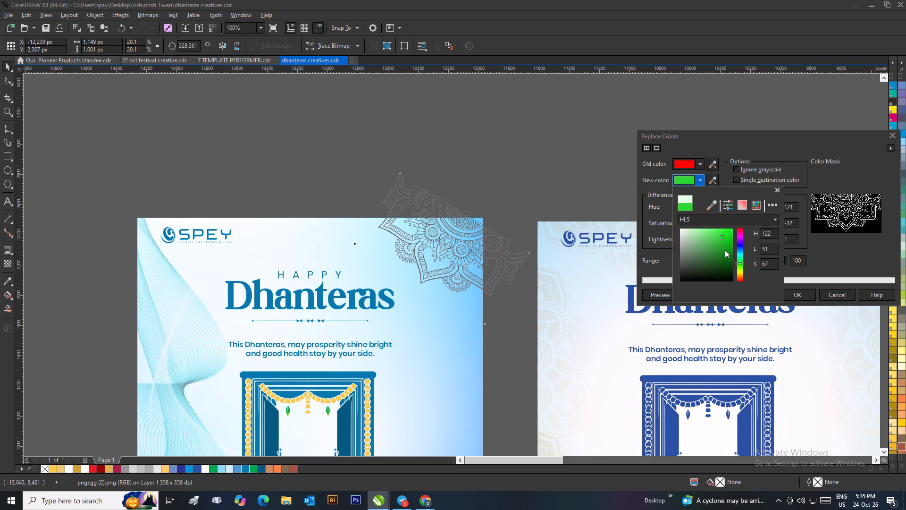
click(739, 251)
click(728, 236)
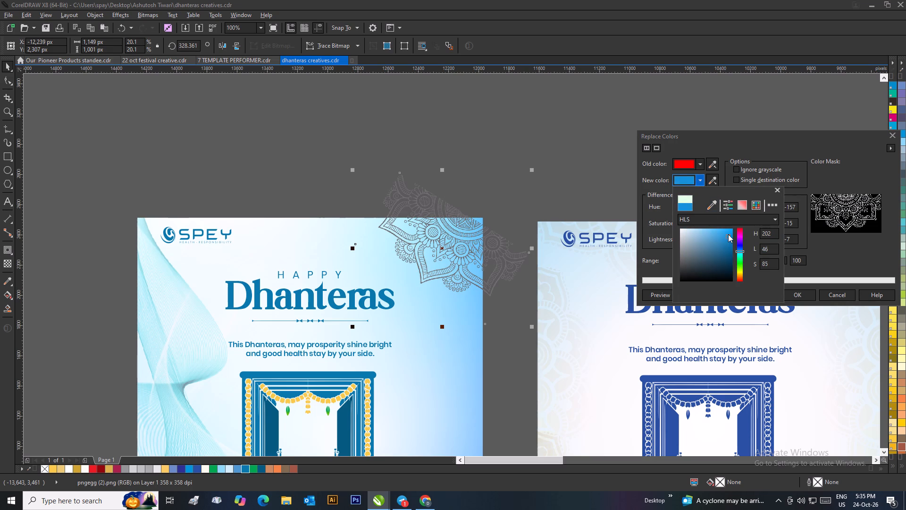
click(718, 231)
click(696, 236)
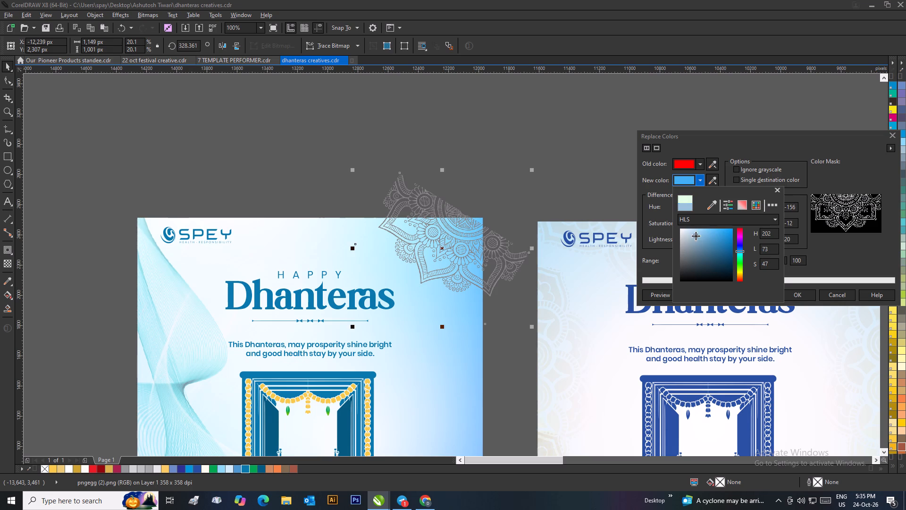
click(688, 233)
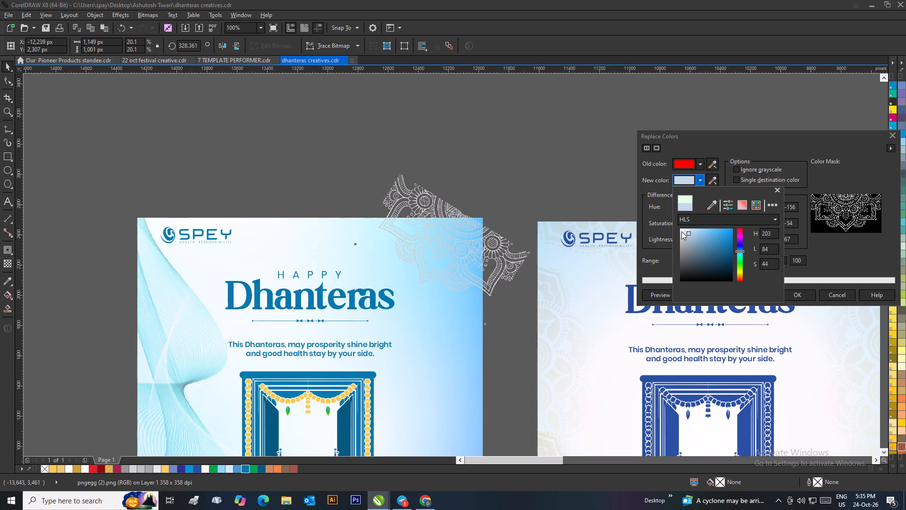
click(681, 231)
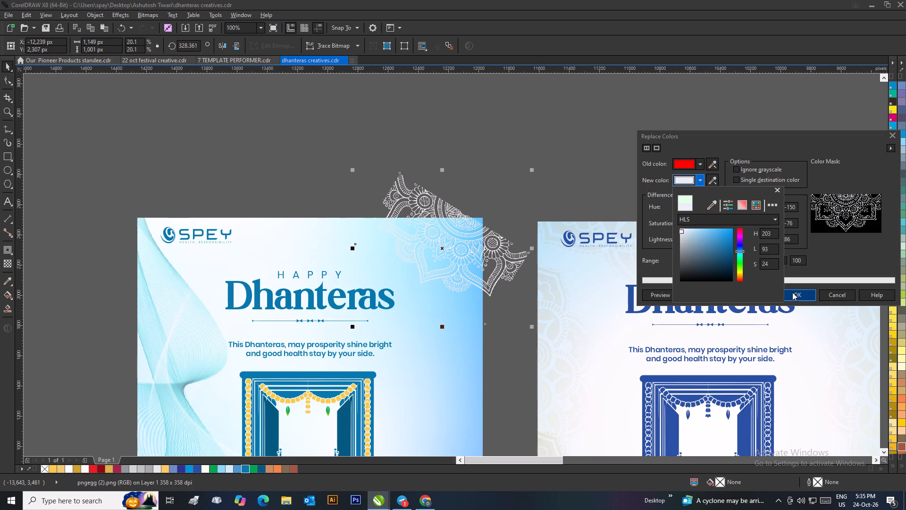
click(793, 292)
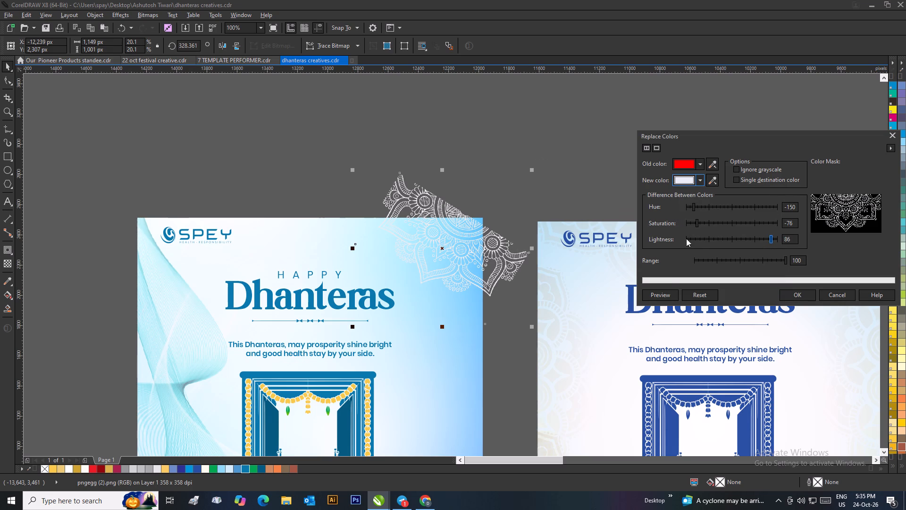
click(796, 294)
click(572, 163)
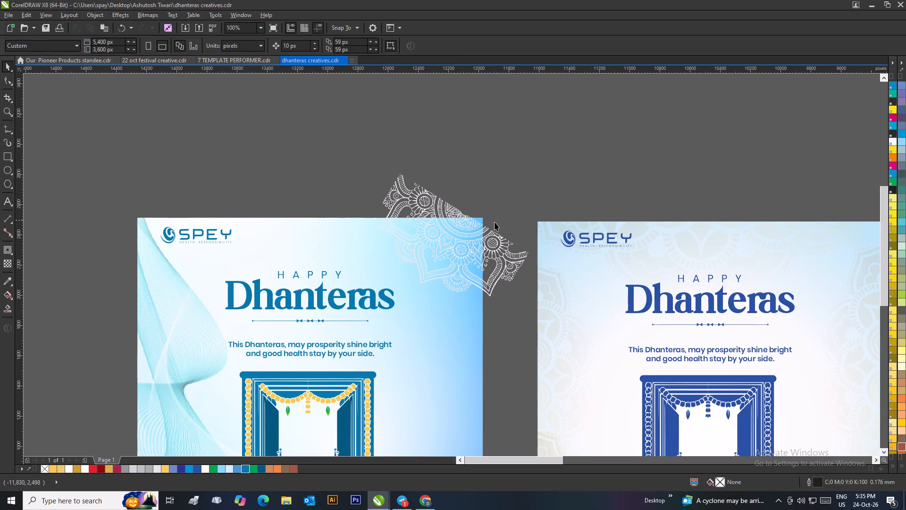
Move the mandala off the poster and back over its upper-right corner, to about X -12,245 px and Y 2,232 px.
click(473, 238)
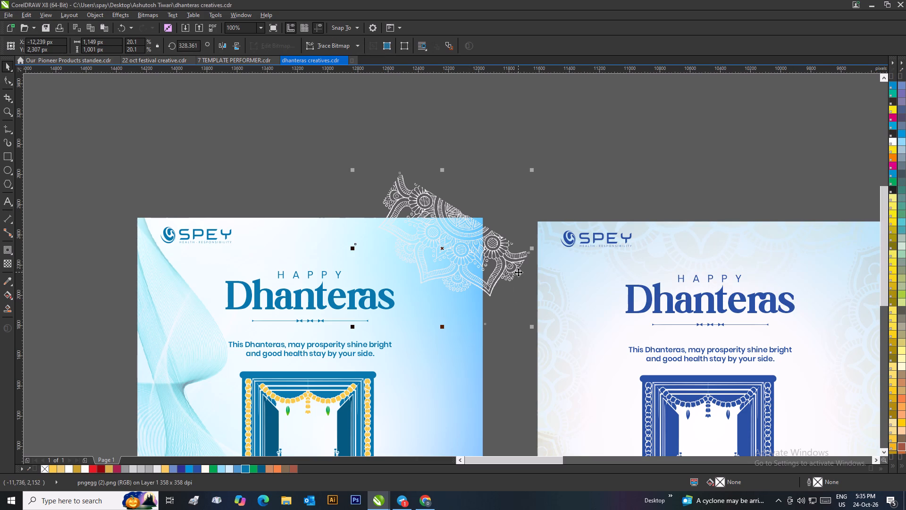
drag(496, 249, 345, 154)
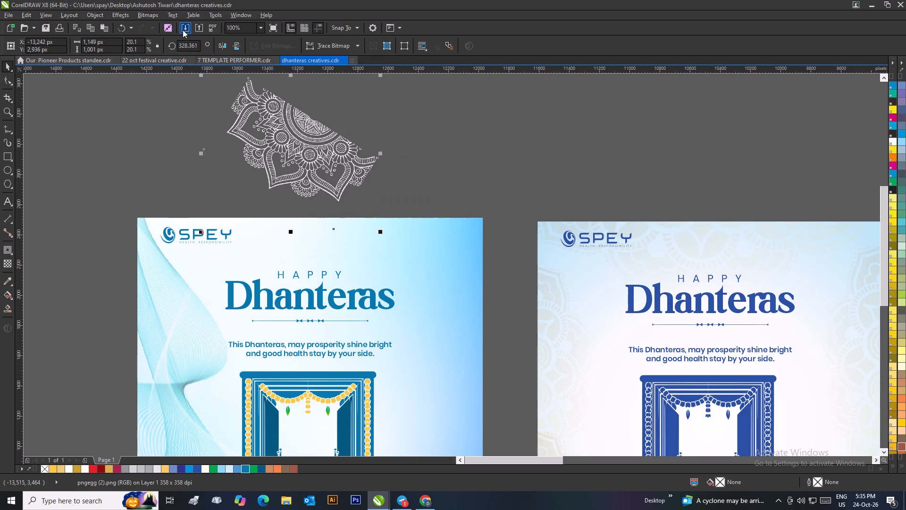
drag(264, 138, 112, 140)
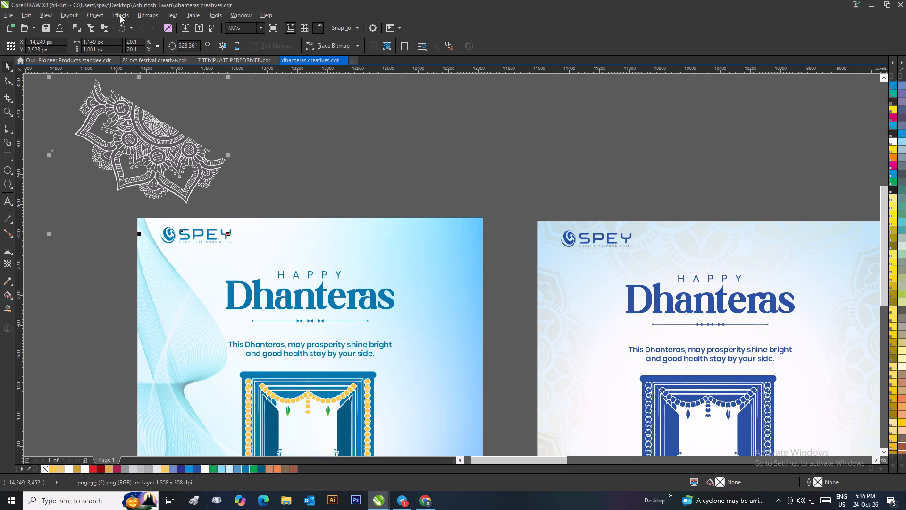
drag(129, 124, 435, 219)
drag(438, 229, 434, 238)
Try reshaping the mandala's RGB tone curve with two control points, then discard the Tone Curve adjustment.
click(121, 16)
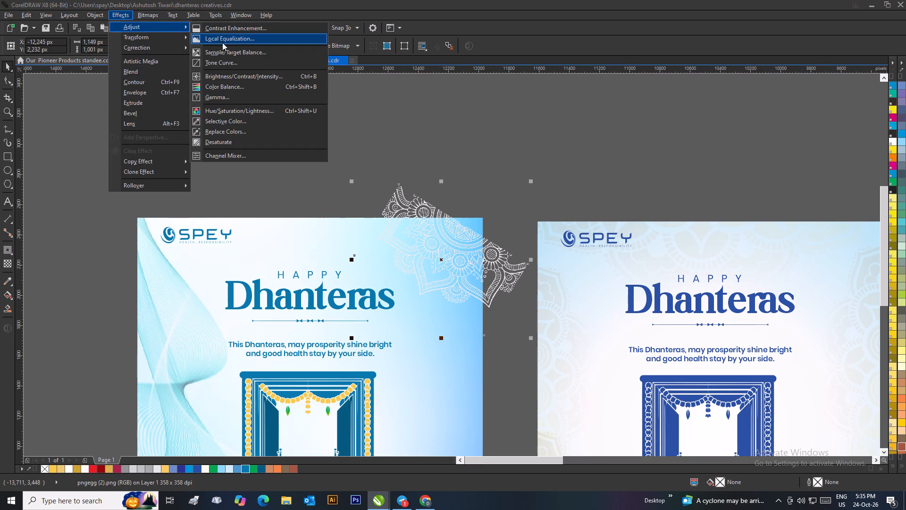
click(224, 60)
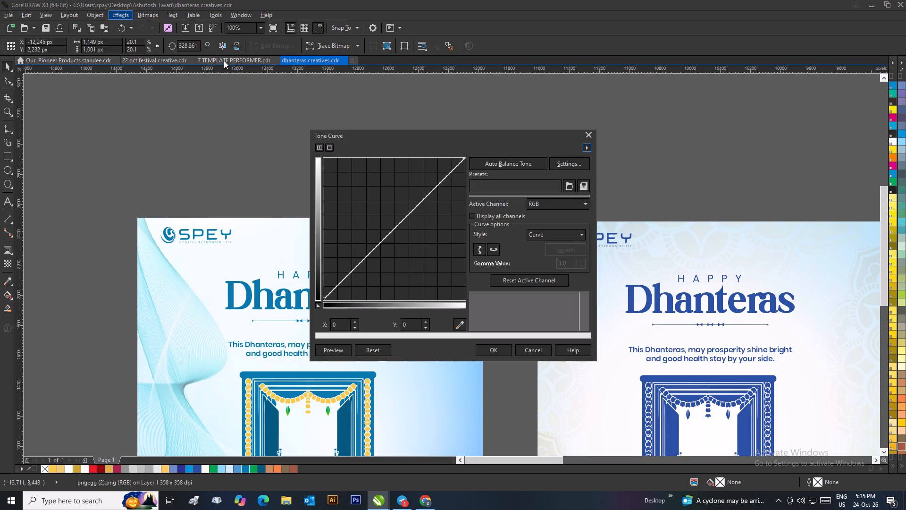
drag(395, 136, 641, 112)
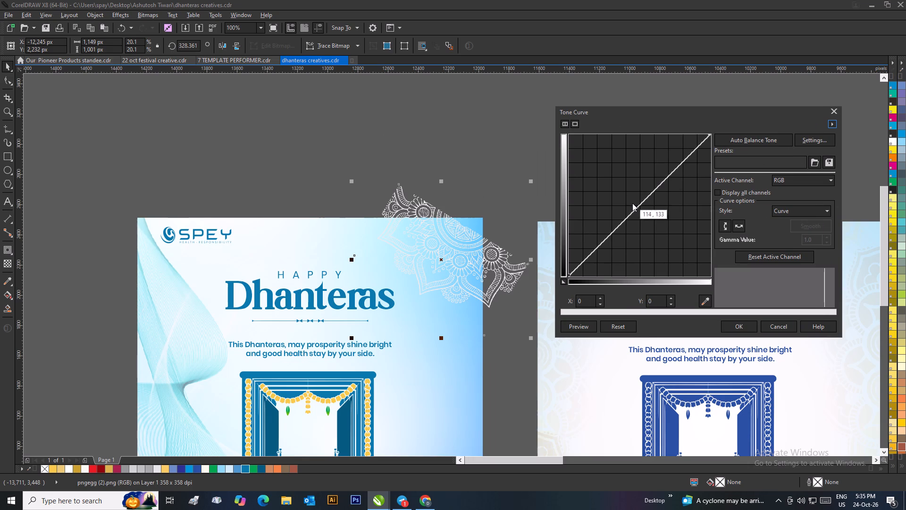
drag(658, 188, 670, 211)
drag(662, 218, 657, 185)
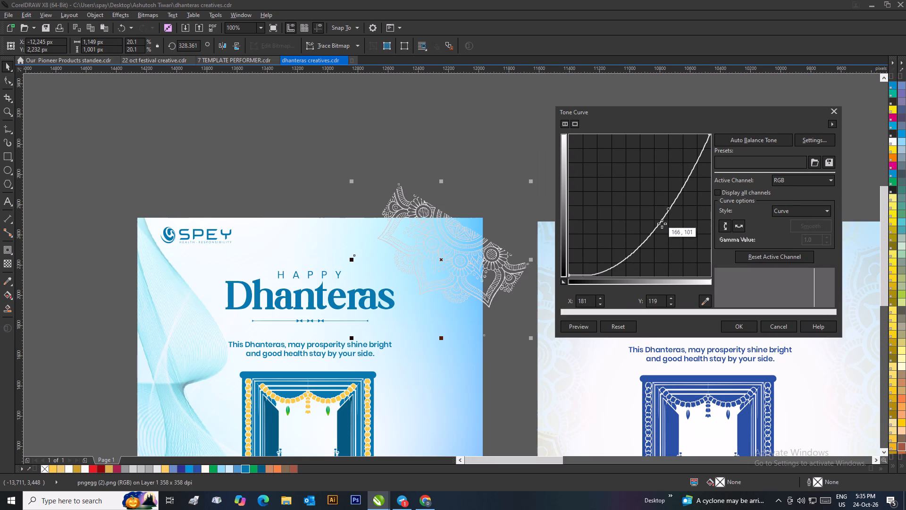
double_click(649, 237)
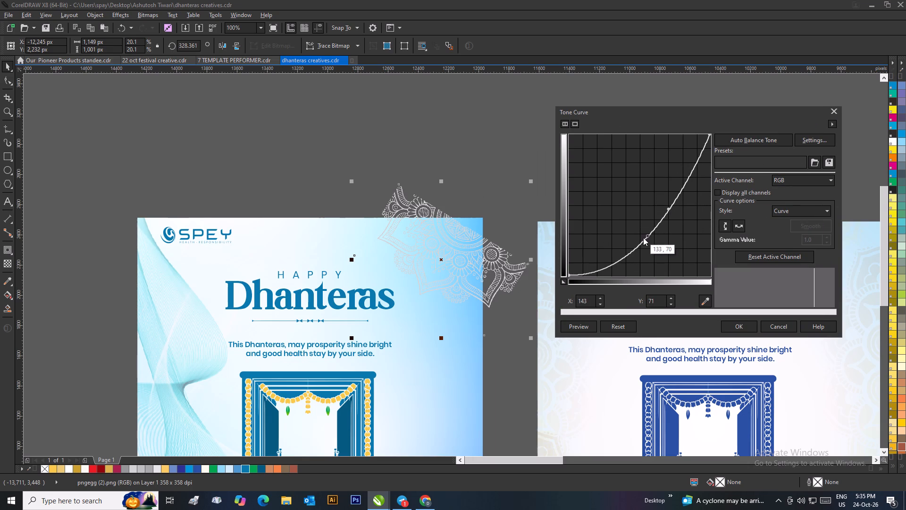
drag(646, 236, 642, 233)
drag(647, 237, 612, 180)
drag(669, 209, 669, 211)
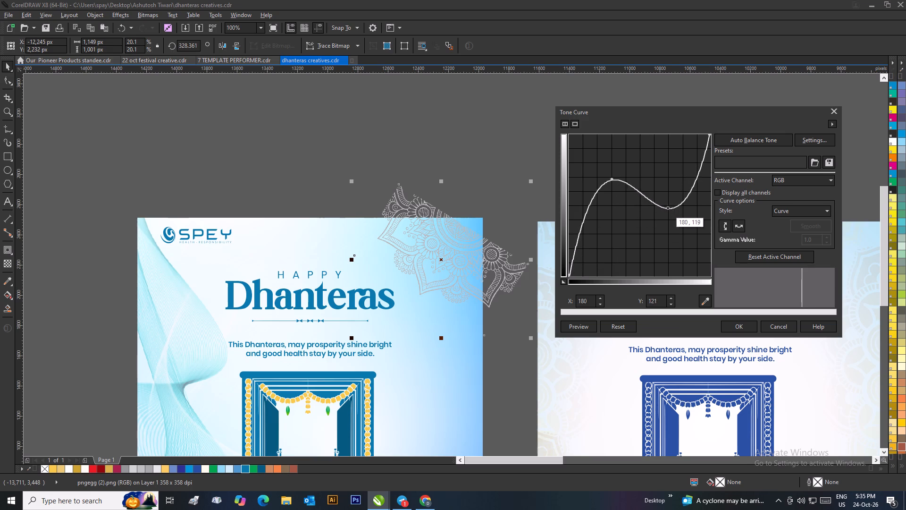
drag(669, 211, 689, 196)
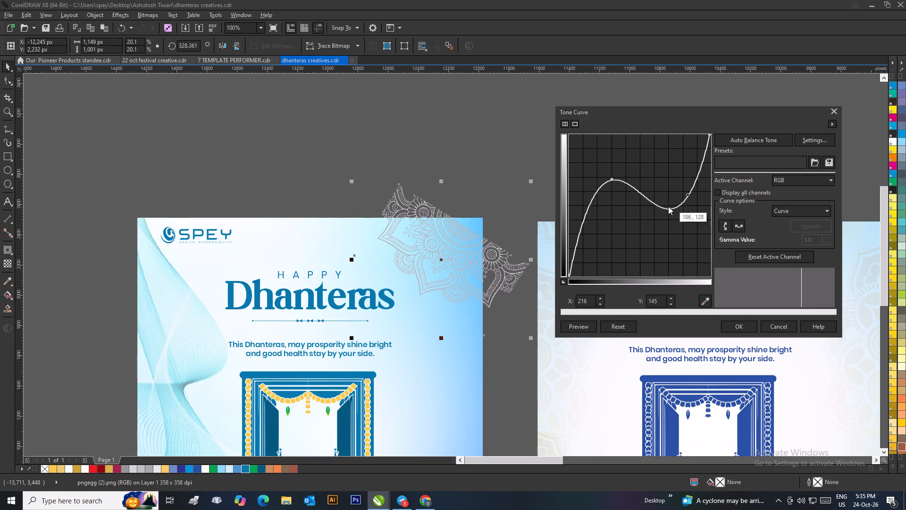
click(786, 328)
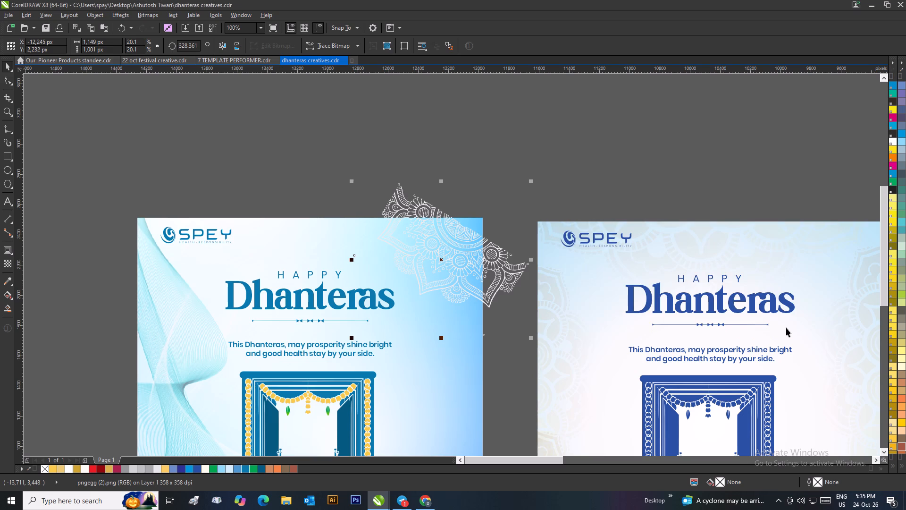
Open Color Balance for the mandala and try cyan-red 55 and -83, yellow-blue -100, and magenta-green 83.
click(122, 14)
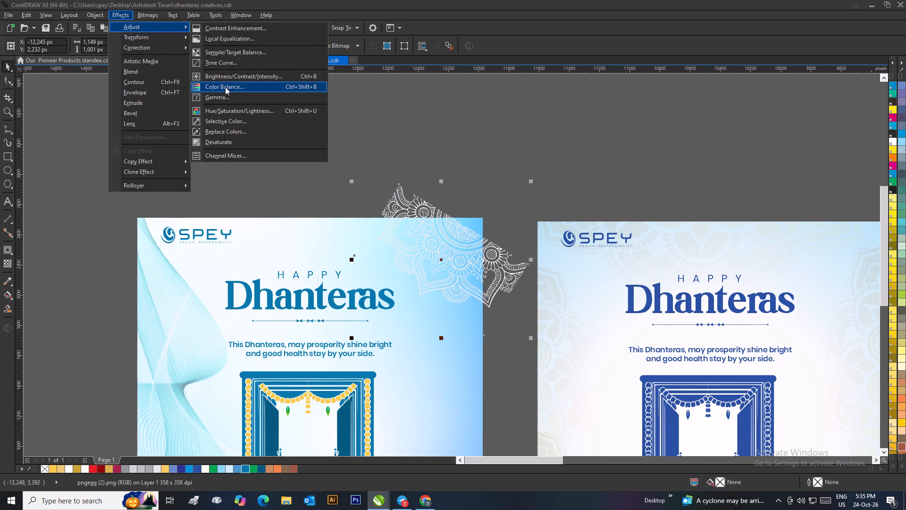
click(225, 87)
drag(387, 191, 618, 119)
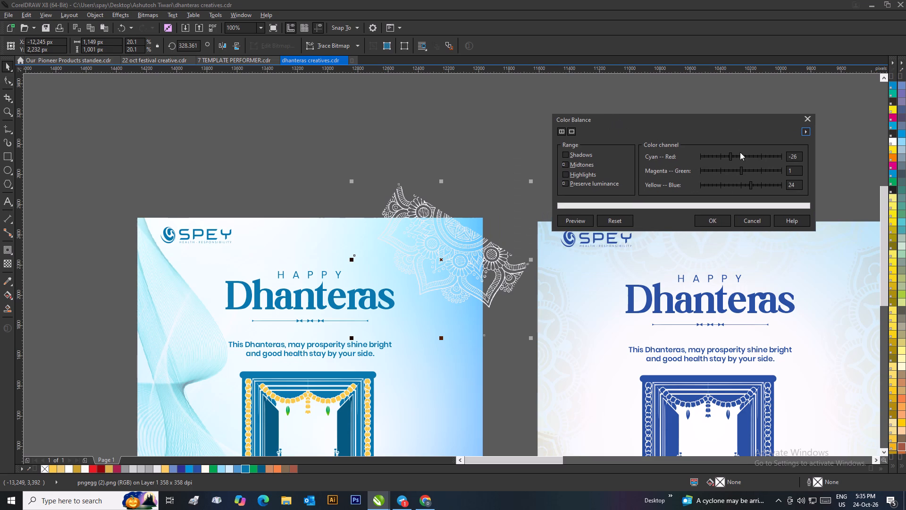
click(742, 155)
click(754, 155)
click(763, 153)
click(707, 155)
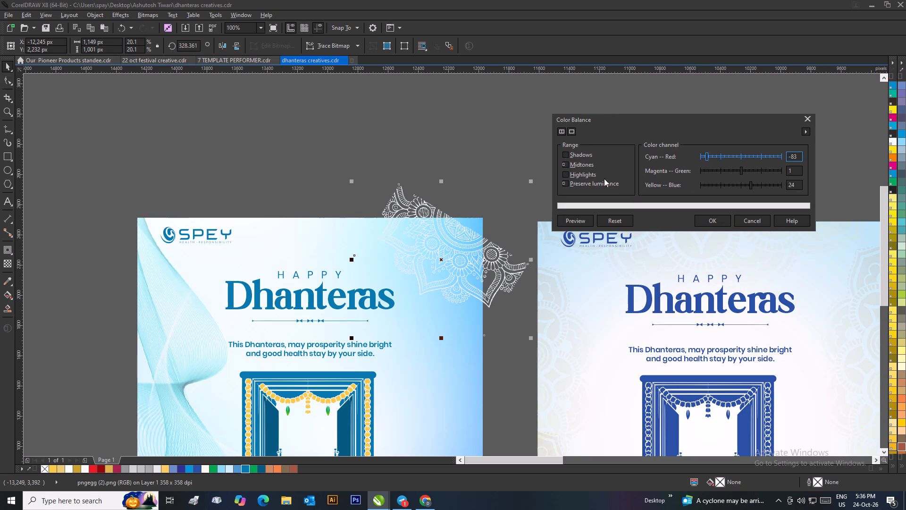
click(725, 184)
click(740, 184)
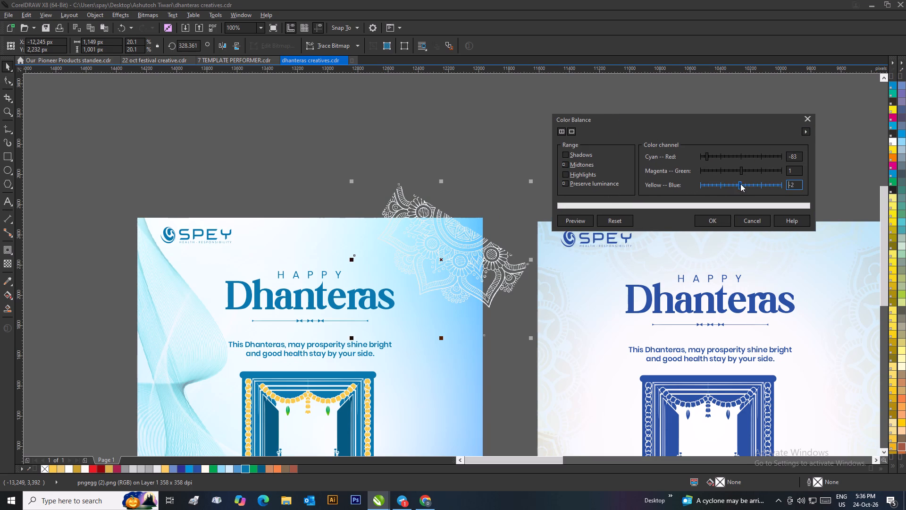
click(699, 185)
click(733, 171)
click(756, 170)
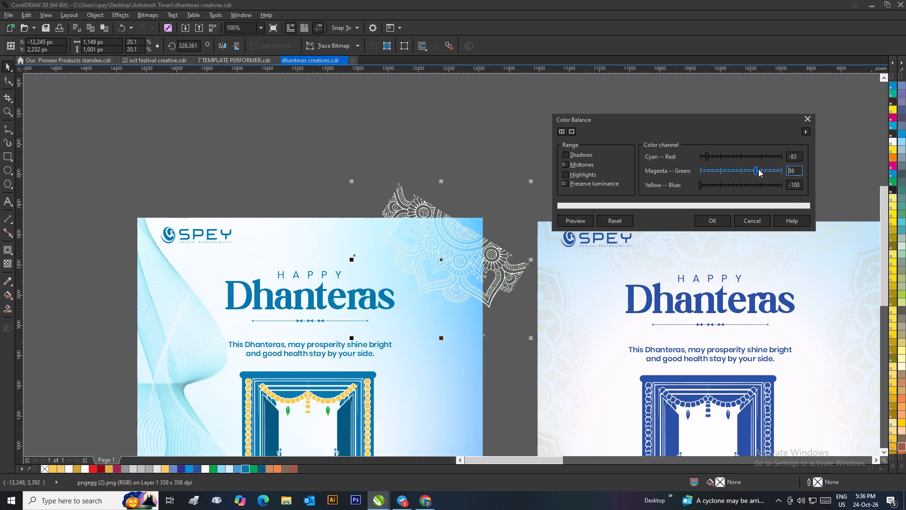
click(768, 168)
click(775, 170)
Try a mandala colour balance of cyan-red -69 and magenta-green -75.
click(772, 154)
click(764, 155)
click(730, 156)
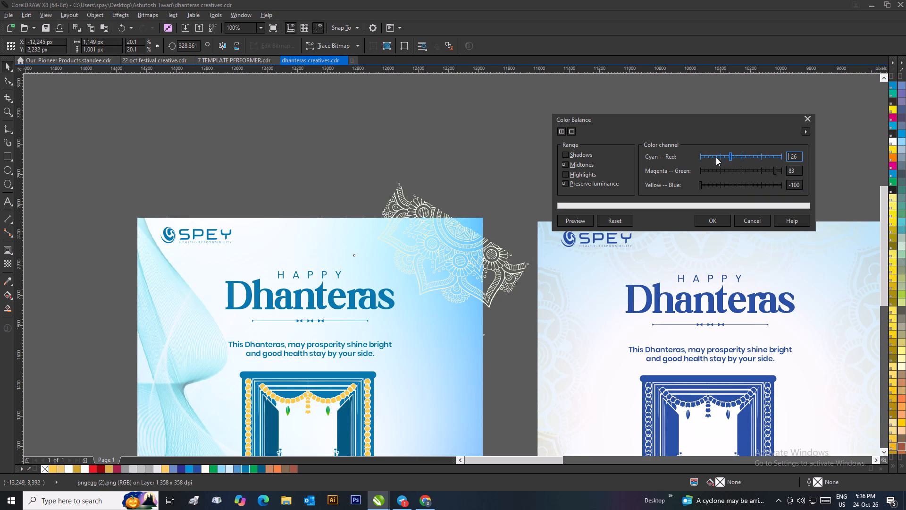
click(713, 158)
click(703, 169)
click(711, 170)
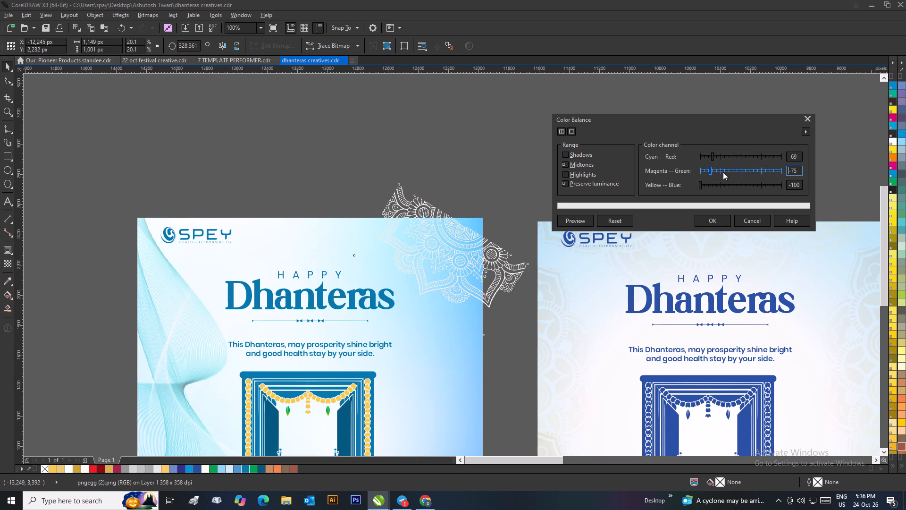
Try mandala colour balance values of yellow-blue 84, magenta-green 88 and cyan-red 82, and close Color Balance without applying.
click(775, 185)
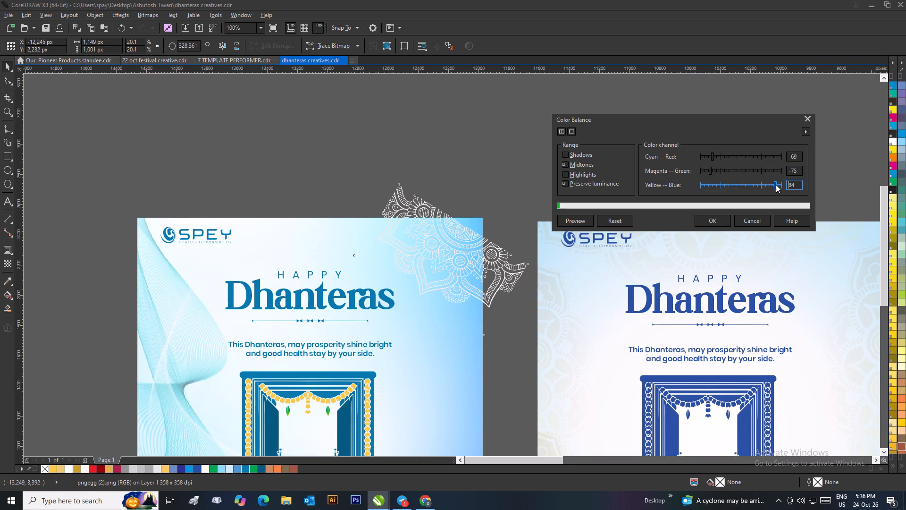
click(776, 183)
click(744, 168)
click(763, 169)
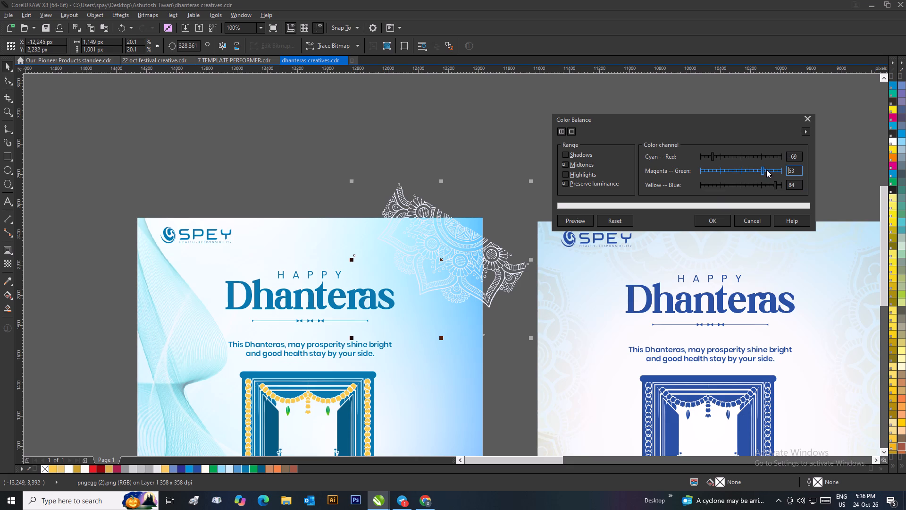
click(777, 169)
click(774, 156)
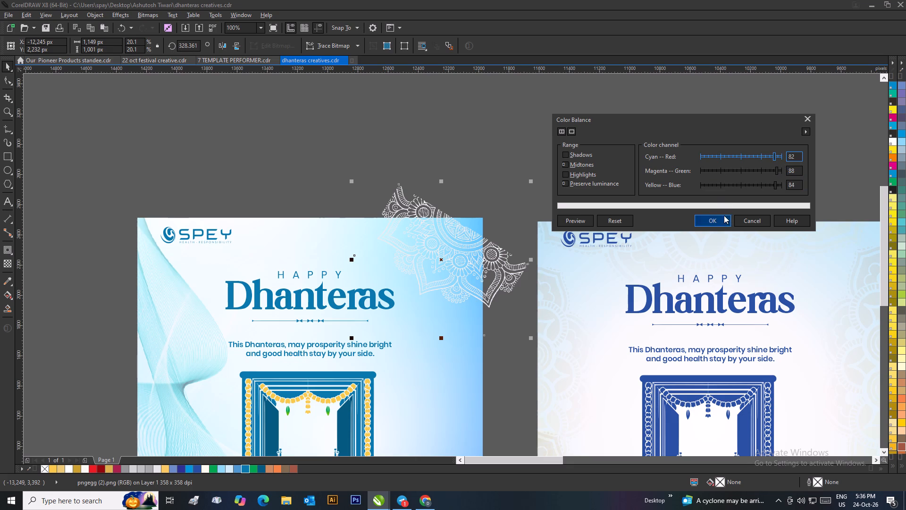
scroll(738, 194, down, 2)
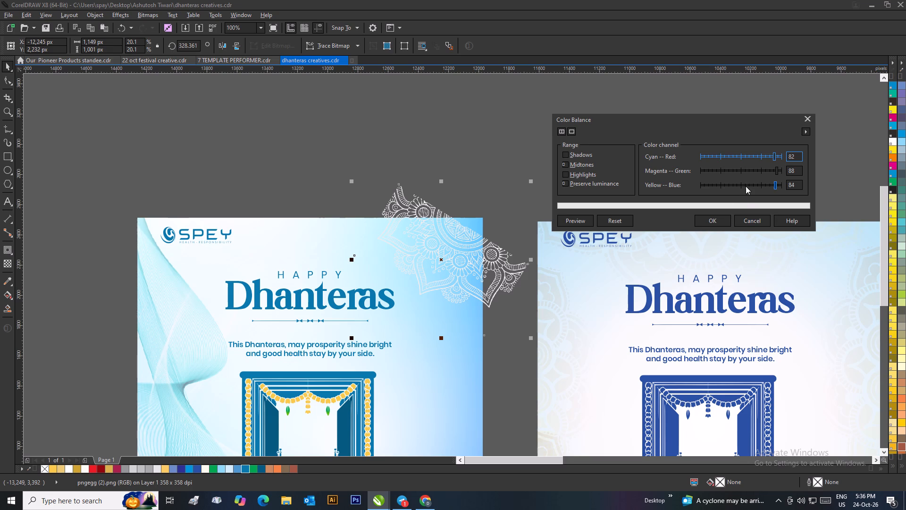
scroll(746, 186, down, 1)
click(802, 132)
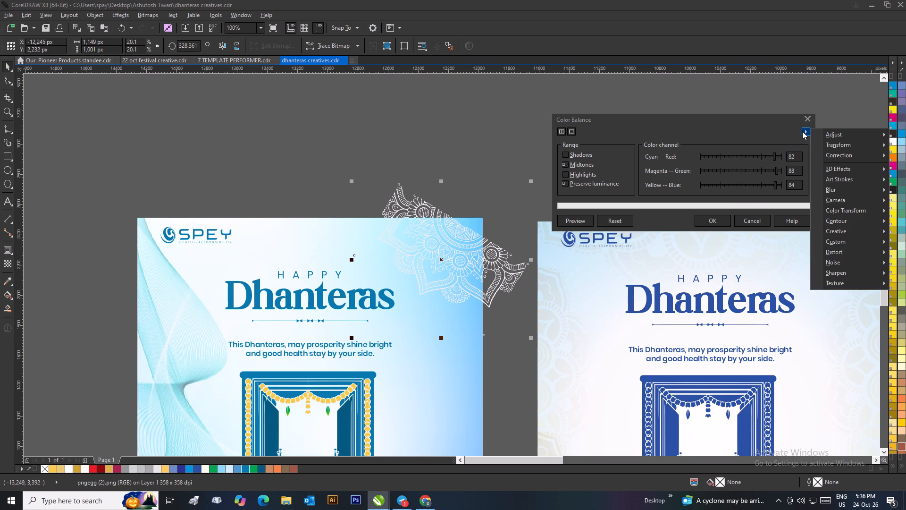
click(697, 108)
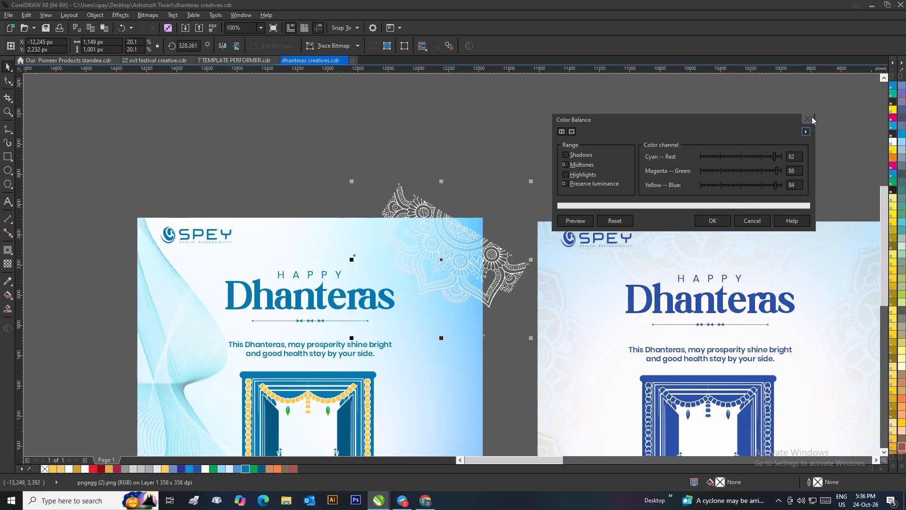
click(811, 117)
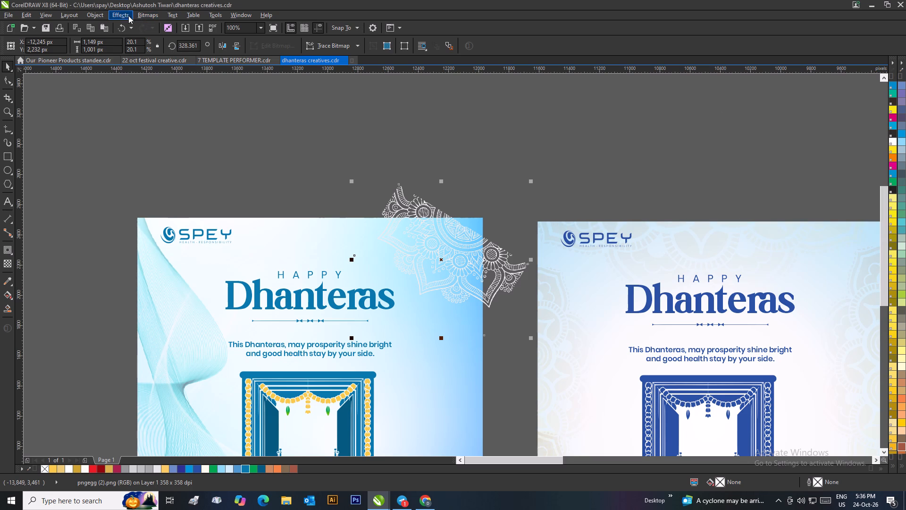
Open Selective Color for the mandala and adjust its reds to magenta -19, yellow 81 and black 42.
click(125, 15)
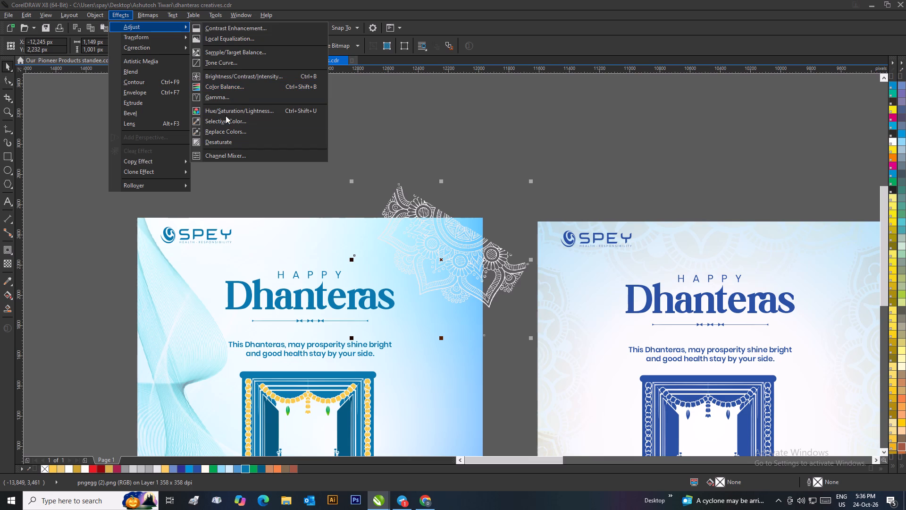
click(211, 119)
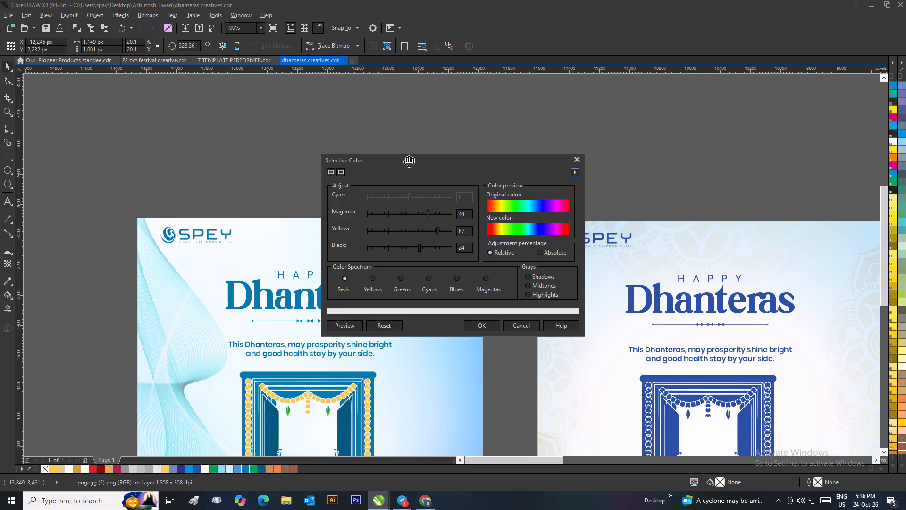
drag(409, 162, 668, 141)
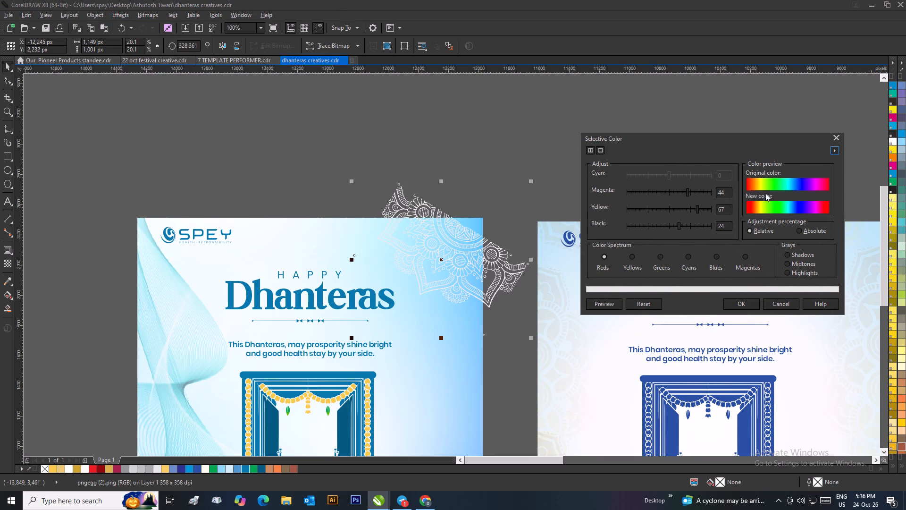
click(792, 187)
click(800, 187)
click(658, 176)
drag(686, 191, 630, 195)
click(641, 194)
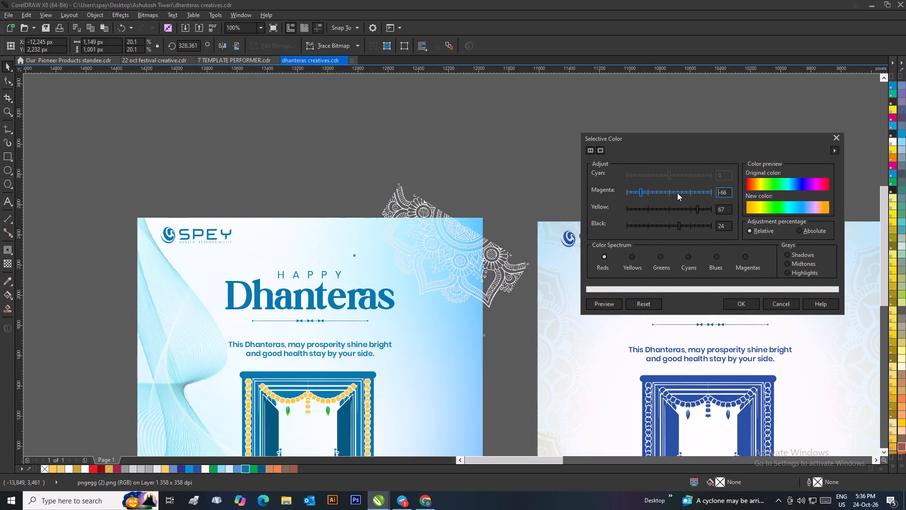
click(677, 193)
click(637, 210)
click(677, 212)
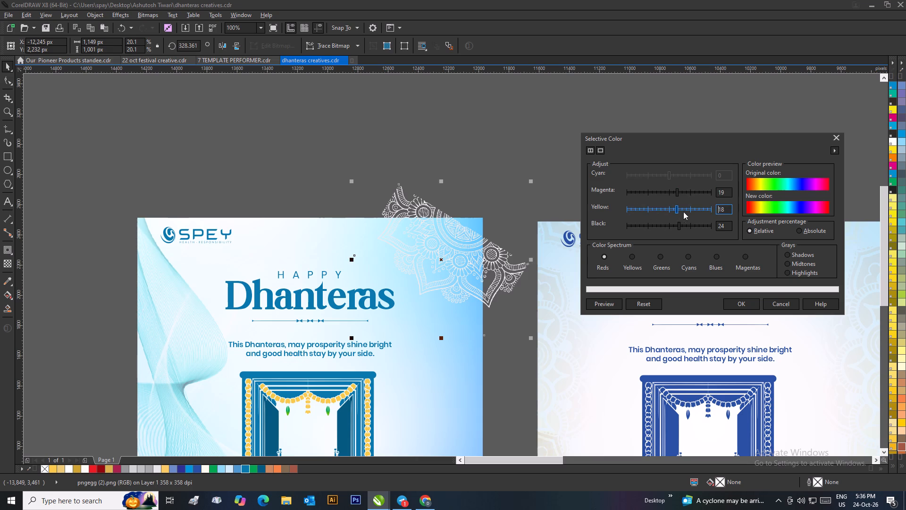
click(652, 227)
click(638, 224)
click(687, 224)
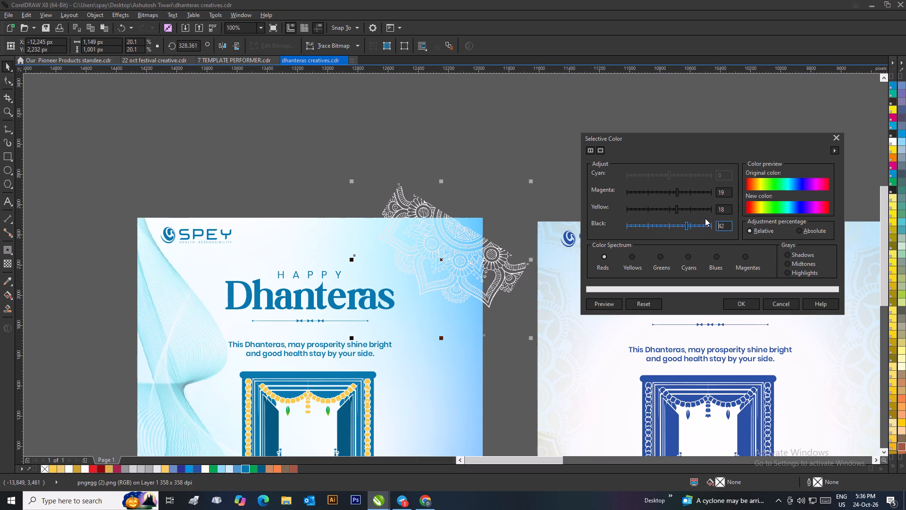
click(704, 211)
click(696, 189)
click(661, 192)
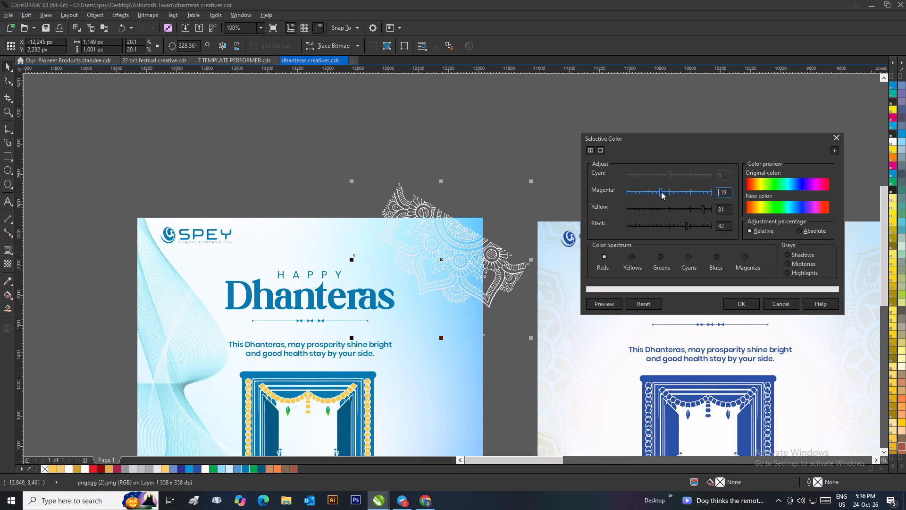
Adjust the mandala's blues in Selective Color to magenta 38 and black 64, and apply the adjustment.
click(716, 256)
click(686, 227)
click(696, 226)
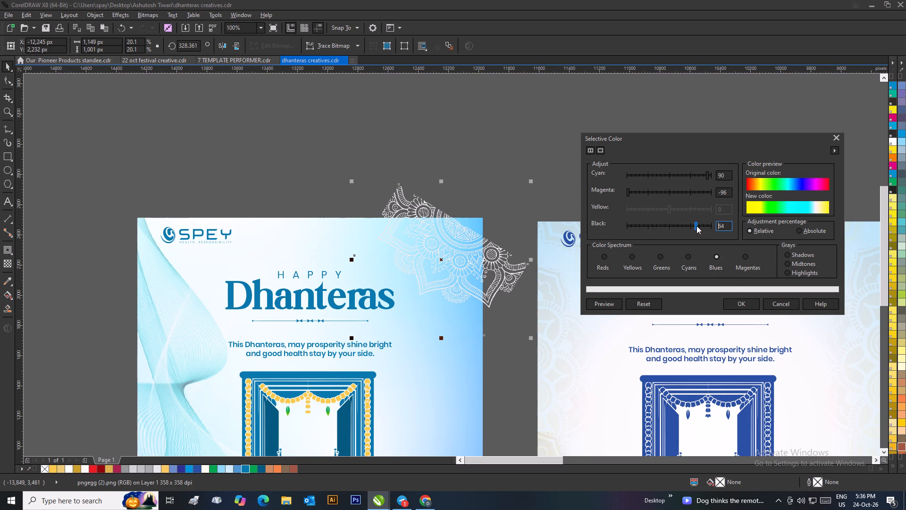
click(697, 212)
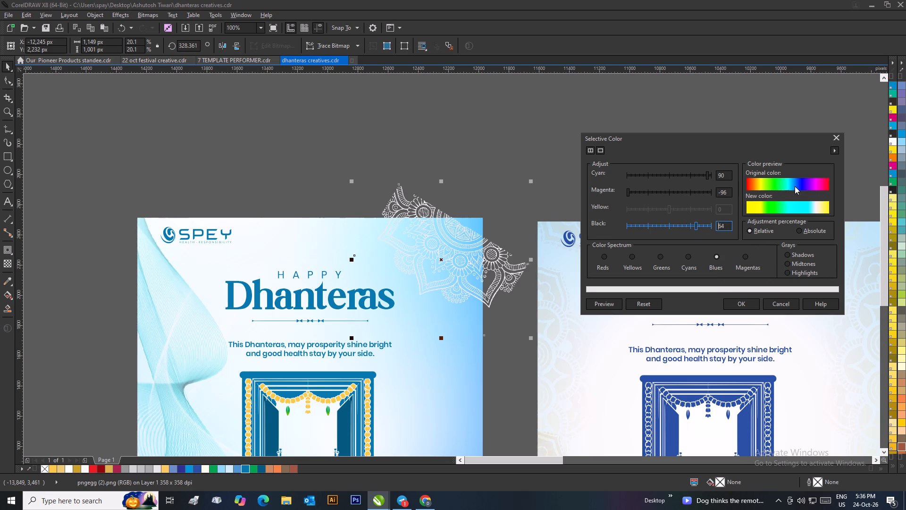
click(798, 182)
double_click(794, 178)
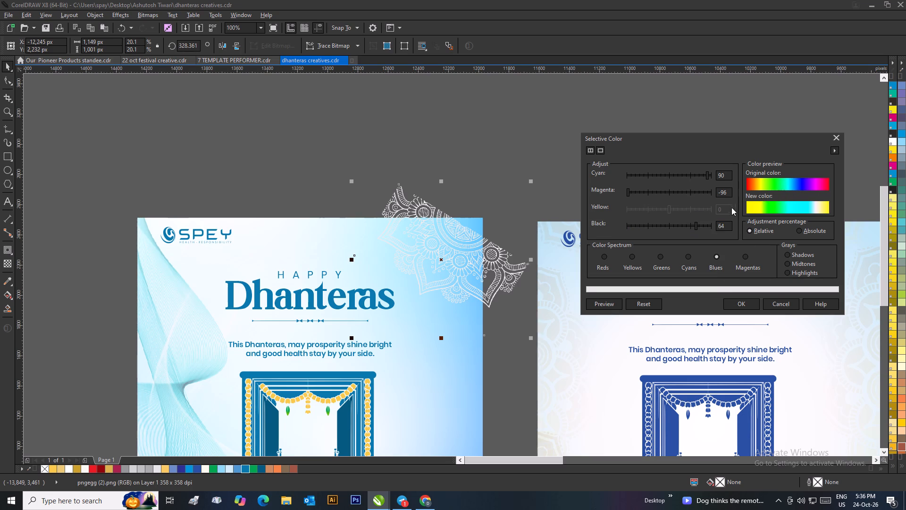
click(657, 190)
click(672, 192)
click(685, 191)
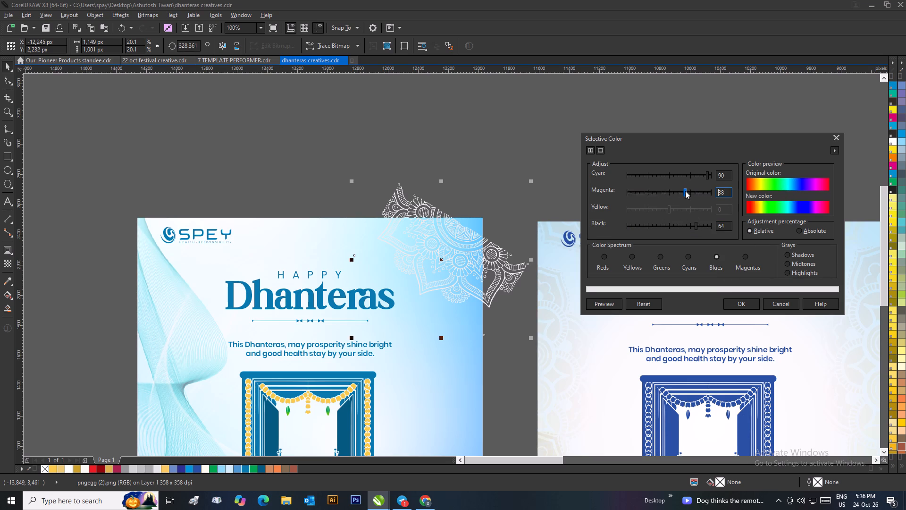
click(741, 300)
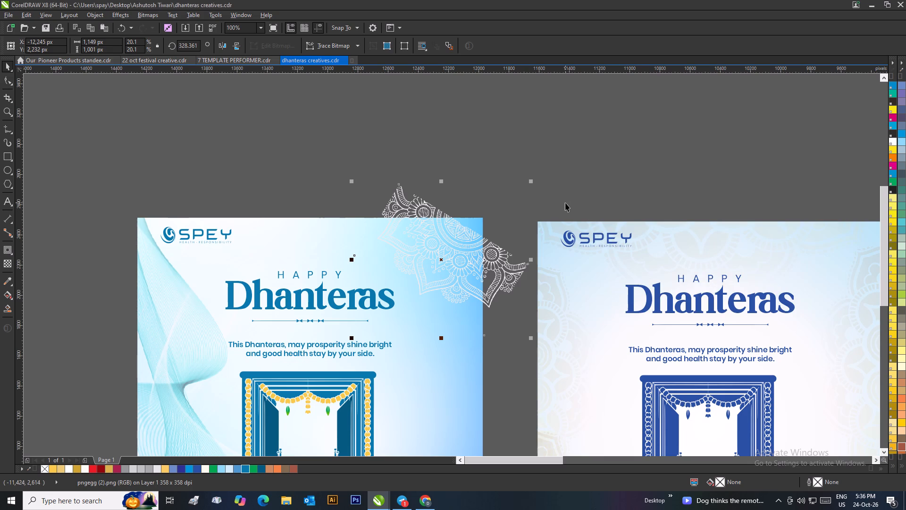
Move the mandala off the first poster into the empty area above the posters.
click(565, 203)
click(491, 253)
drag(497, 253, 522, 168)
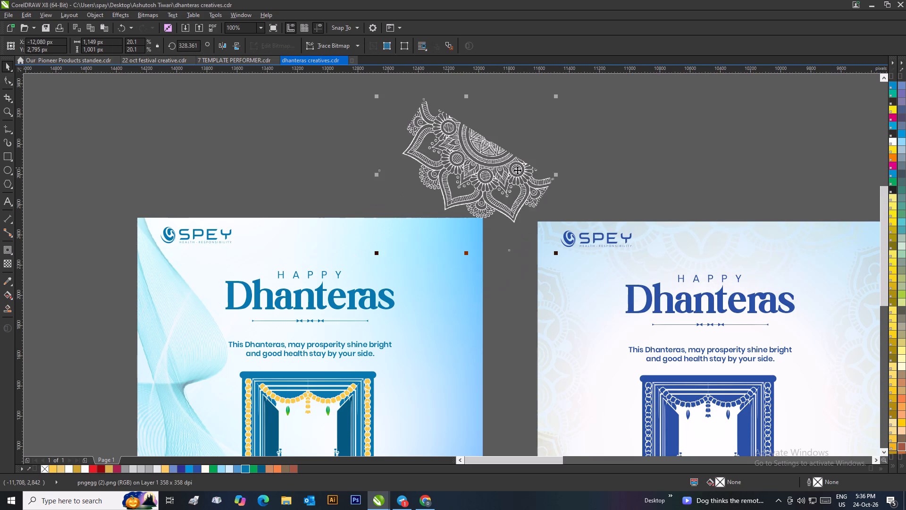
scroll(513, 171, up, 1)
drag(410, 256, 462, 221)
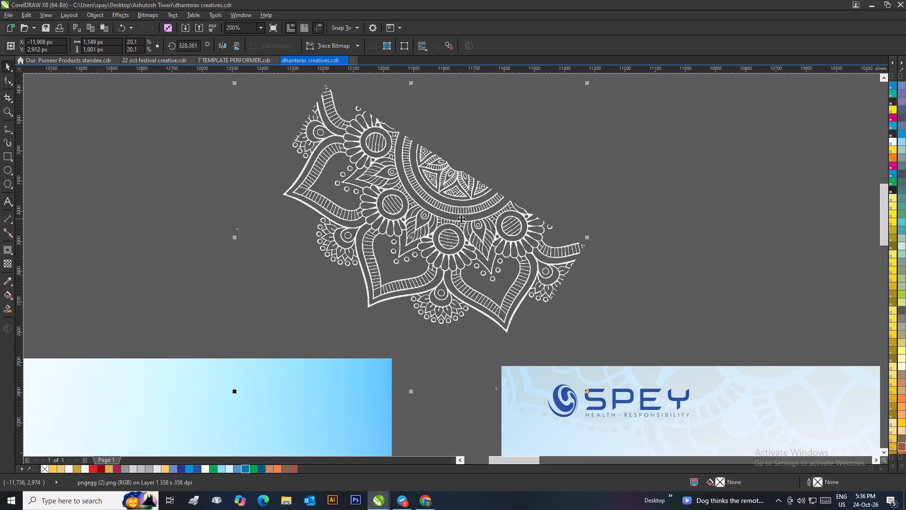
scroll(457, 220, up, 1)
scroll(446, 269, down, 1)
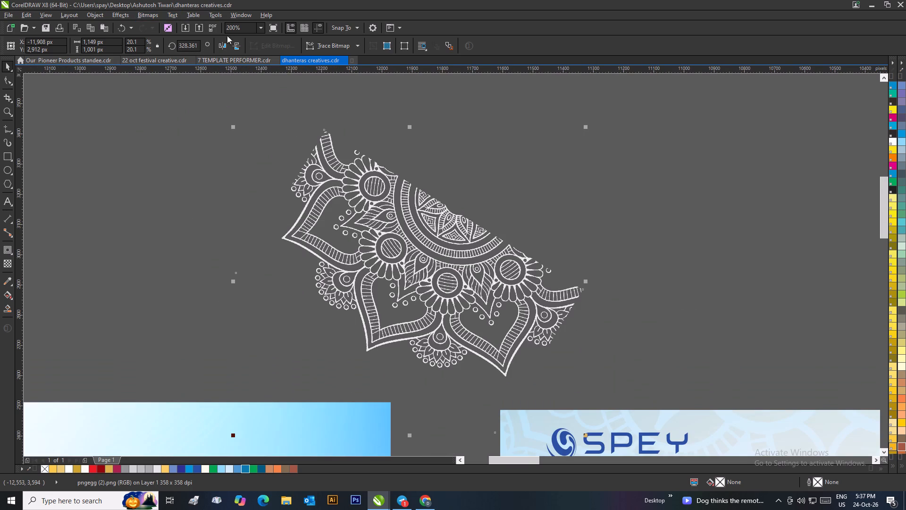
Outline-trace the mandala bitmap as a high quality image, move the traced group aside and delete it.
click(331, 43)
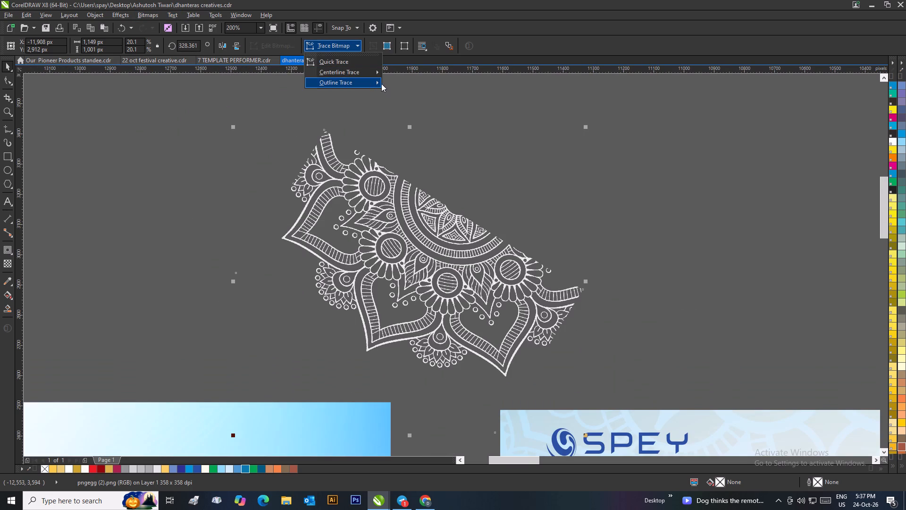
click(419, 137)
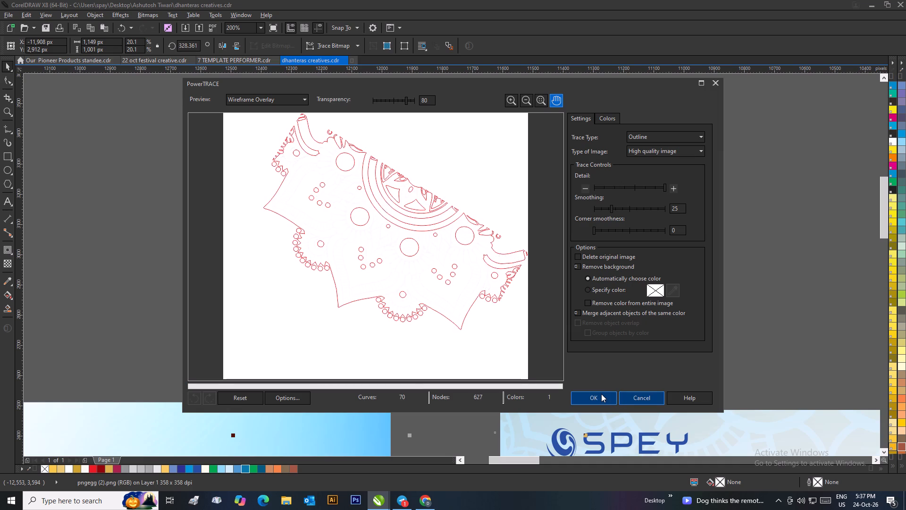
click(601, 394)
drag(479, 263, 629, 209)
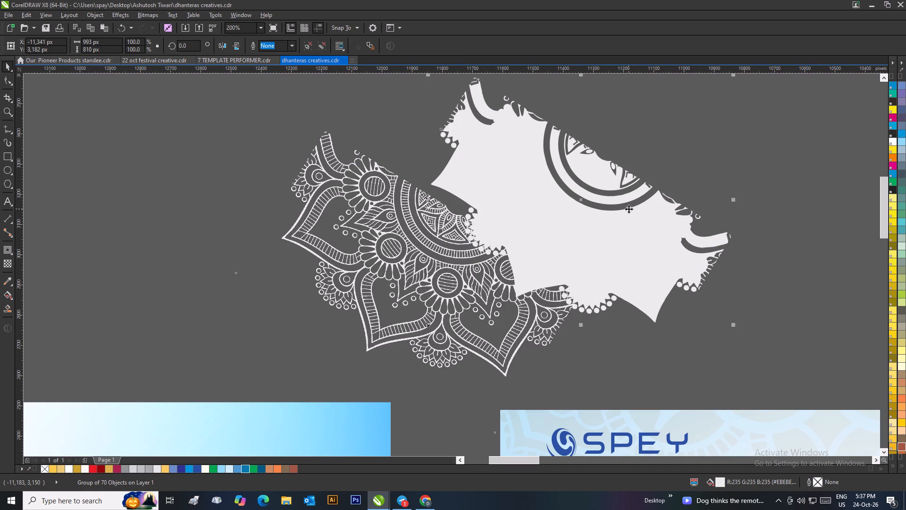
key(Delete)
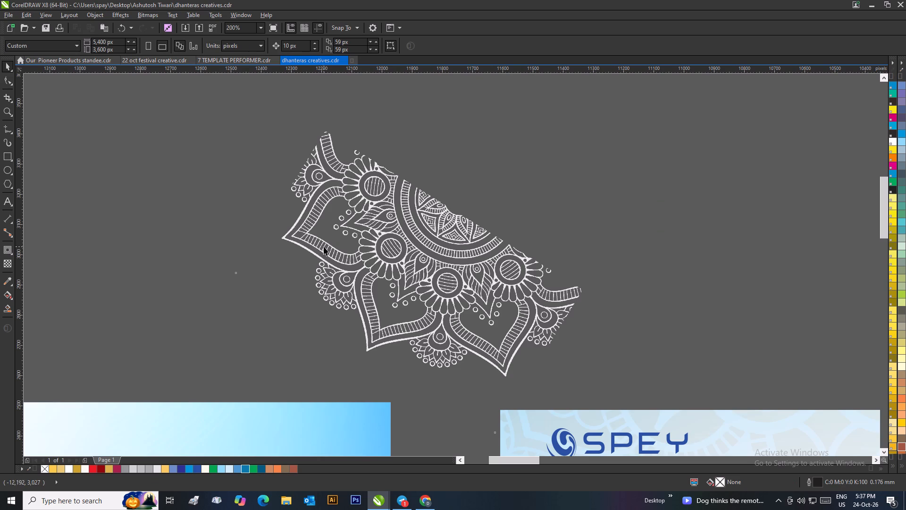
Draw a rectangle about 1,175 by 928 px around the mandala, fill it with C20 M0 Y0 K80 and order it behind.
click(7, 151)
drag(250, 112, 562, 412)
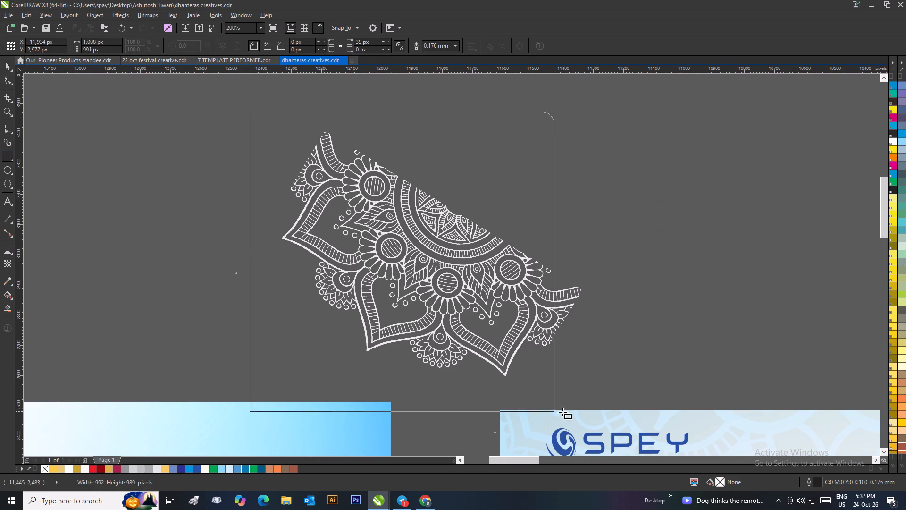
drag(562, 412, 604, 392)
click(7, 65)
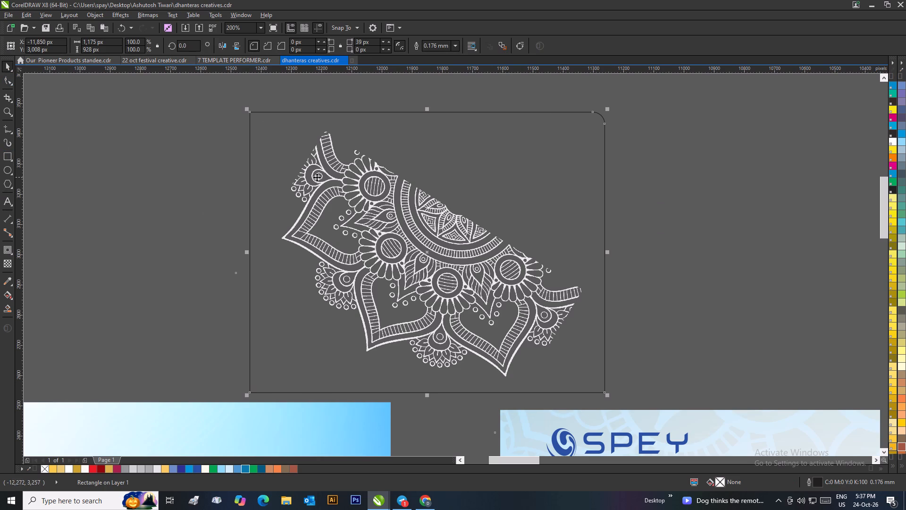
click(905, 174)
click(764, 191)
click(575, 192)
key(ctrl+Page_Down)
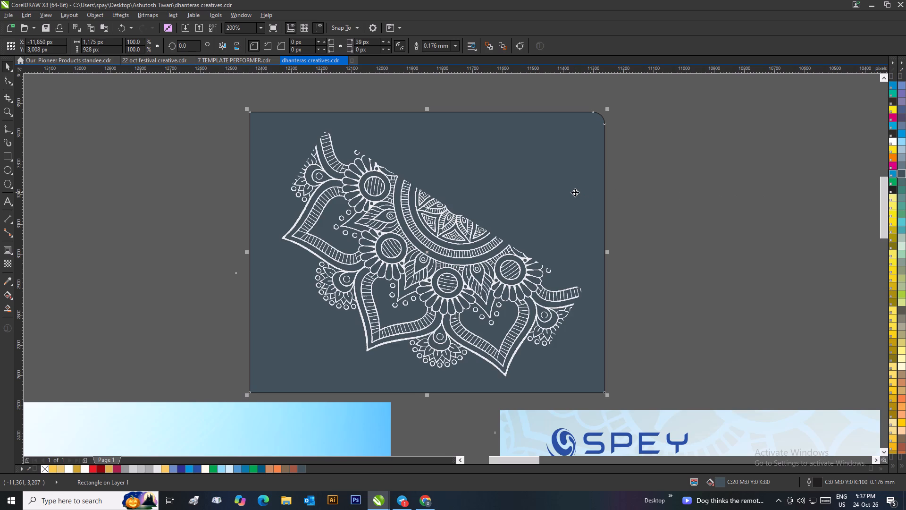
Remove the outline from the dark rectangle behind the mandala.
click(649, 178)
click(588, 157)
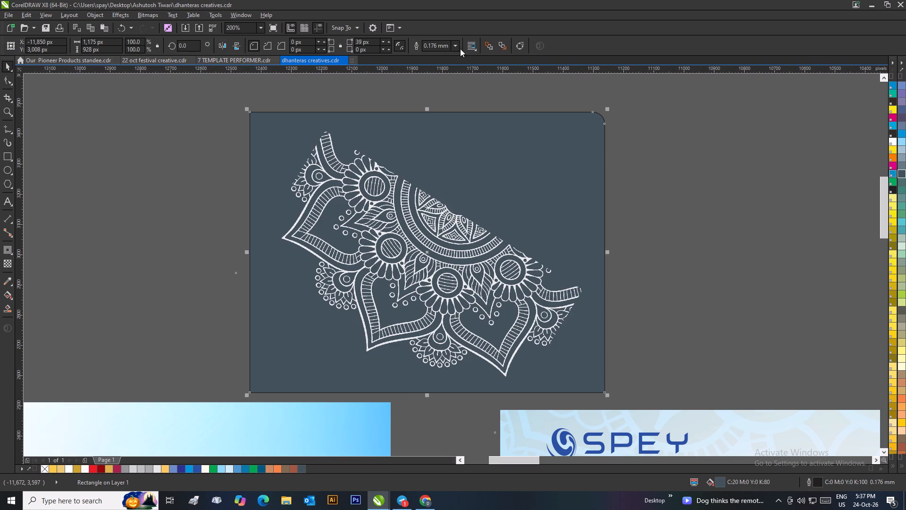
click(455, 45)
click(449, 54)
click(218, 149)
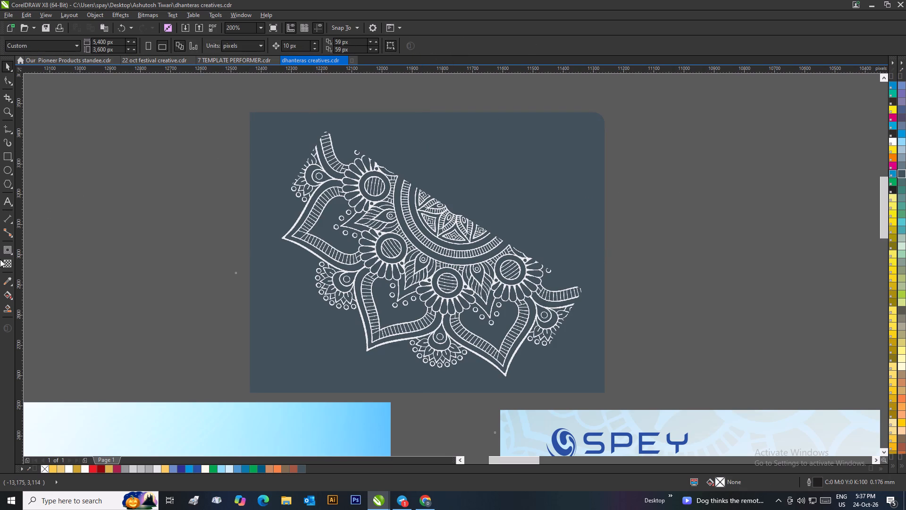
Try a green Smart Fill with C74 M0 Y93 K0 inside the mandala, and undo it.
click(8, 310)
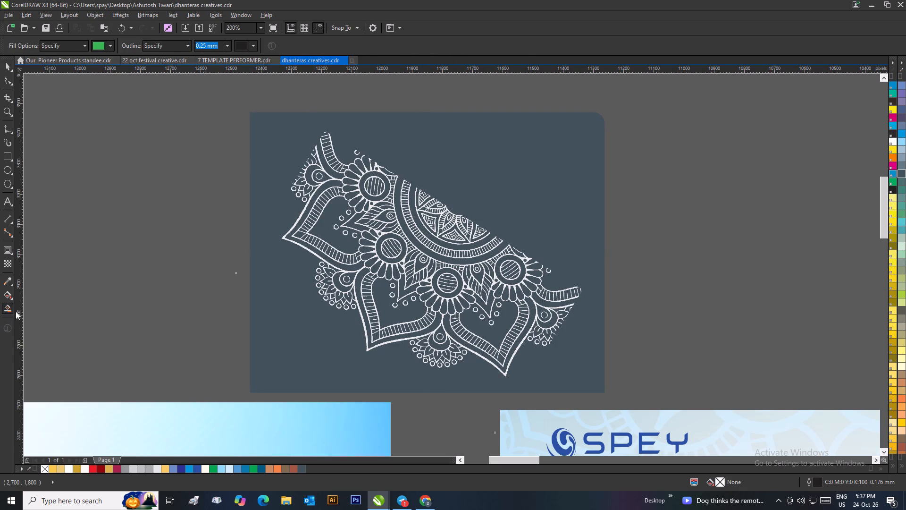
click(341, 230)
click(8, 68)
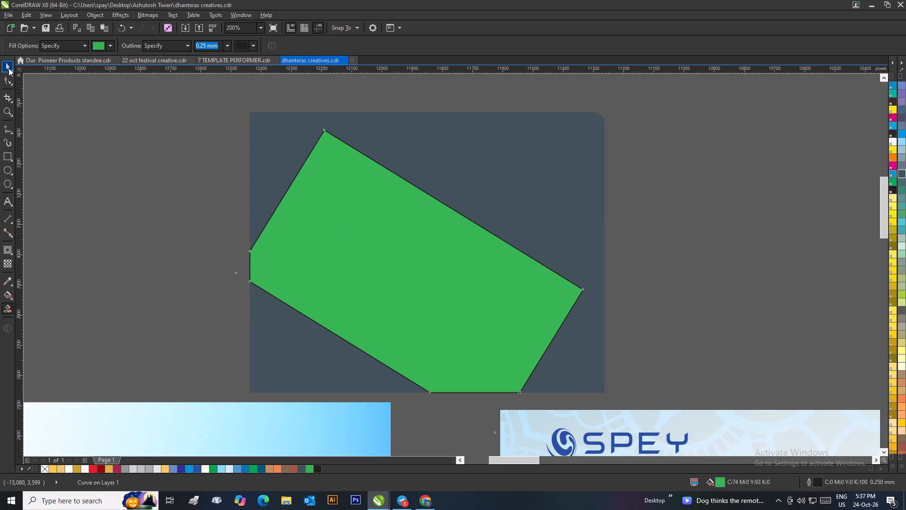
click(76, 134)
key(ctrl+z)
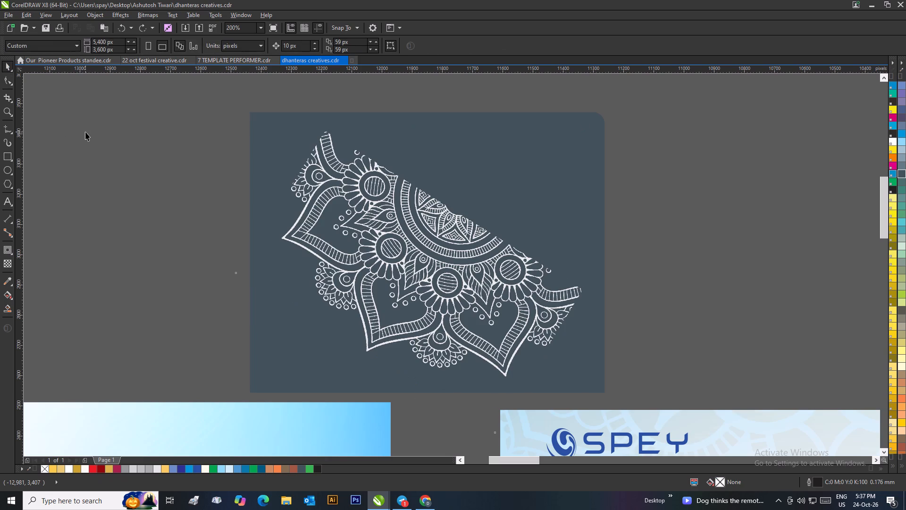
Delete the mandala bitmap and the dark backing rectangle above the posters.
click(143, 204)
scroll(311, 81, down, 2)
drag(479, 305, 484, 282)
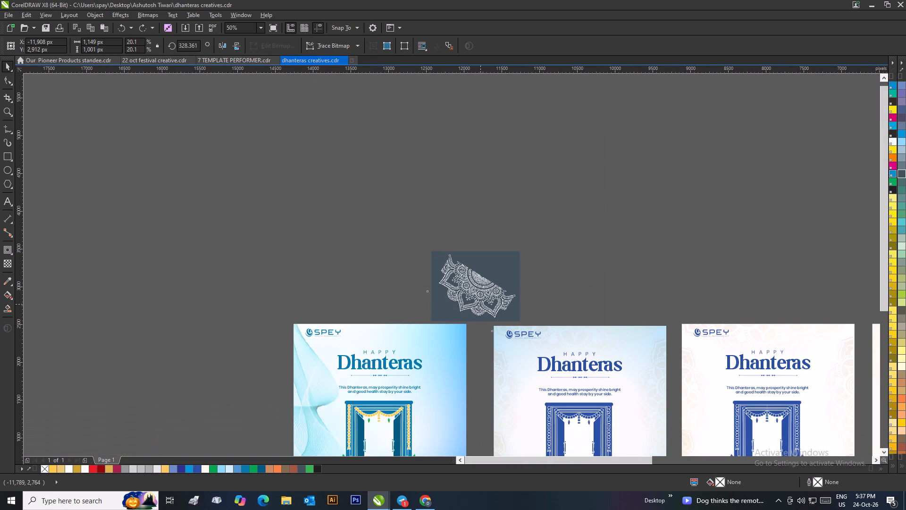
drag(484, 282, 438, 227)
key(Delete)
click(502, 286)
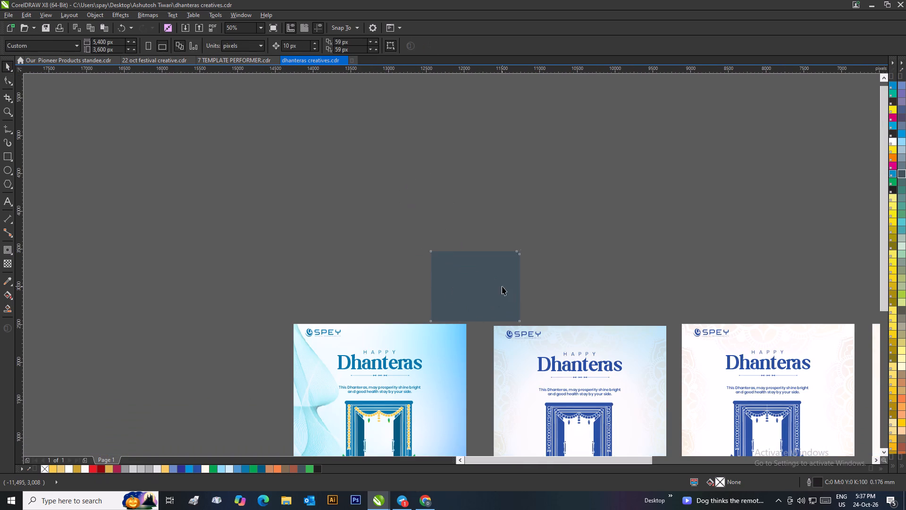
key(Delete)
Draw an ellipse about 563 by 612 px in the empty area beside the first poster and duplicate it sideways, partly overlapping.
scroll(450, 291, down, 1)
scroll(477, 347, up, 1)
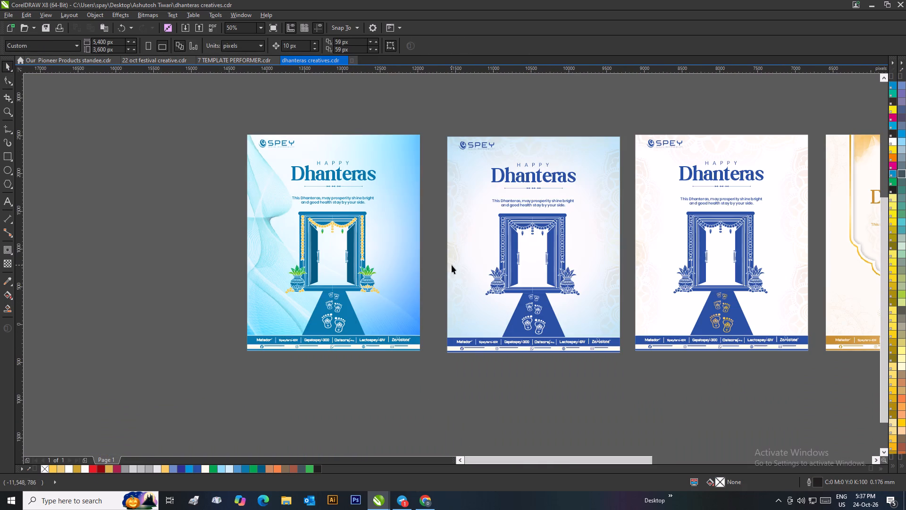
scroll(353, 236, down, 1)
scroll(491, 272, up, 1)
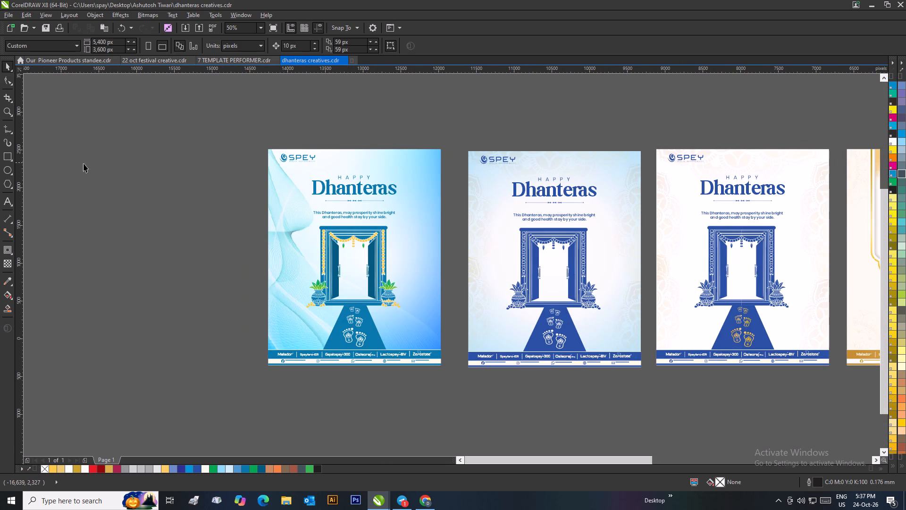
click(12, 169)
scroll(165, 187, down, 1)
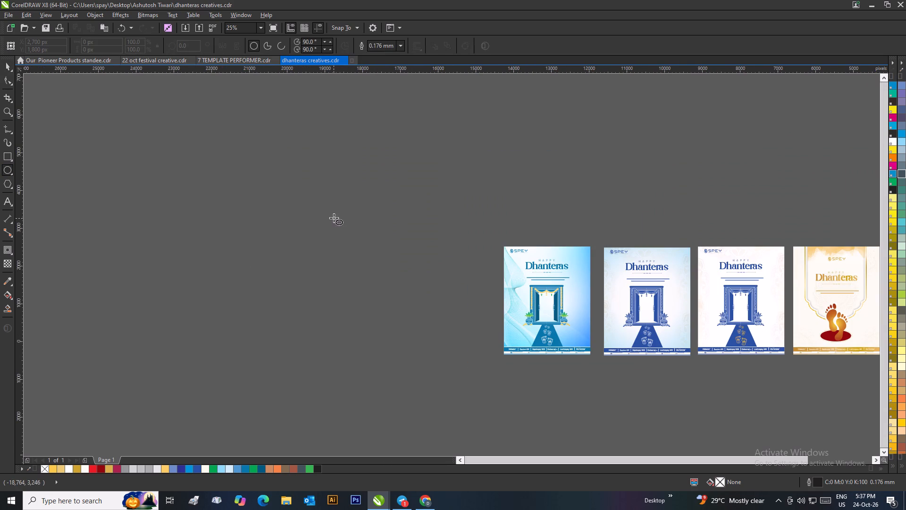
click(333, 216)
scroll(355, 233, up, 1)
drag(383, 231, 425, 278)
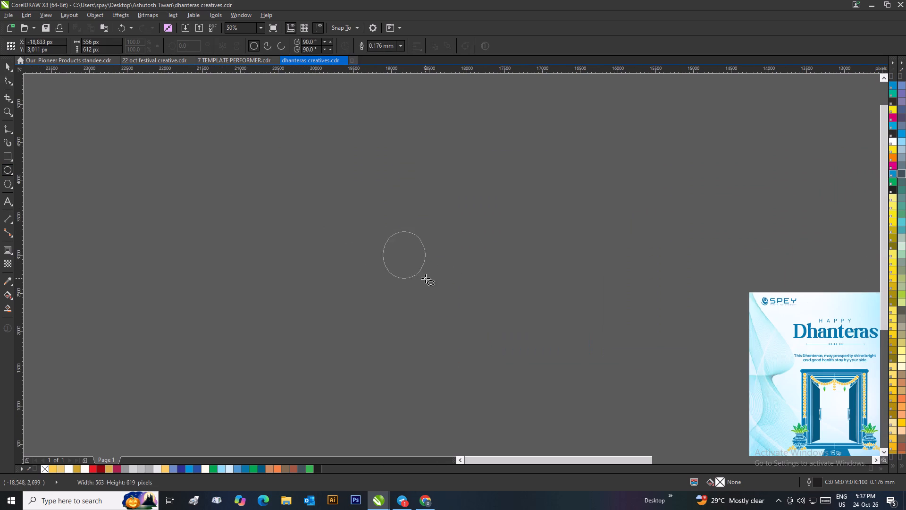
drag(425, 278, 425, 278)
click(9, 68)
scroll(461, 281, up, 1)
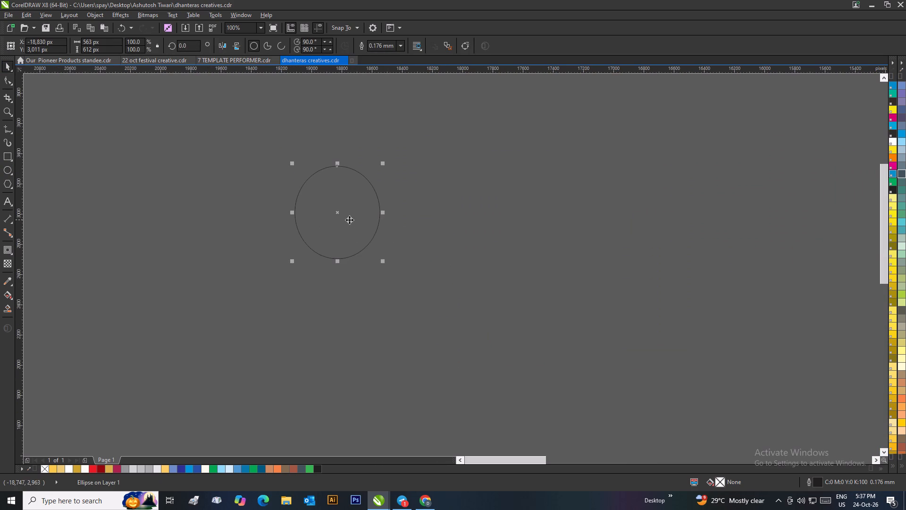
drag(349, 220, 412, 220)
right_click(412, 220)
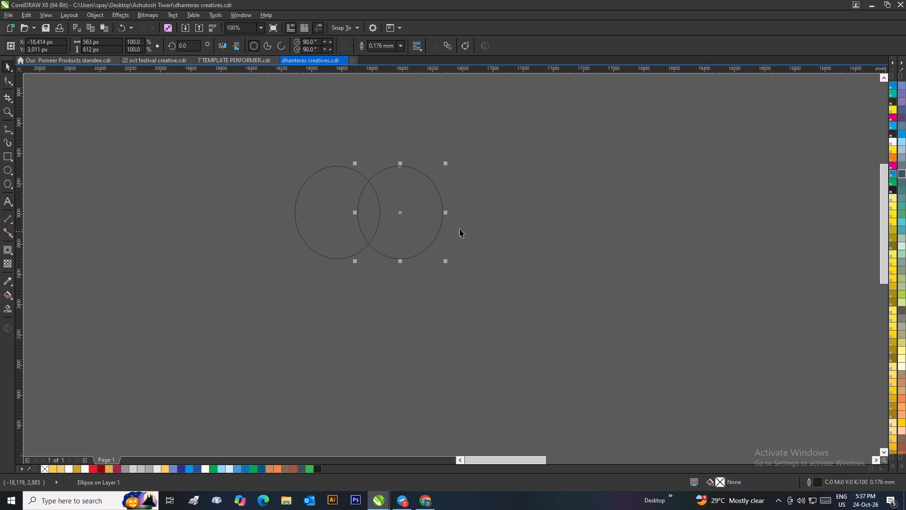
Align the top edges of the two overlapping ellipses.
click(475, 195)
drag(487, 144, 222, 326)
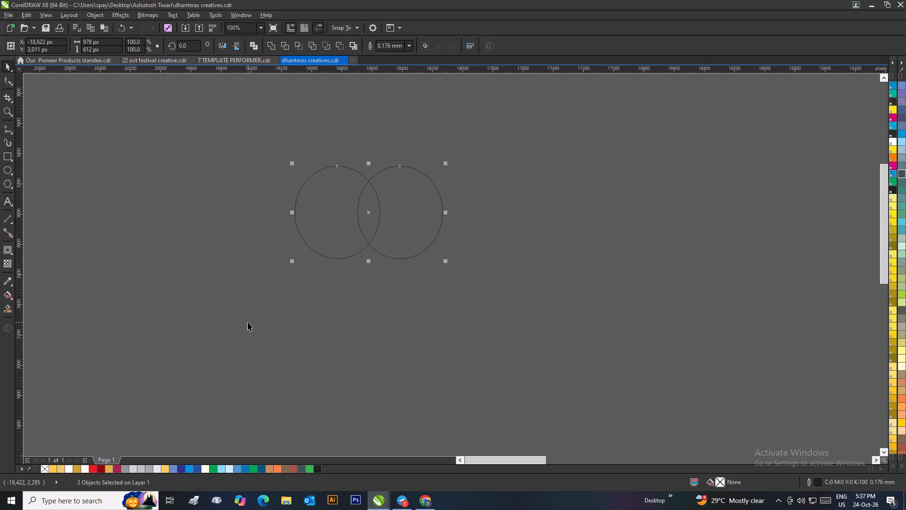
key(t)
click(368, 314)
drag(265, 162, 548, 296)
key(t)
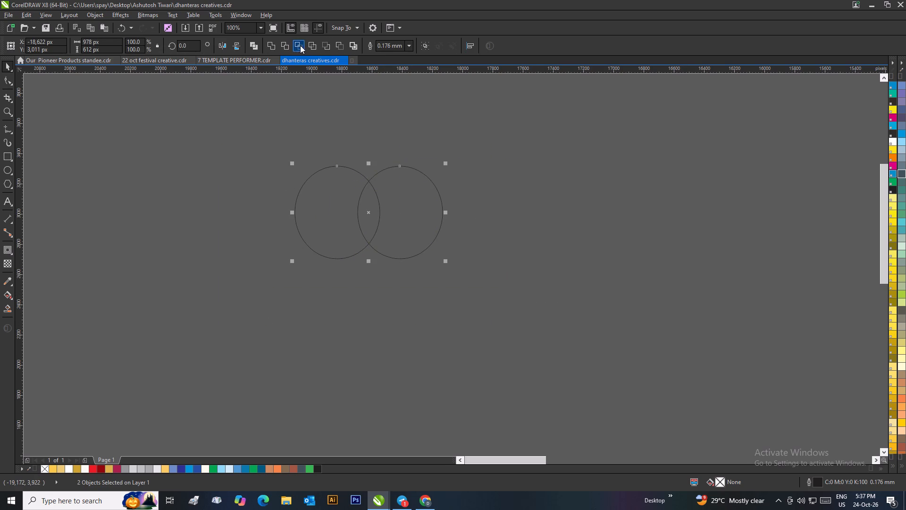
Intersect the two ellipses and delete both originals, keeping only the petal-shaped overlap.
click(300, 45)
click(370, 105)
click(342, 194)
key(Delete)
click(419, 206)
key(Delete)
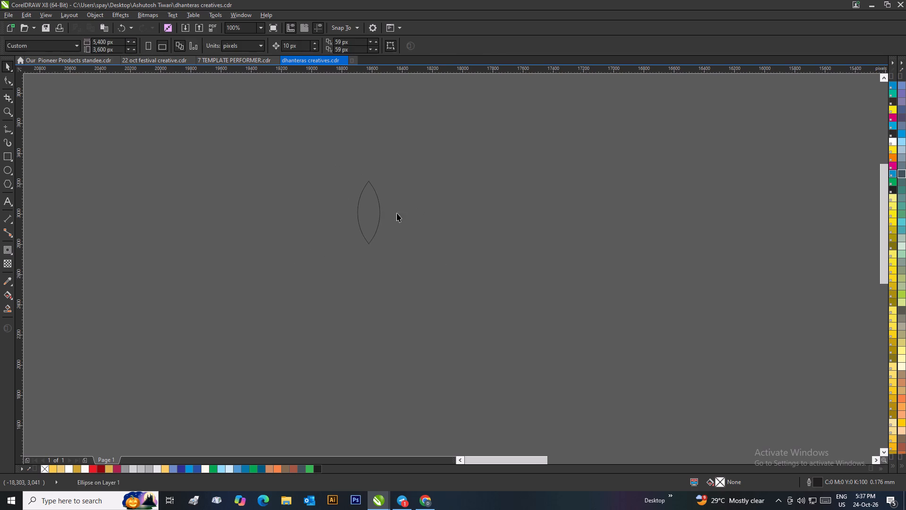
Stretch the petal shape downward to a height of about 558 px.
click(370, 215)
drag(370, 249, 369, 271)
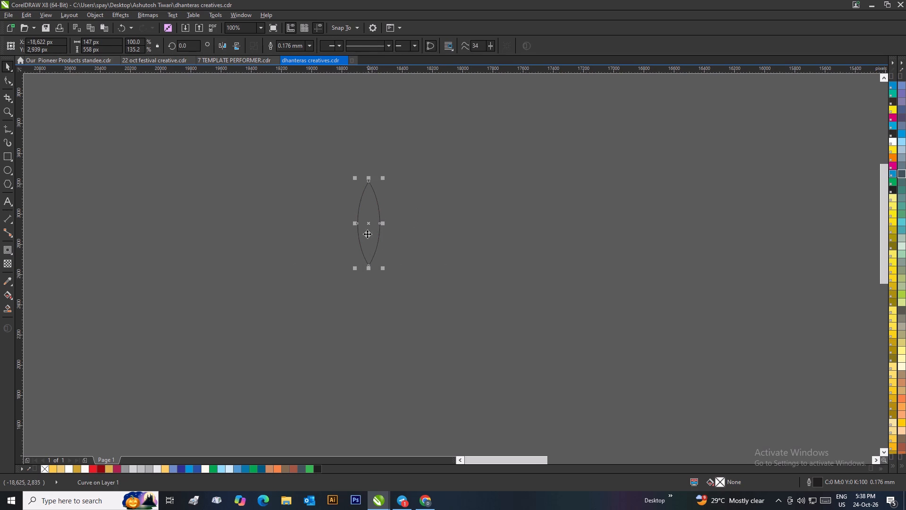
Draw a circle about 131 px in diameter in the empty area just below the petal shape.
click(5, 168)
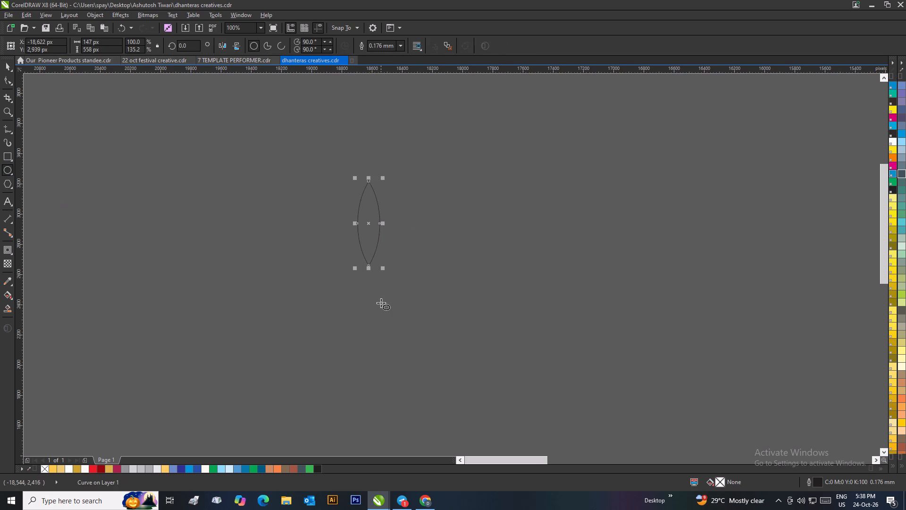
ctrl+drag(359, 287, 373, 304)
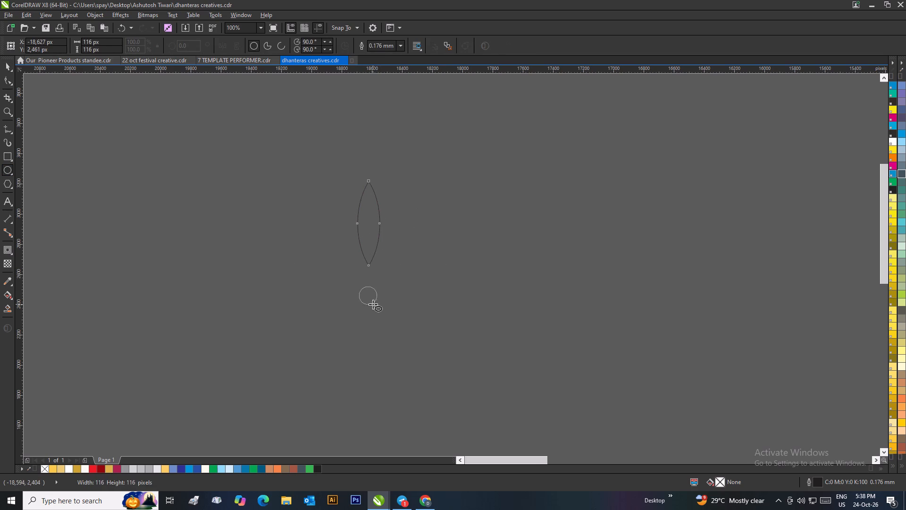
ctrl+drag(373, 304, 377, 306)
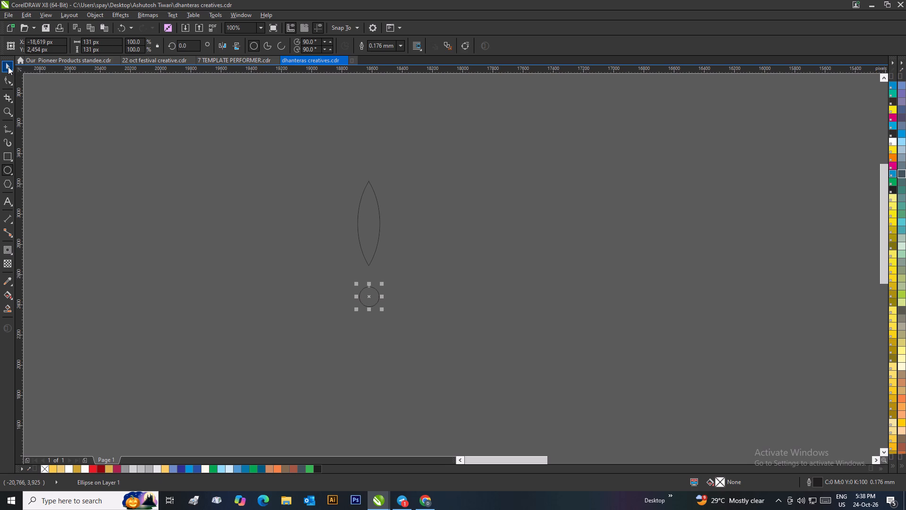
Duplicate the circle, scale the copy to about 98 px and place it underneath, with the larger circle moved up near the petal's tip.
click(8, 67)
scroll(381, 308, up, 1)
drag(431, 250, 431, 239)
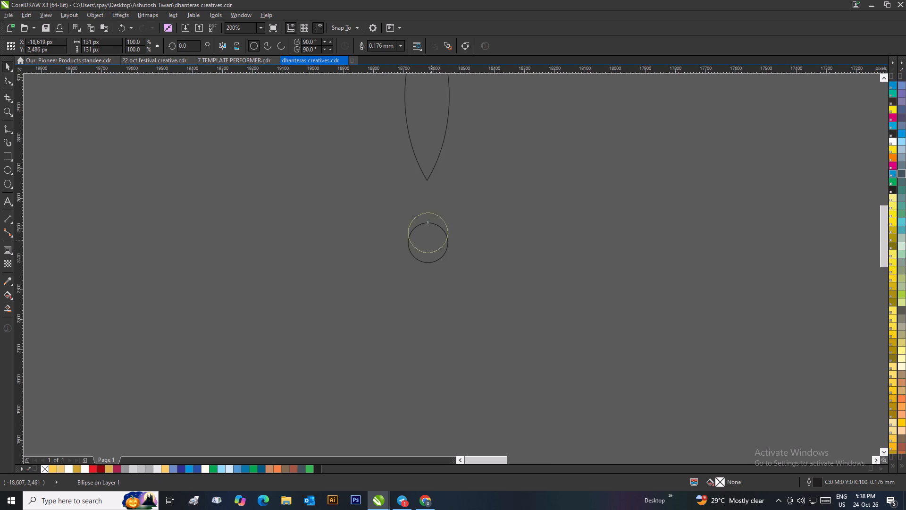
drag(431, 239, 430, 213)
right_click(430, 213)
drag(449, 183, 445, 193)
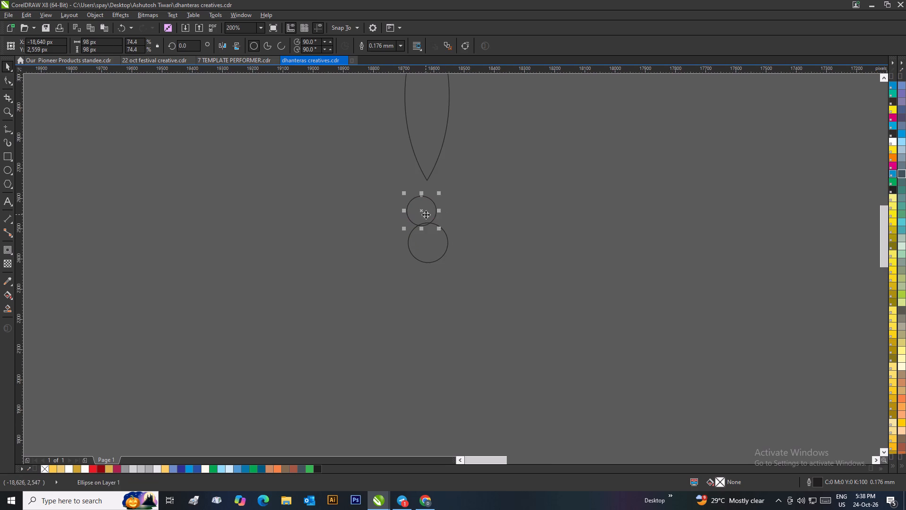
drag(426, 215, 433, 203)
drag(435, 206, 436, 286)
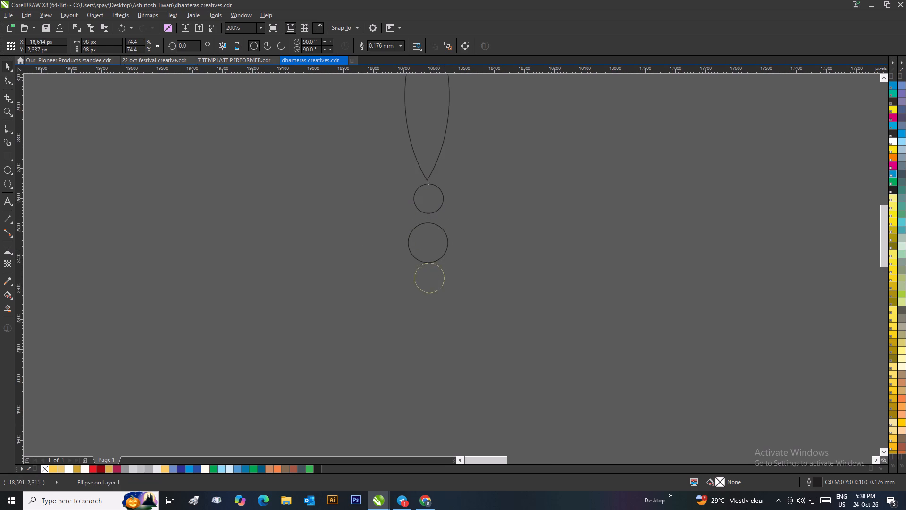
drag(436, 286, 436, 285)
drag(428, 245, 429, 212)
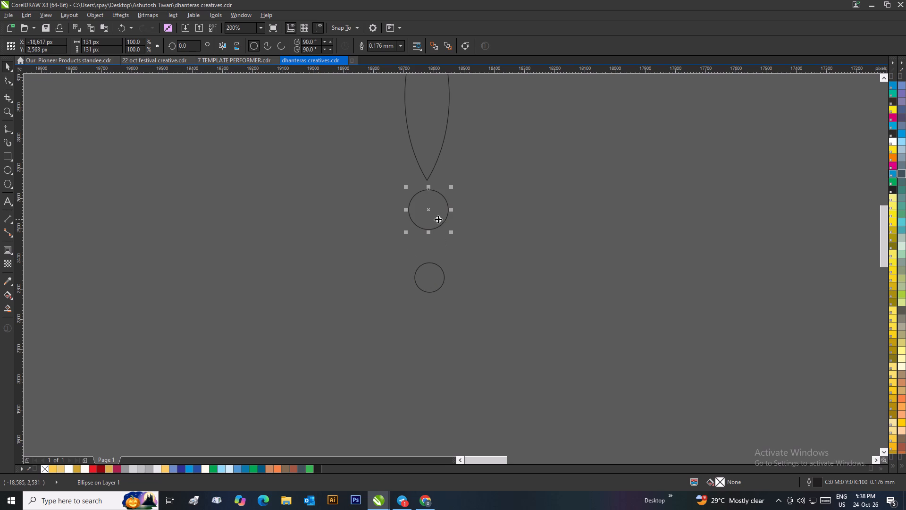
Add a one-step outside contour of 15 px to the larger circle and break the contour group apart.
click(9, 246)
drag(394, 178, 403, 187)
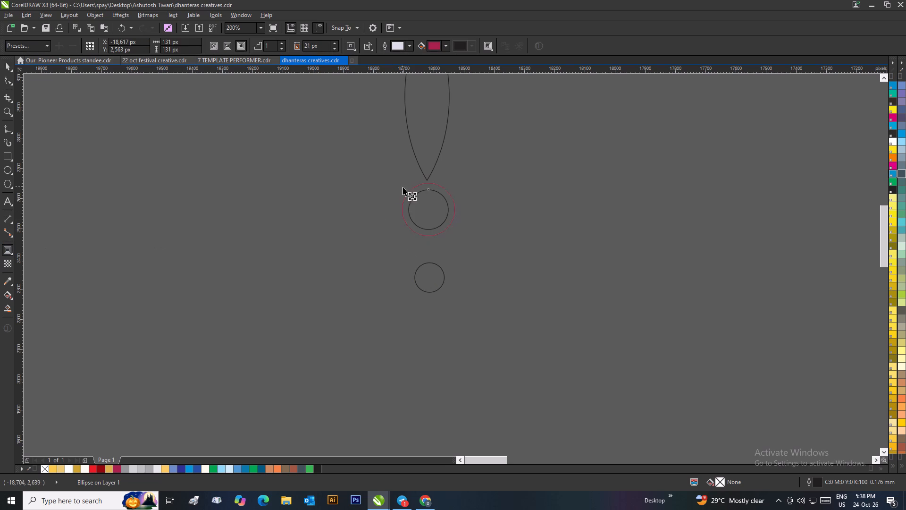
drag(403, 187, 404, 171)
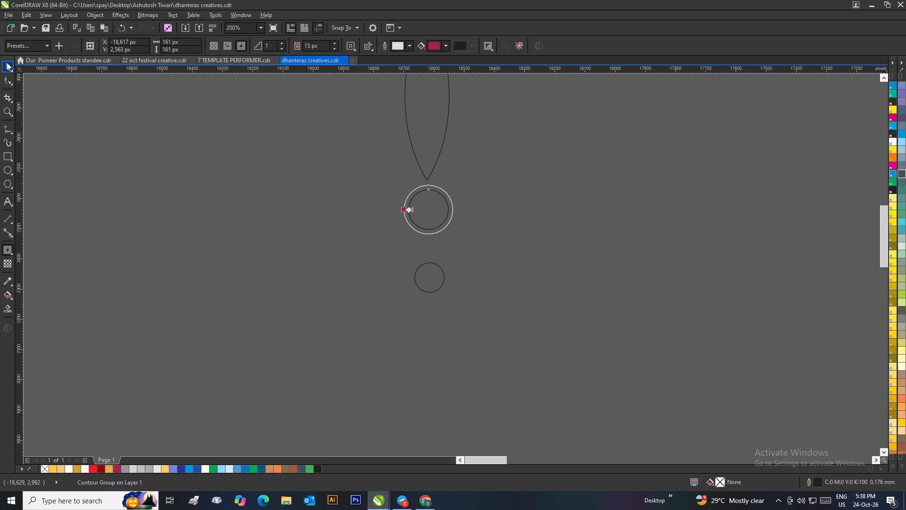
click(7, 62)
click(248, 166)
scroll(480, 204, up, 1)
click(377, 235)
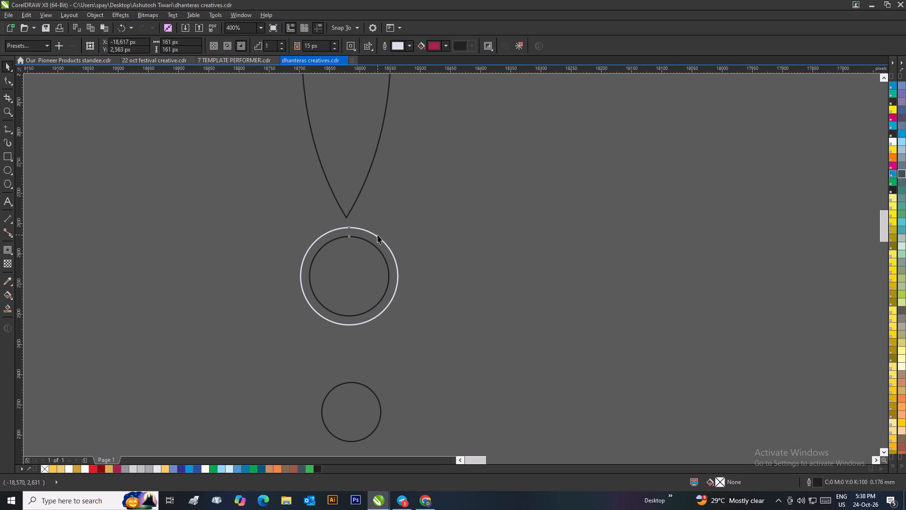
click(7, 246)
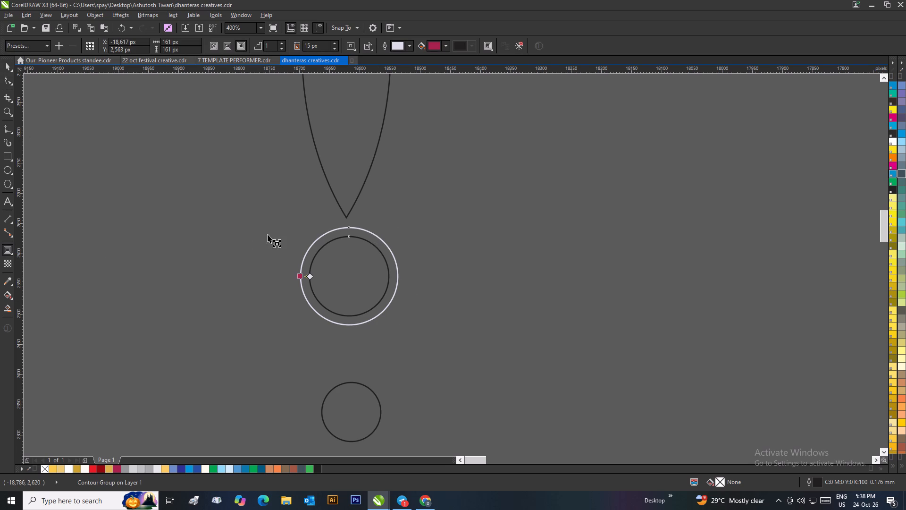
click(10, 70)
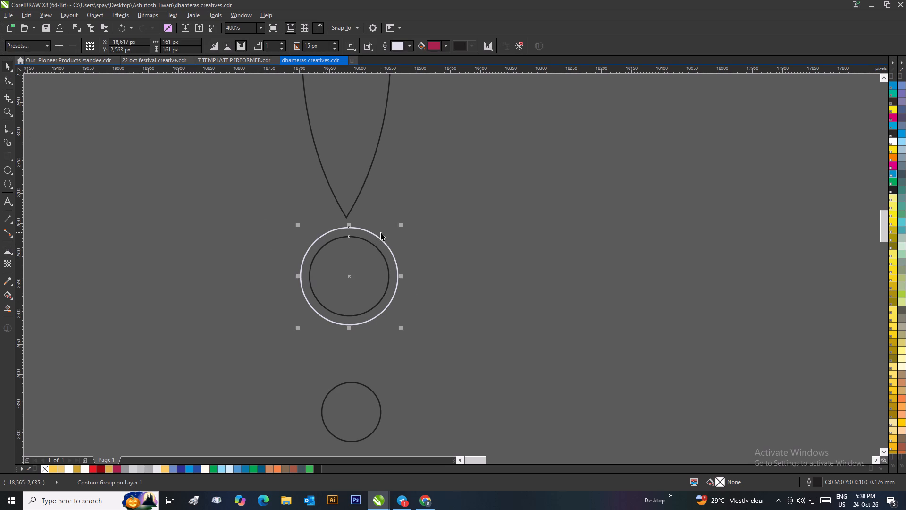
right_click(378, 236)
click(410, 253)
click(437, 248)
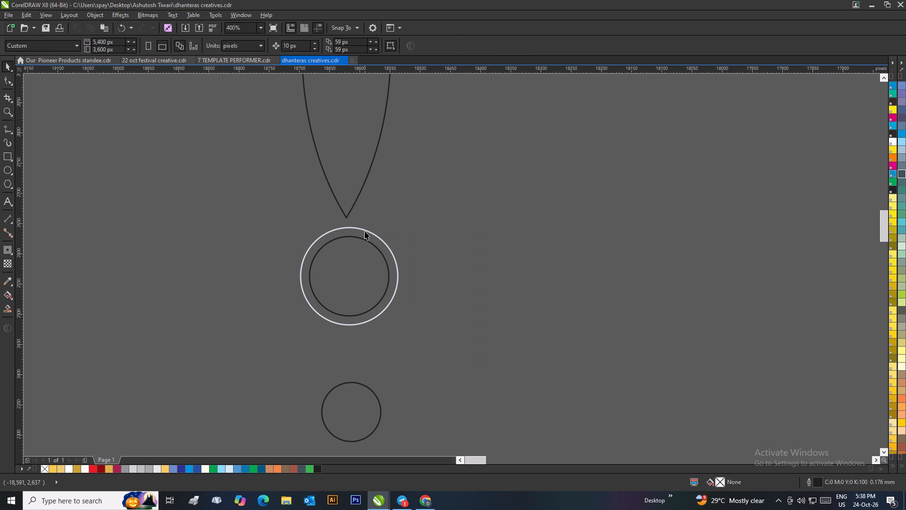
Add a one-step inside contour of 5 px to the outer circle and break the contour group apart.
click(365, 229)
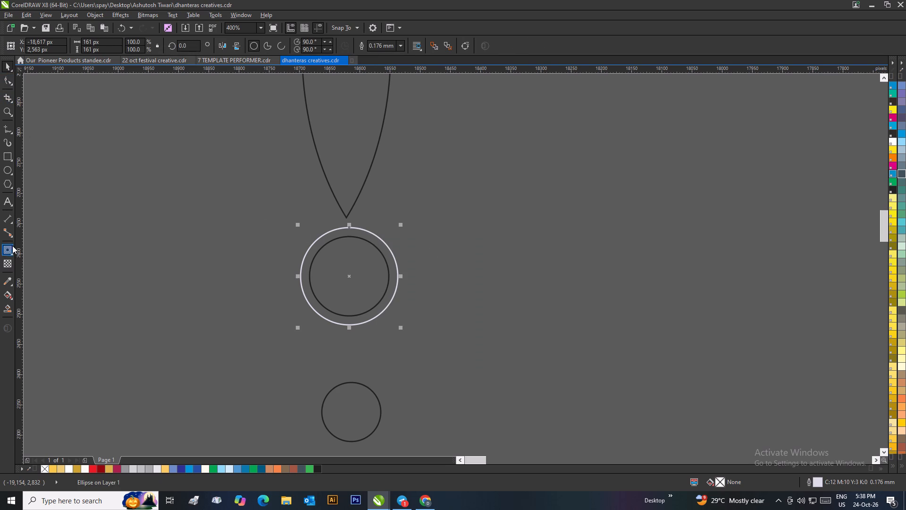
click(10, 251)
drag(317, 217, 326, 228)
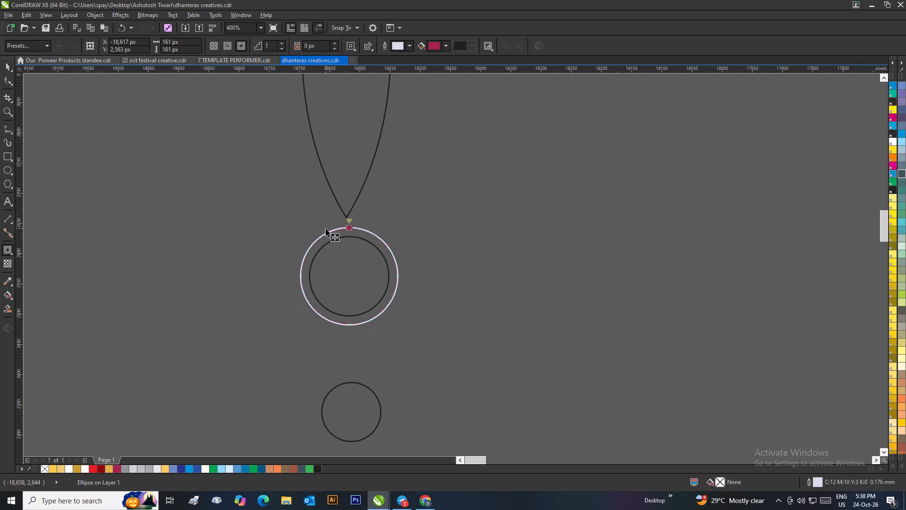
drag(326, 228, 328, 230)
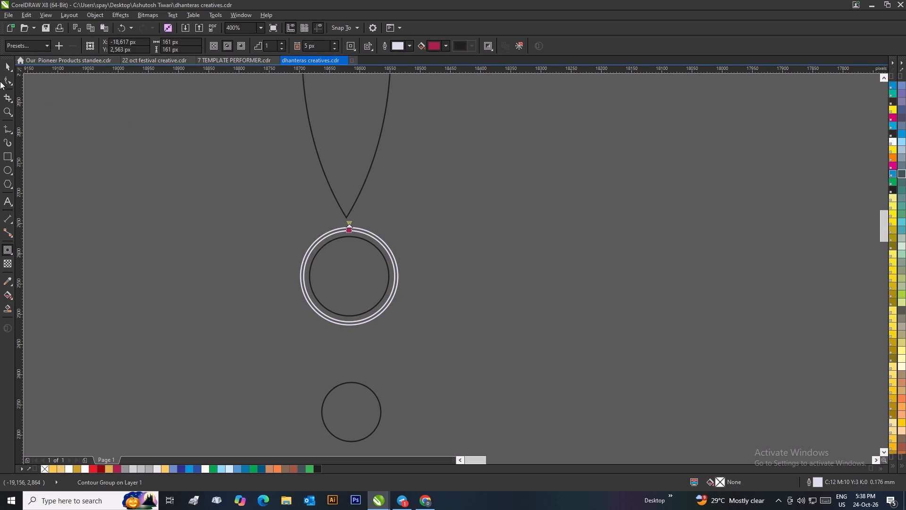
click(3, 66)
click(79, 107)
scroll(345, 227, up, 2)
right_click(467, 276)
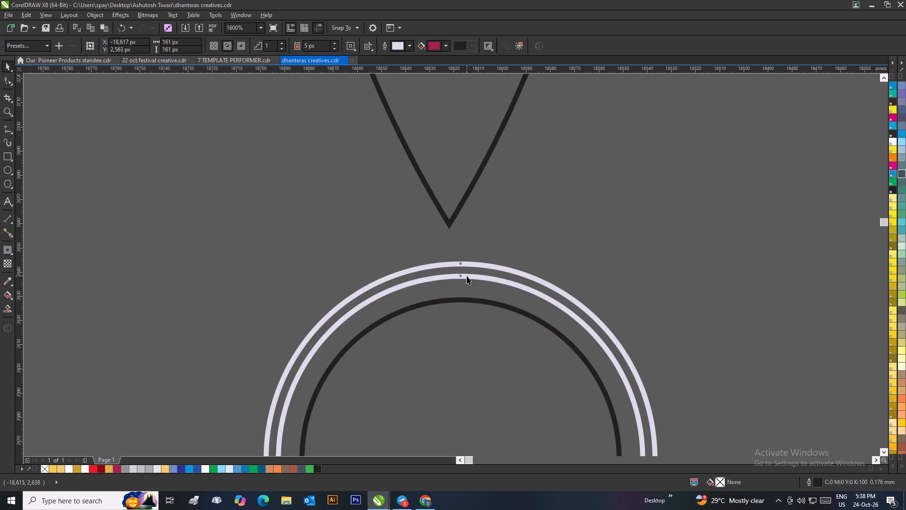
click(488, 292)
click(532, 238)
Trim the outermost circle with the contour circle just inside it to form a thin ring, and delete the leftover inner circle.
click(473, 277)
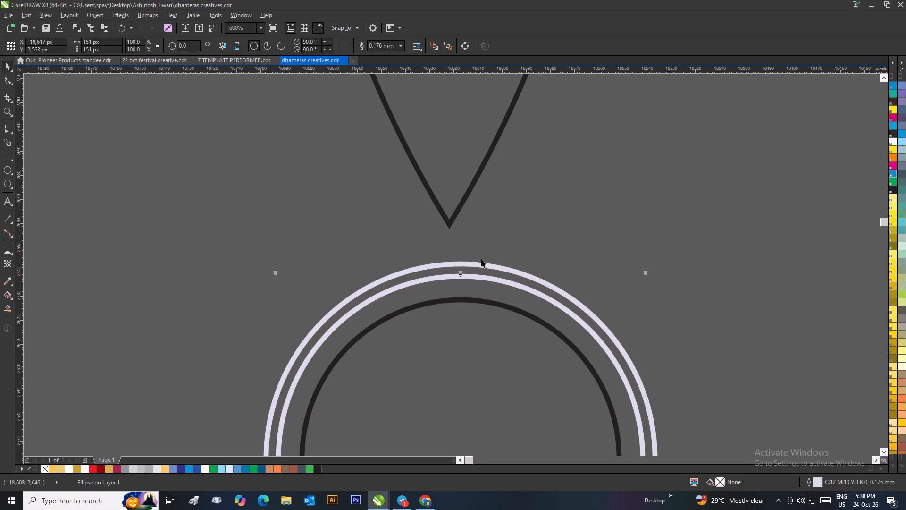
shift+click(478, 264)
click(285, 47)
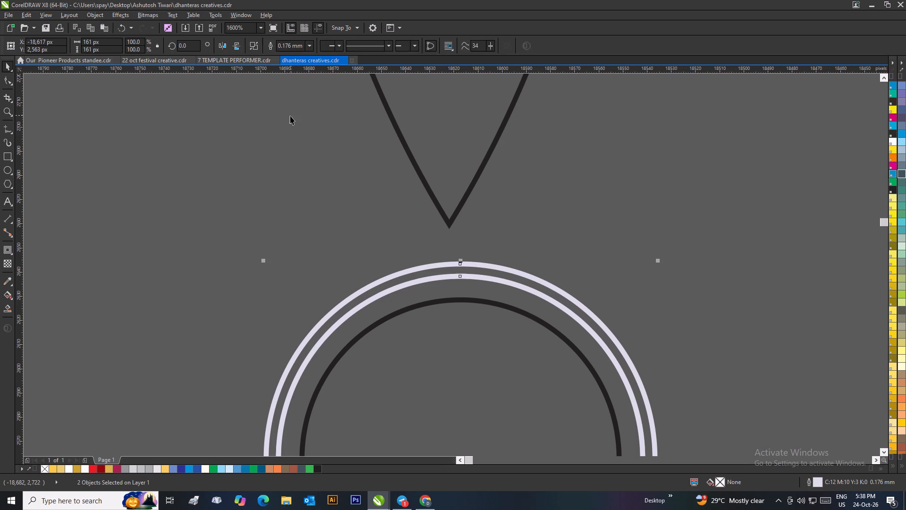
click(290, 116)
click(401, 284)
key(Delete)
scroll(407, 276, down, 2)
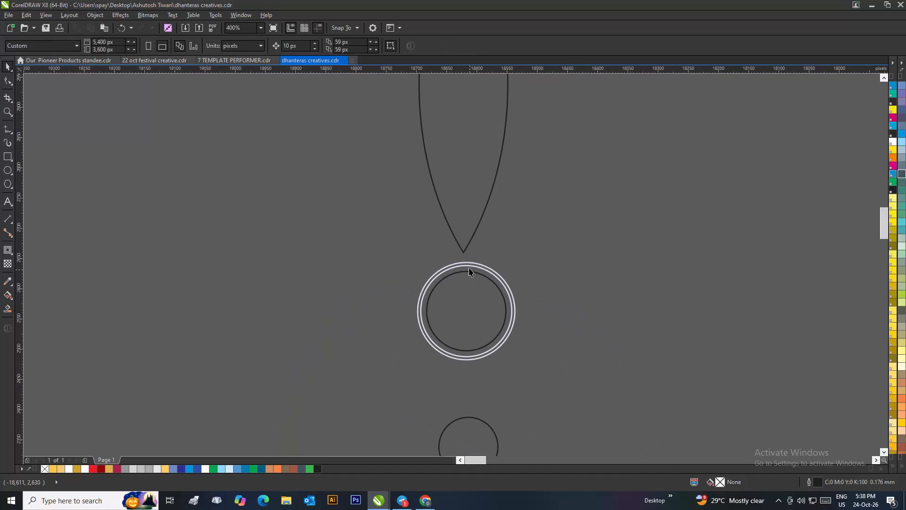
Fill the thin ring with blue C67 M30 Y0 K0 and remove its outline.
click(470, 266)
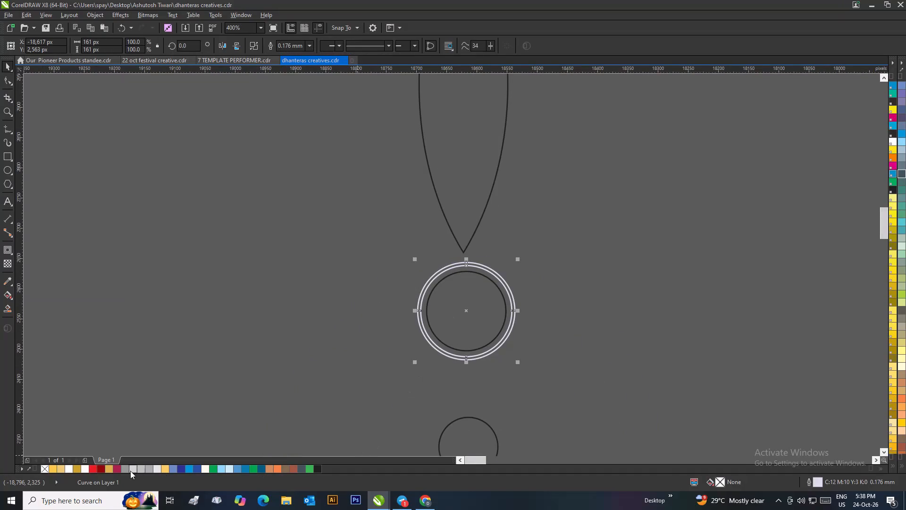
click(162, 469)
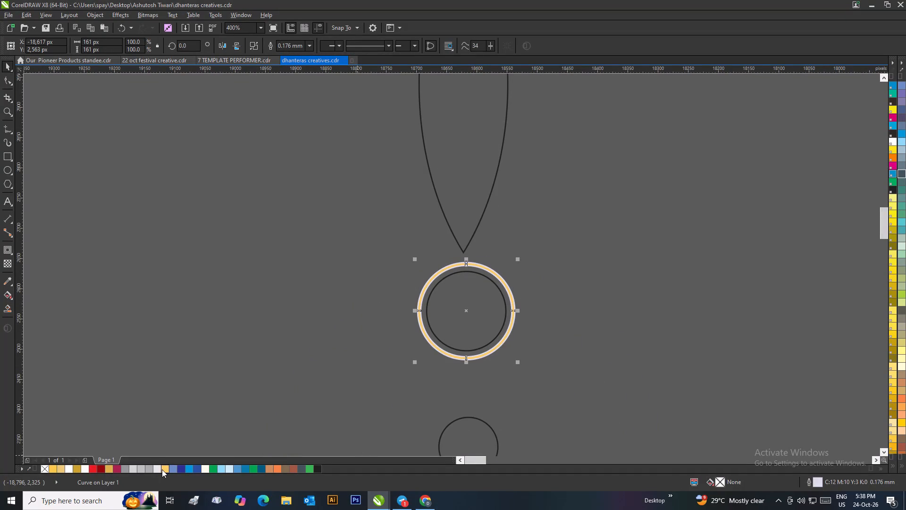
click(243, 468)
click(238, 467)
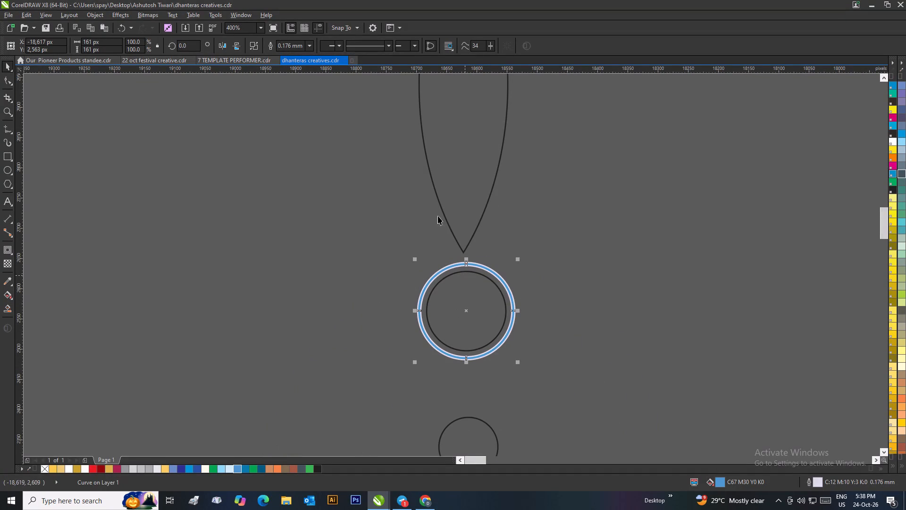
click(306, 48)
click(299, 53)
drag(331, 109, 333, 113)
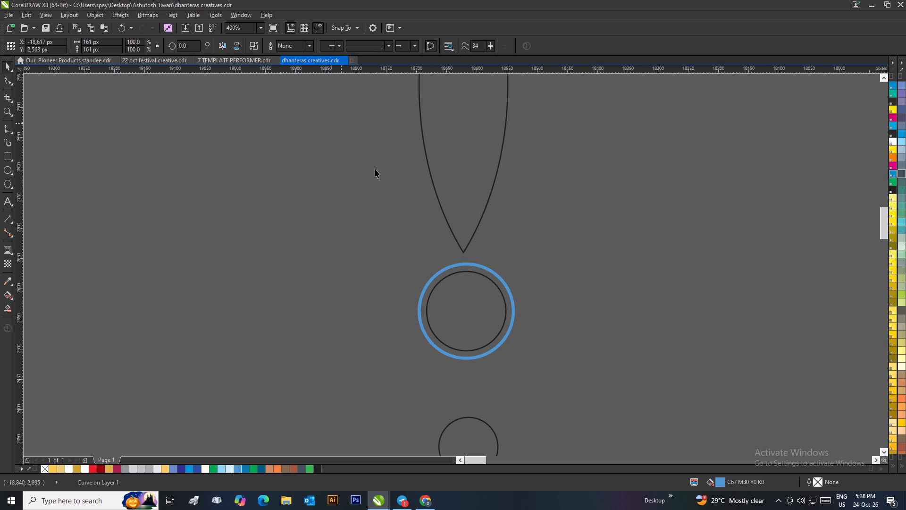
Fill the circle inside the ring with Sky Blue and remove its outline.
click(461, 273)
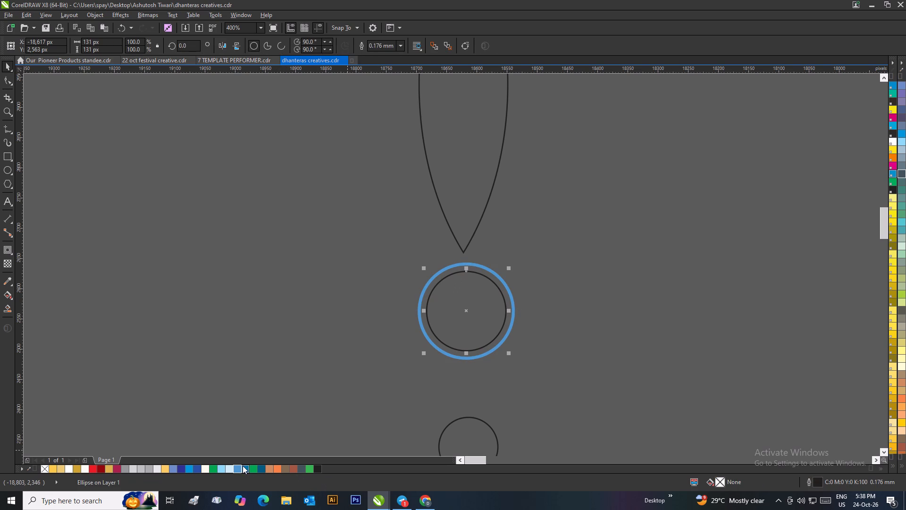
click(111, 468)
drag(278, 363, 288, 358)
click(455, 319)
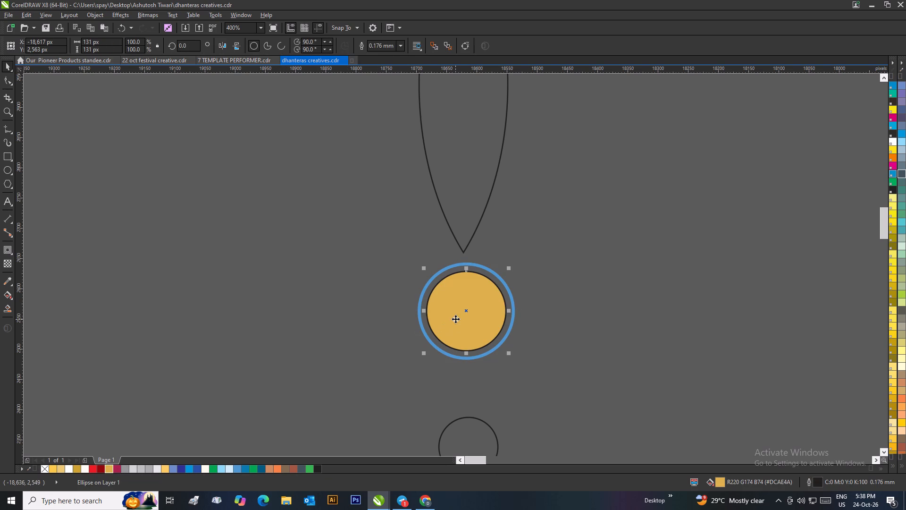
click(400, 44)
click(390, 54)
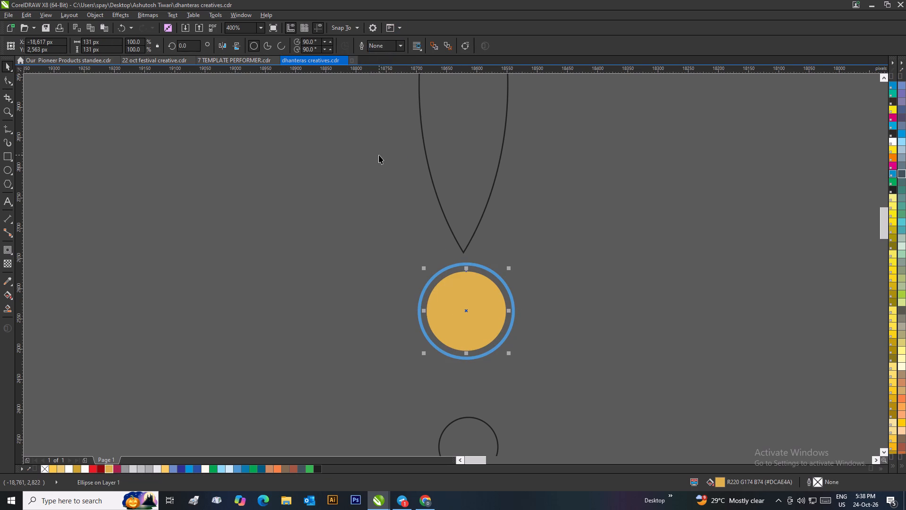
click(379, 155)
click(461, 318)
click(191, 468)
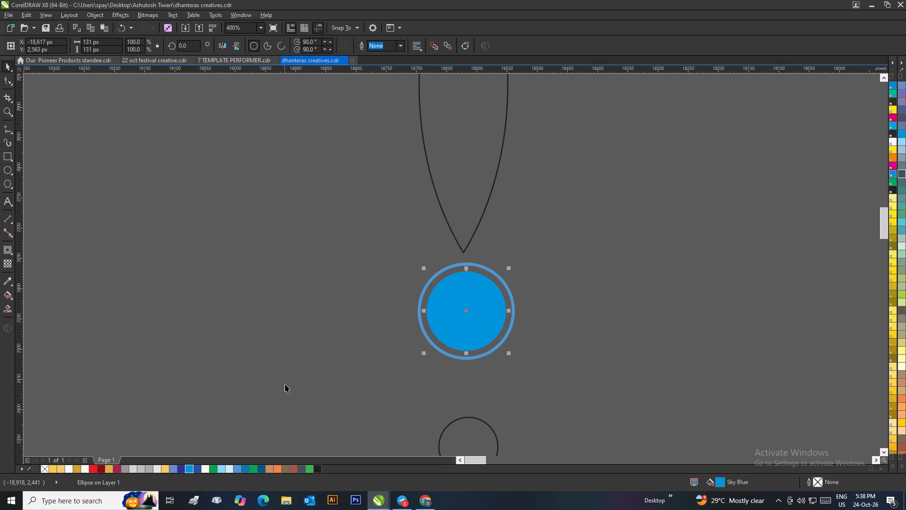
drag(285, 383, 298, 378)
Fill the petal shape with Ice Blue.
click(463, 249)
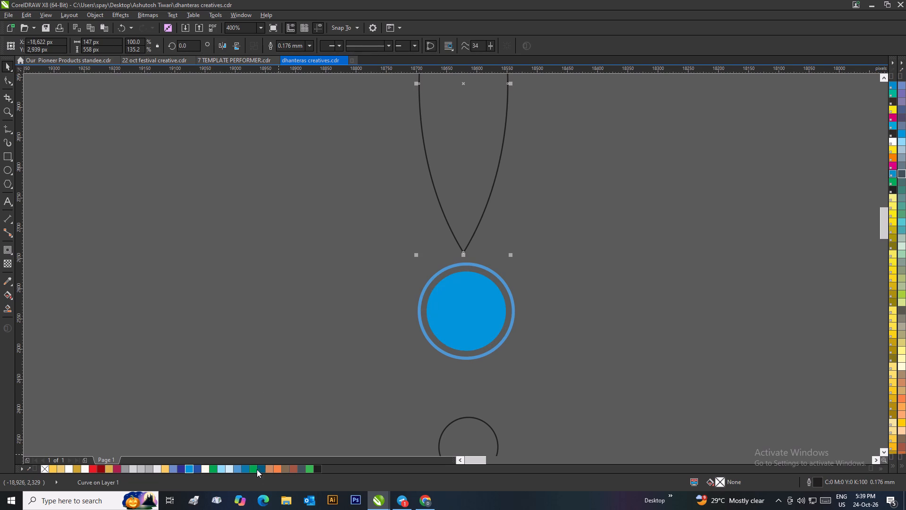
click(220, 466)
Apply a linear fountain fill down the petal from Ice Blue to RGB blue #326FD9 near its lower tip.
scroll(323, 374, down, 1)
click(566, 190)
click(539, 152)
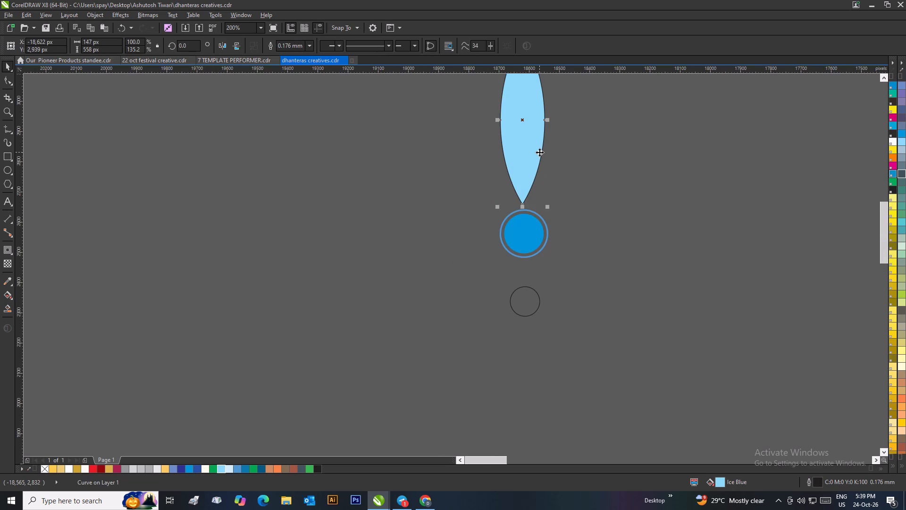
key(g)
drag(528, 83, 524, 172)
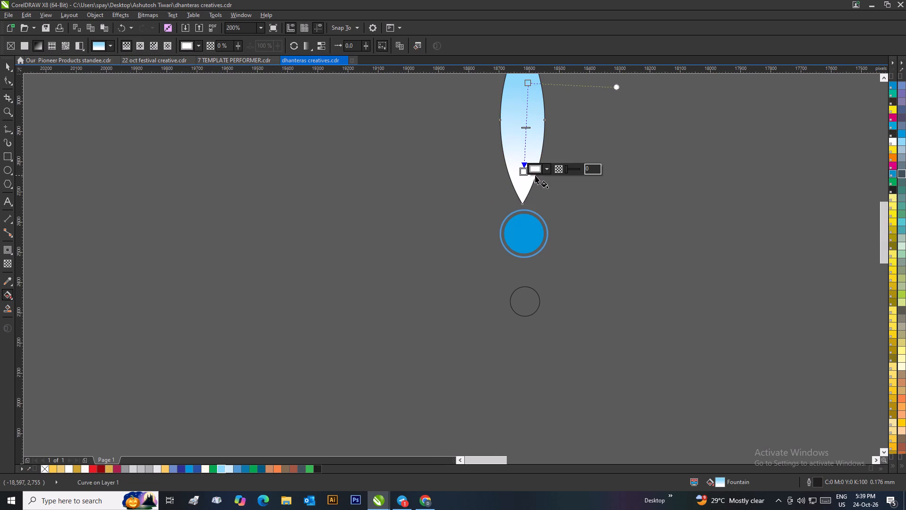
click(546, 170)
click(574, 207)
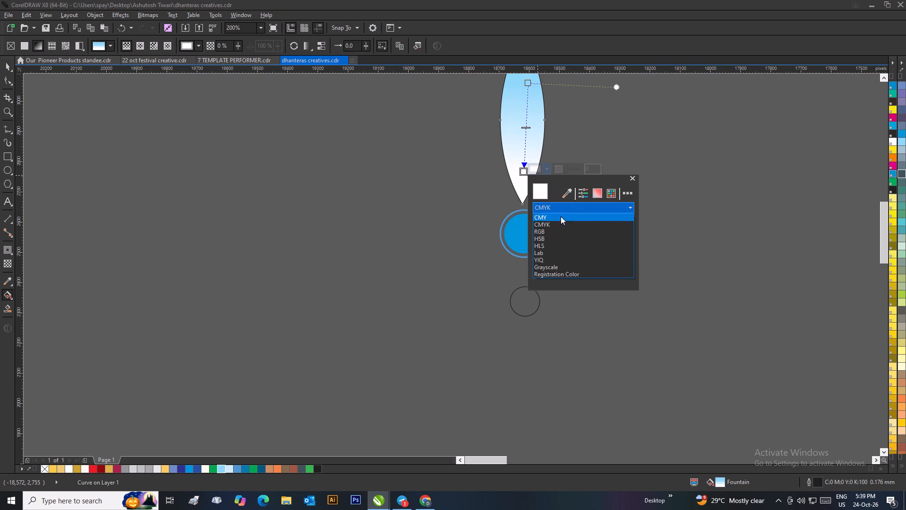
click(551, 229)
click(596, 237)
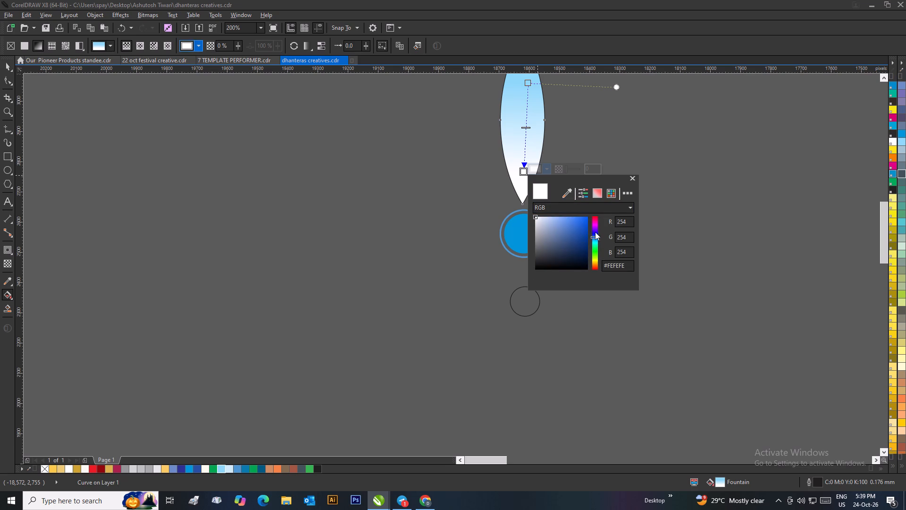
click(583, 236)
click(576, 225)
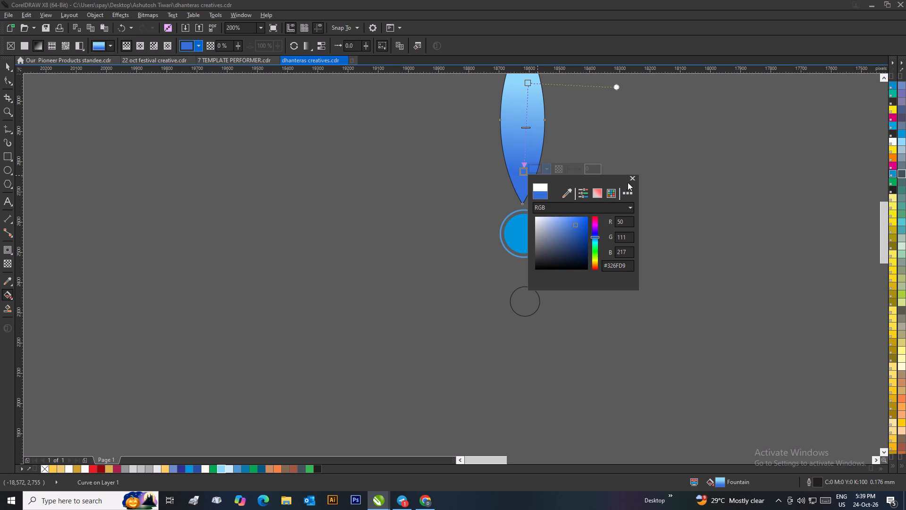
click(631, 180)
drag(291, 149, 302, 149)
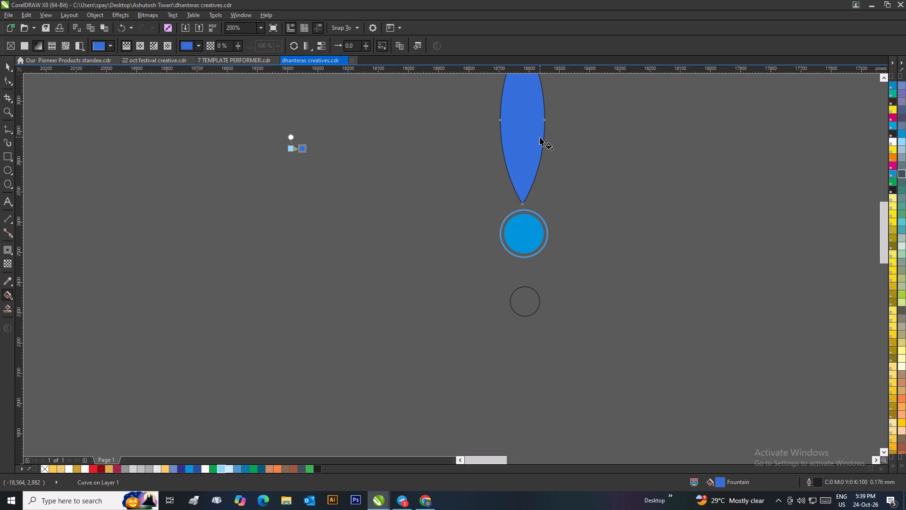
Remove the outline from the gradient-filled petal.
click(540, 137)
key(ctrl+z)
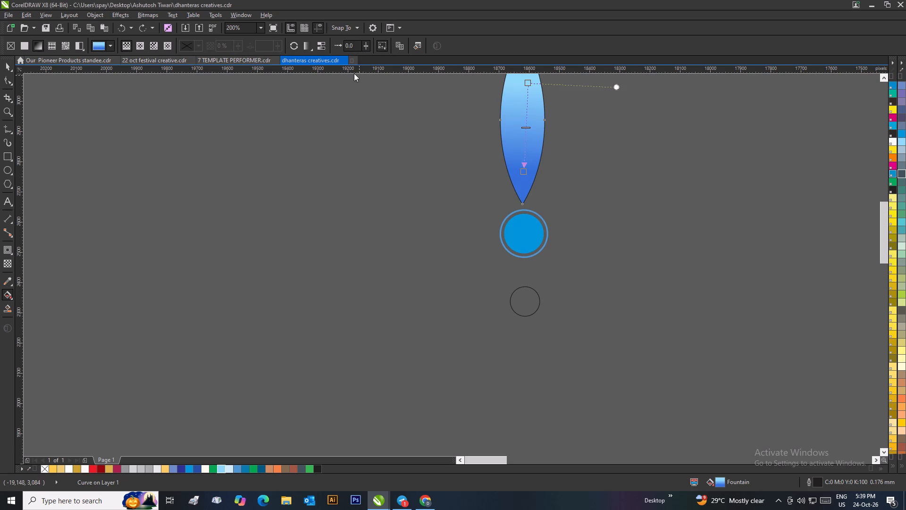
click(2, 65)
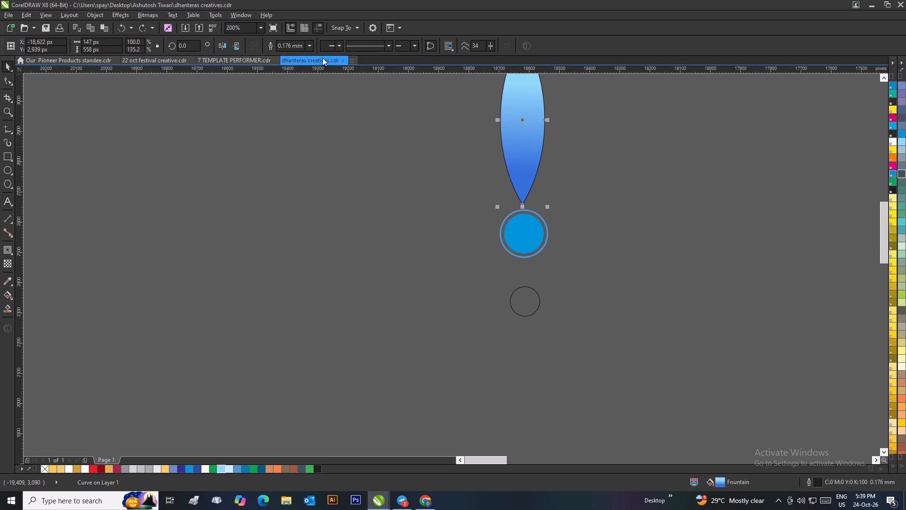
click(310, 47)
click(303, 54)
click(373, 111)
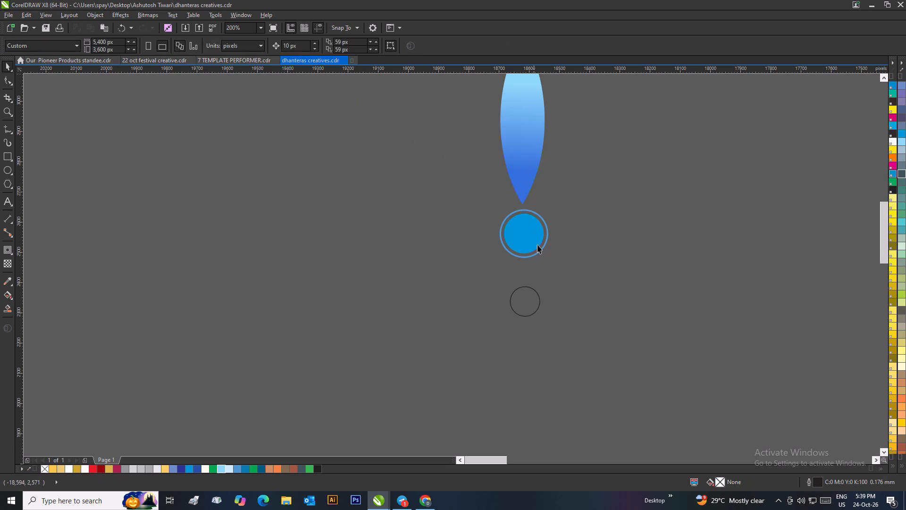
Delete the spare unfilled circle below the ring.
drag(568, 271, 446, 350)
key(Delete)
Scale the ring and its inner circle down to about 96 px and centre them under the petal's lower tip.
click(553, 209)
drag(553, 206, 437, 275)
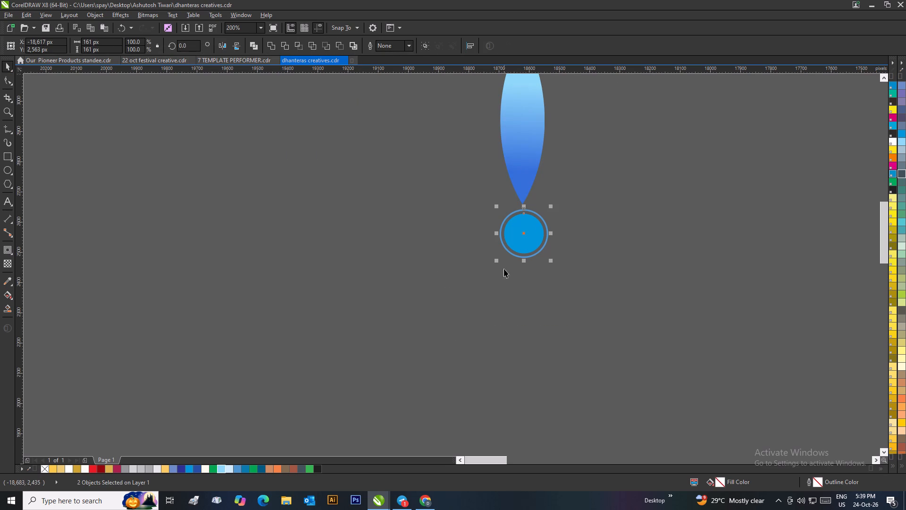
drag(495, 264, 515, 275)
drag(537, 226, 536, 227)
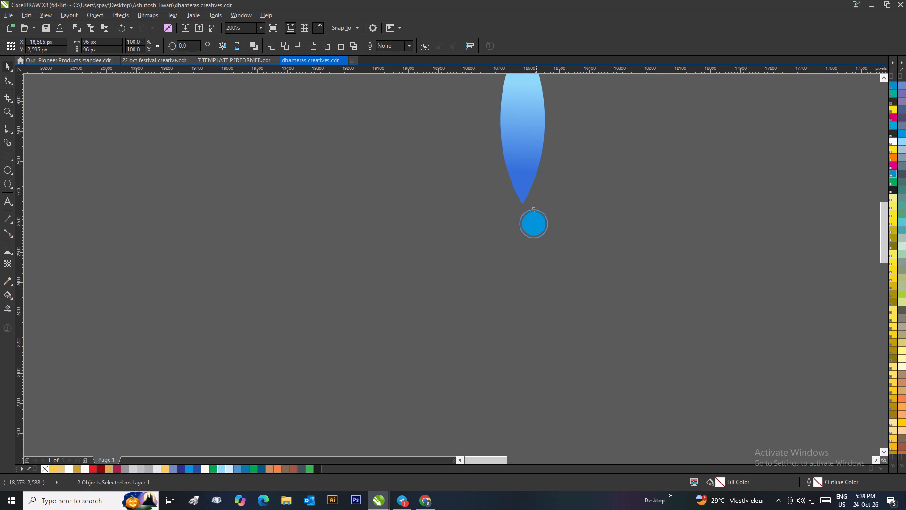
drag(536, 227, 525, 226)
Duplicate the ring and circle directly below the original and scale the copy to about 74 px.
drag(528, 232, 528, 250)
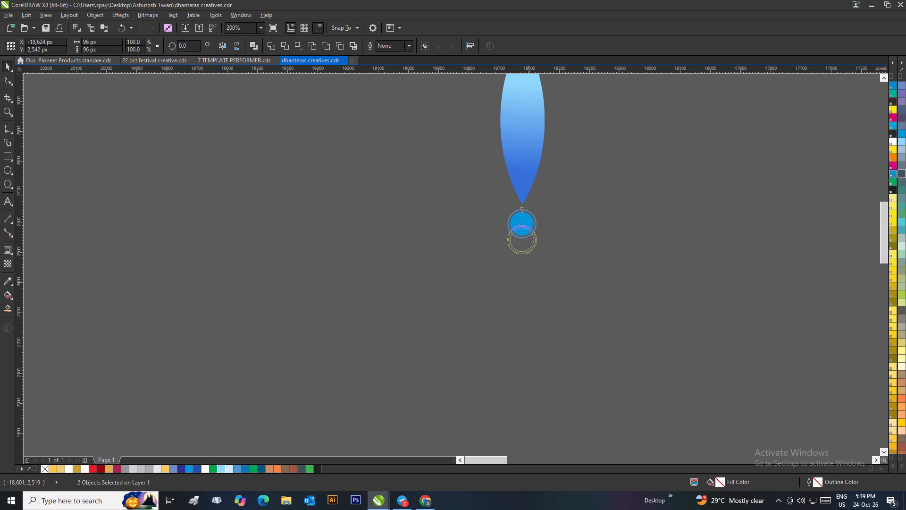
drag(528, 250, 526, 265)
right_click(526, 265)
drag(538, 277, 537, 280)
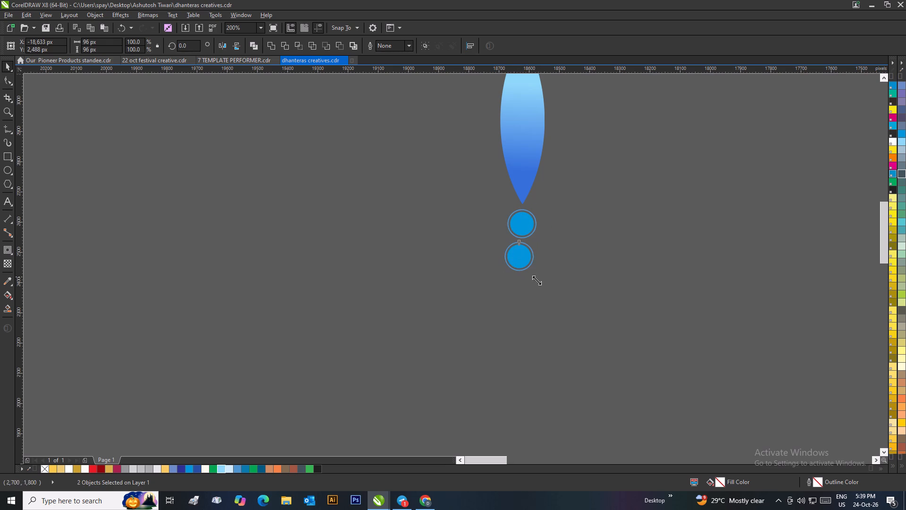
drag(537, 280, 524, 288)
scroll(512, 252, up, 1)
drag(450, 265, 472, 265)
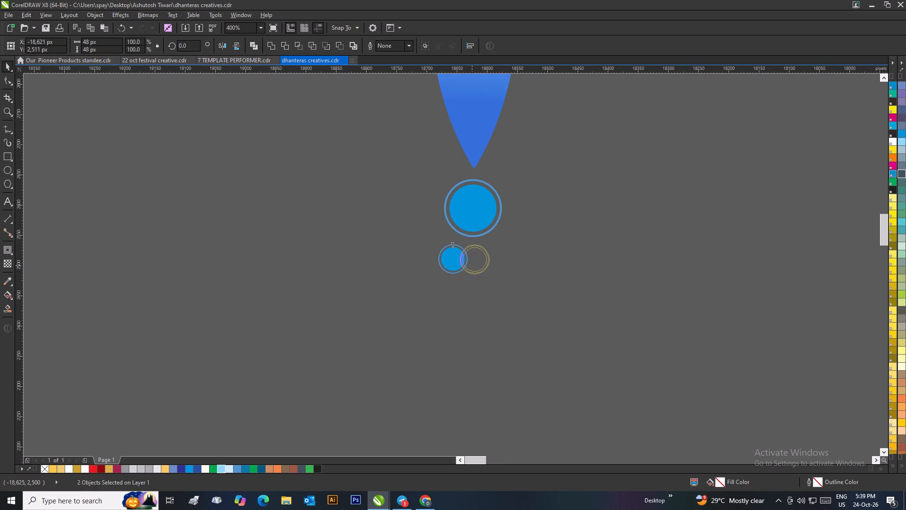
drag(472, 265, 472, 264)
drag(474, 264, 472, 272)
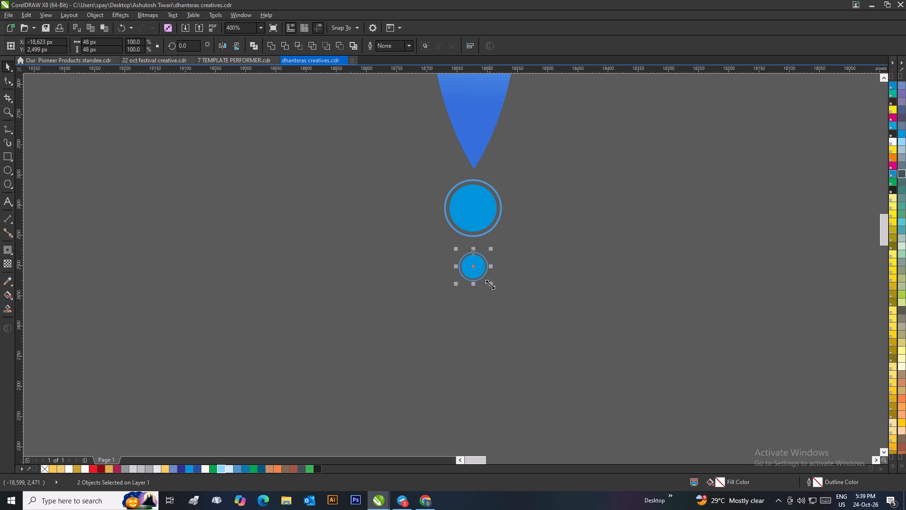
drag(490, 285, 505, 305)
drag(485, 283, 478, 279)
scroll(487, 279, down, 2)
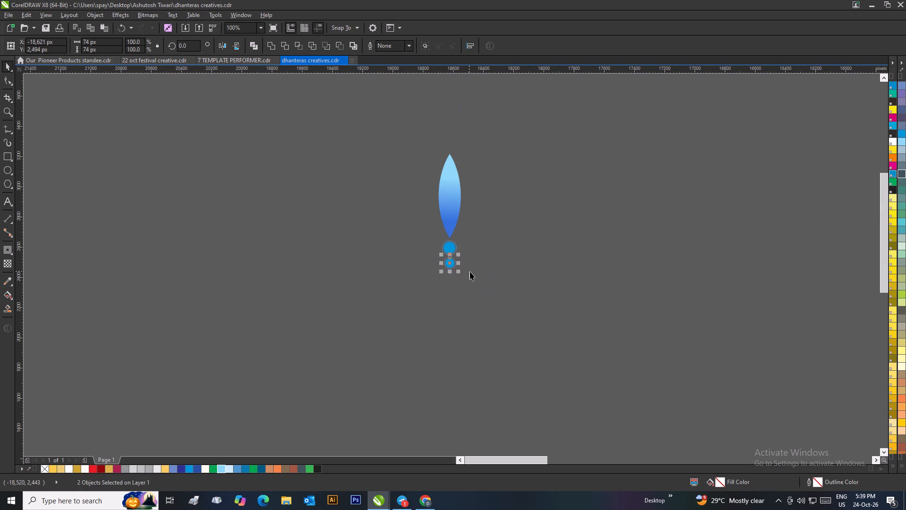
click(476, 272)
scroll(475, 267, up, 1)
scroll(446, 263, down, 1)
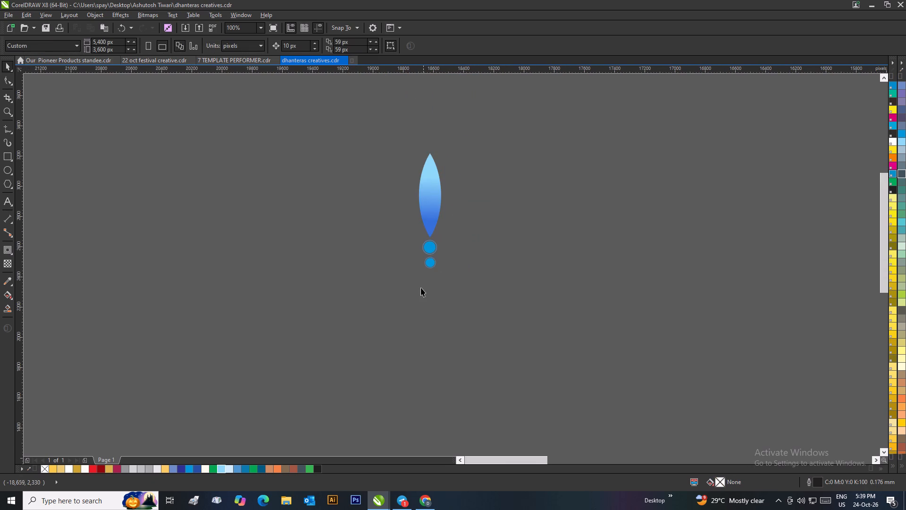
Group each ring with its inner circle, making one group for the small pair and one for the large pair.
drag(417, 280, 448, 255)
key(ctrl+g)
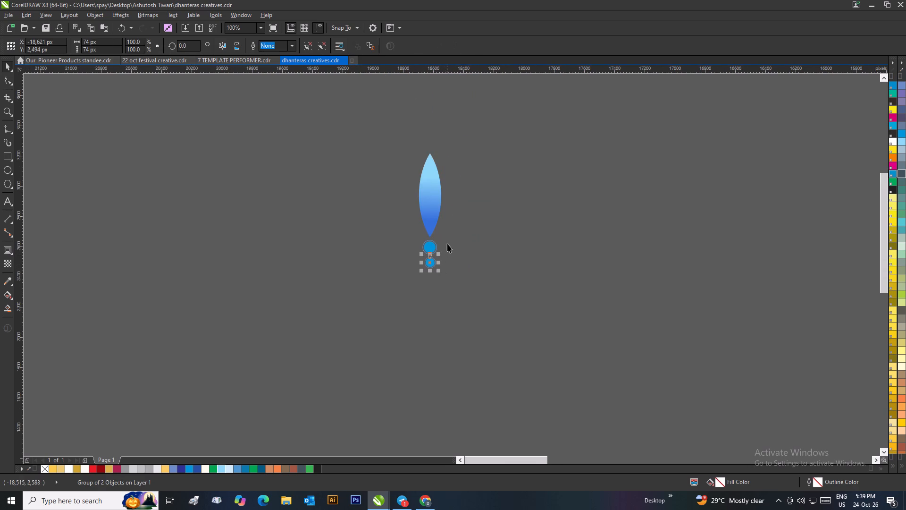
drag(450, 234, 389, 267)
key(ctrl+g)
Align the two ring groups with the petal on a common vertical centre line.
drag(465, 231, 395, 289)
key(c)
shift+click(428, 216)
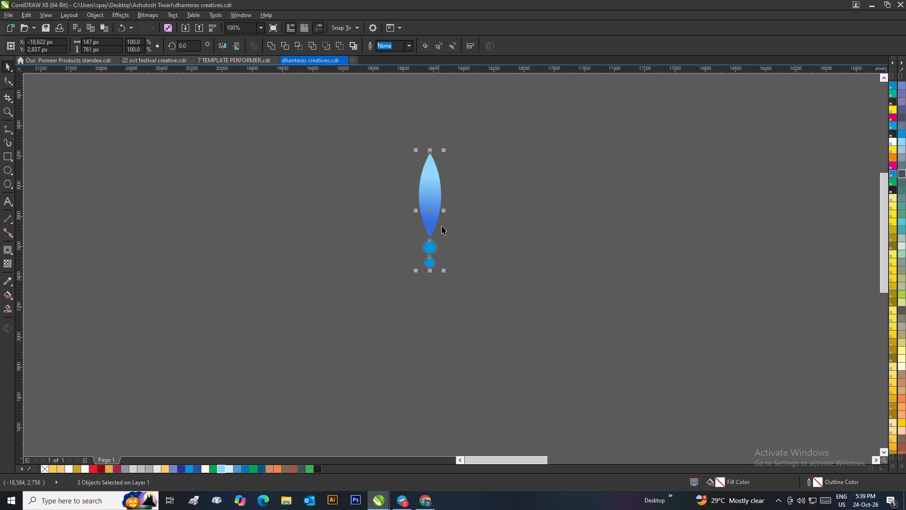
key(c)
click(482, 242)
Fill the petal and both ring groups with solid Ice Blue.
click(437, 207)
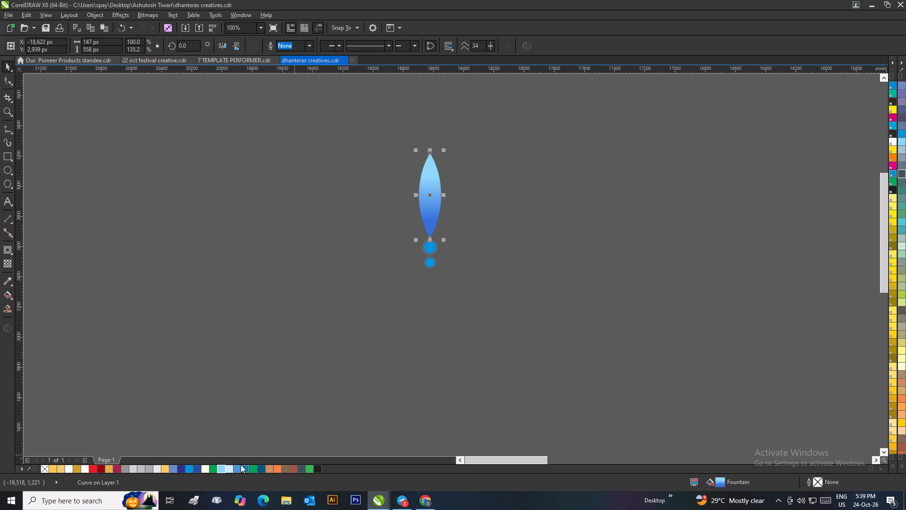
click(224, 466)
drag(335, 365, 341, 360)
drag(387, 299, 465, 235)
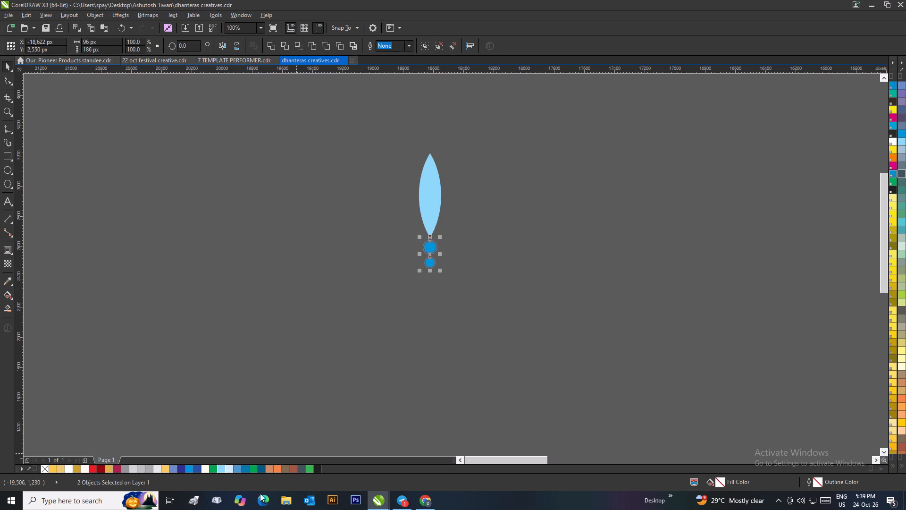
click(220, 473)
click(222, 469)
drag(342, 406, 349, 401)
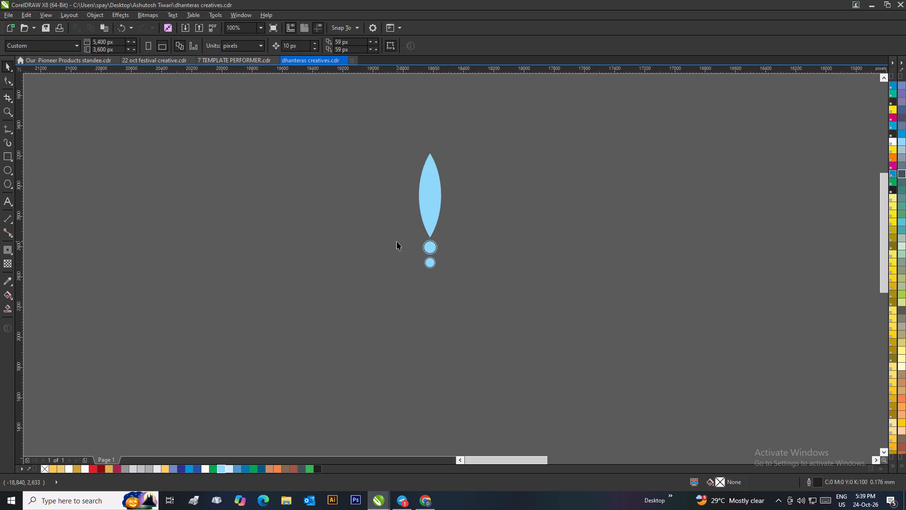
Weld the petal and both ring groups into a single curve.
scroll(399, 240, down, 1)
drag(495, 207, 426, 291)
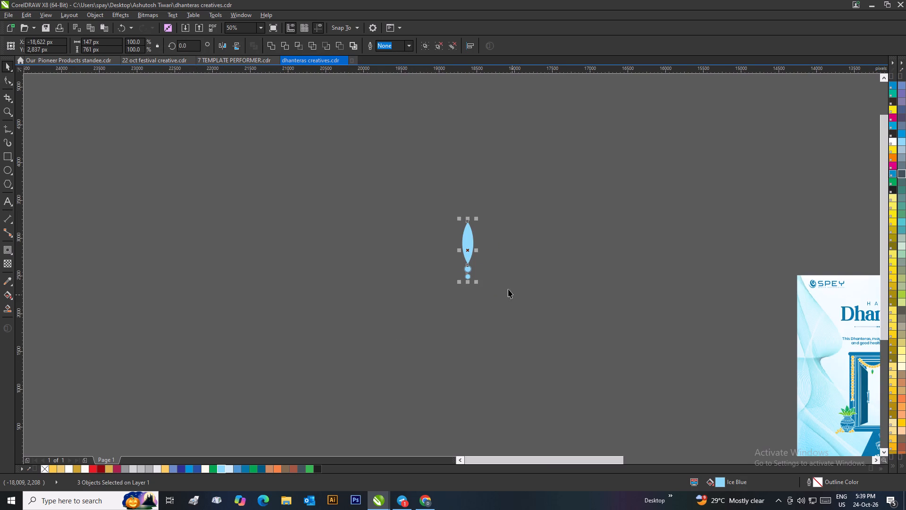
click(529, 229)
drag(512, 203, 416, 299)
click(273, 47)
click(528, 203)
scroll(505, 270, up, 2)
scroll(331, 213, down, 1)
Place a vertical guideline through the welded motif's centre and petal tip, at about -18,622 px.
click(437, 247)
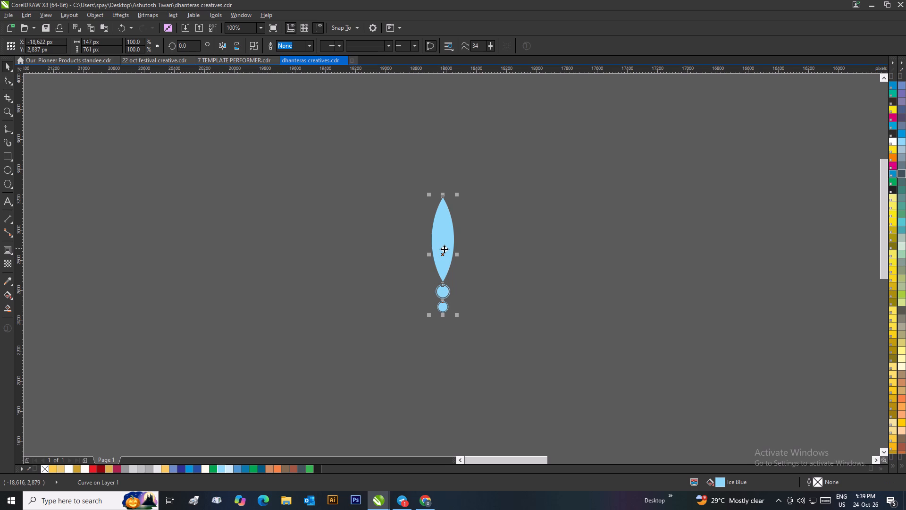
click(441, 257)
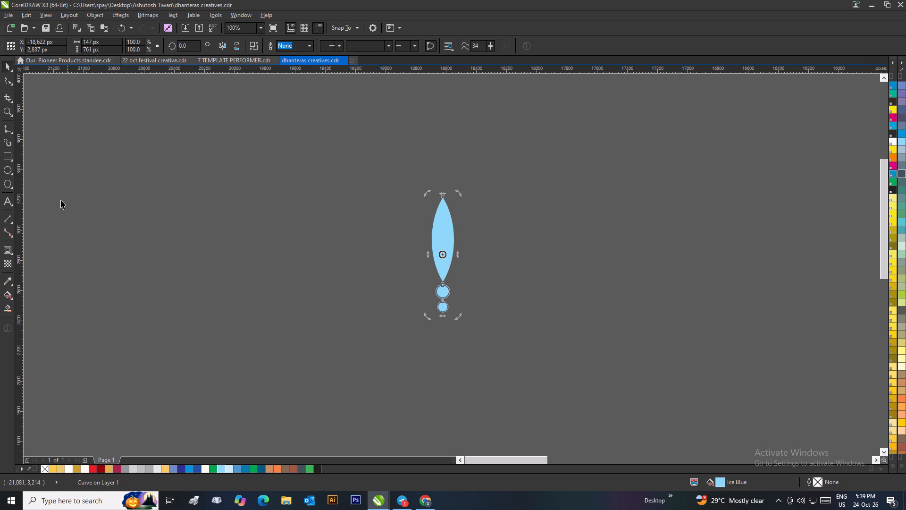
drag(19, 206, 440, 376)
drag(440, 376, 443, 378)
scroll(431, 290, up, 2)
scroll(496, 226, up, 2)
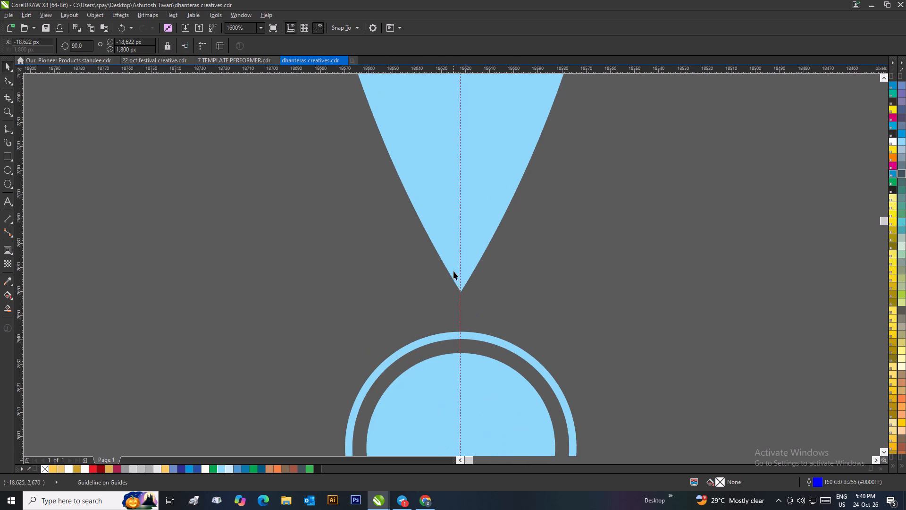
scroll(465, 298, up, 2)
click(434, 257)
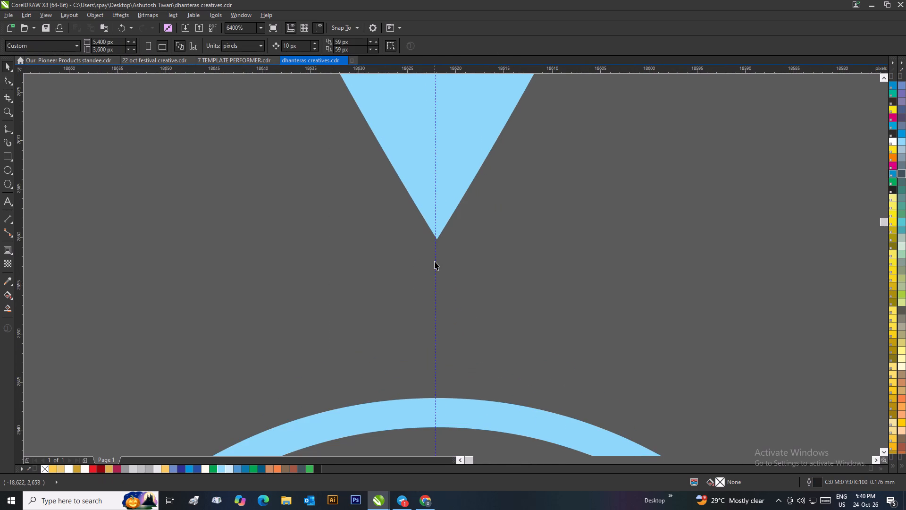
drag(436, 270, 438, 274)
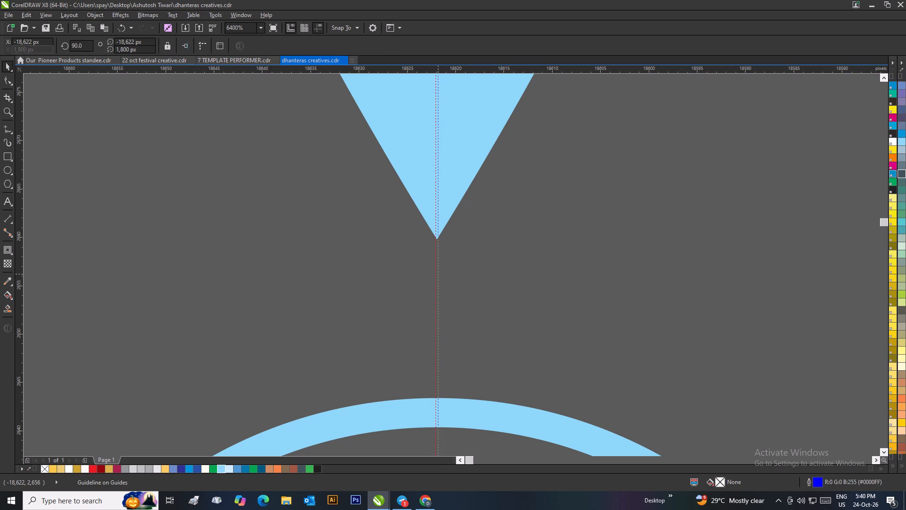
drag(438, 274, 437, 275)
scroll(440, 275, down, 6)
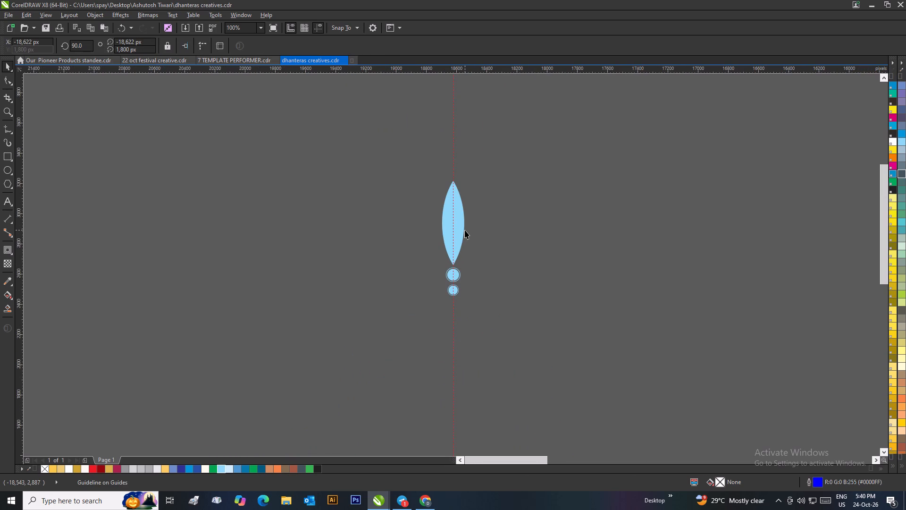
Move the motif's rotation centre onto the guideline below the small ring, at about 2,256 px vertically.
click(465, 230)
click(454, 222)
drag(454, 239, 453, 249)
key(ctrl+z)
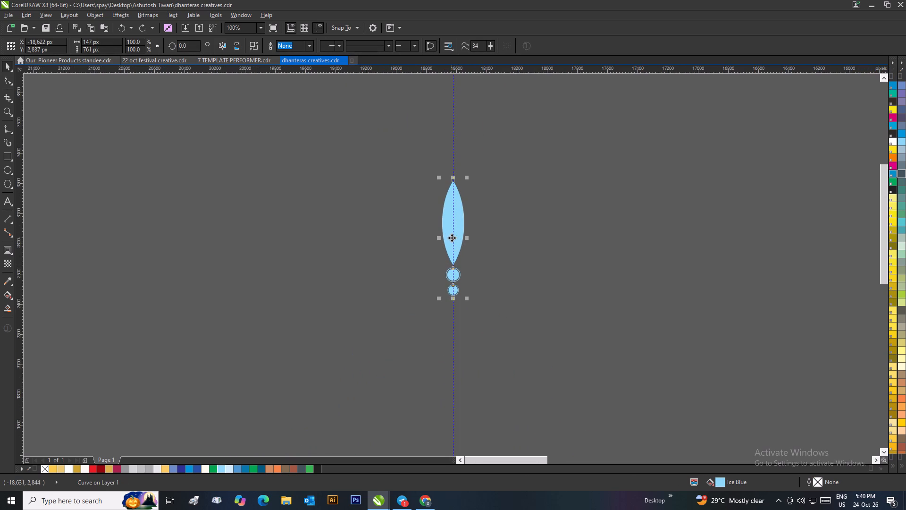
click(452, 238)
drag(454, 239, 450, 323)
scroll(455, 322, up, 3)
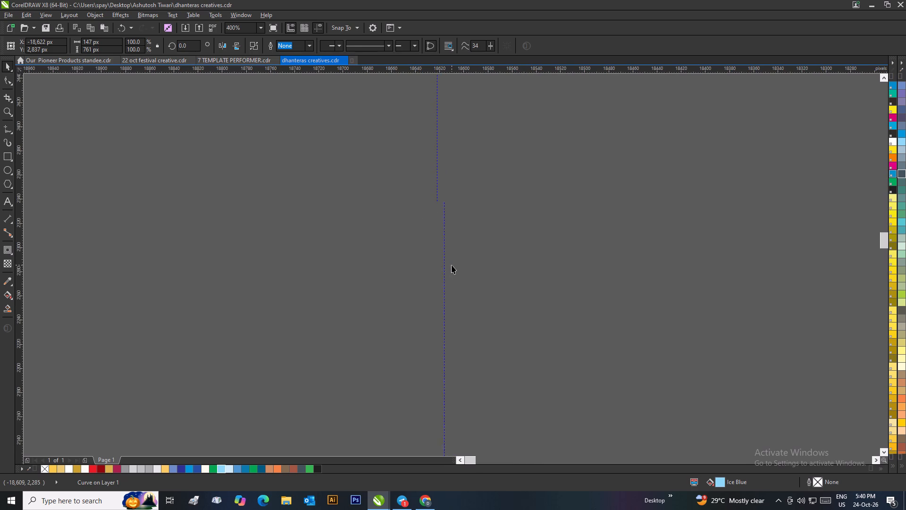
drag(412, 280, 438, 298)
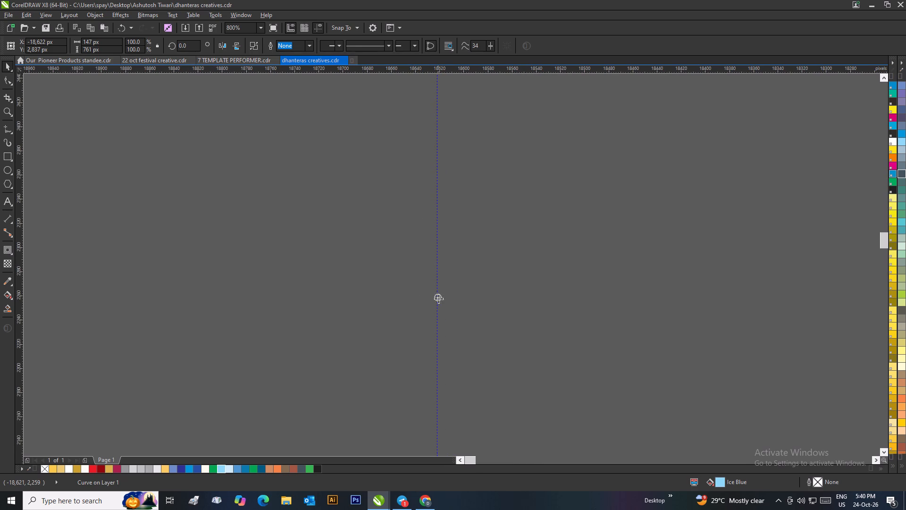
drag(438, 298, 437, 300)
scroll(445, 305, down, 1)
scroll(450, 260, up, 5)
drag(439, 361, 435, 361)
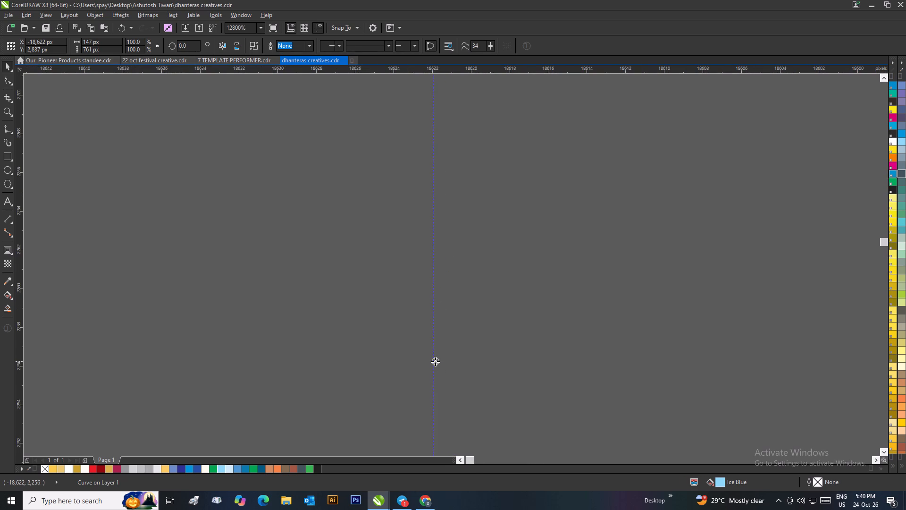
drag(435, 361, 434, 361)
Create a copy of the motif rotated about 14.4° clockwise around the relocated rotation centre.
scroll(447, 355, down, 5)
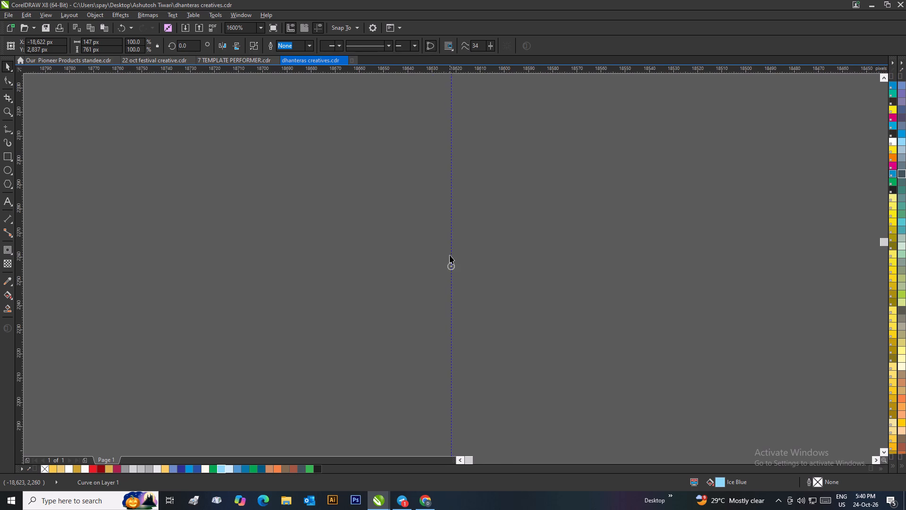
scroll(450, 255, down, 5)
drag(463, 202, 470, 207)
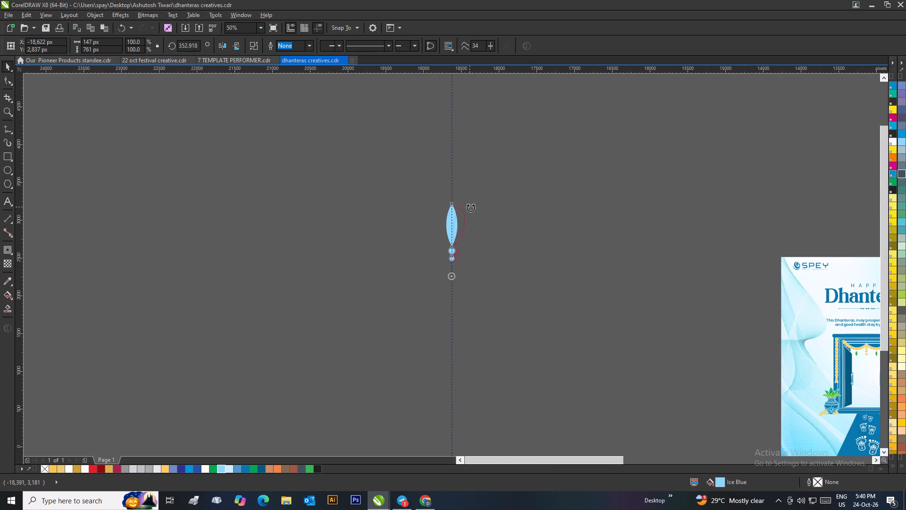
drag(470, 207, 477, 211)
right_click(477, 211)
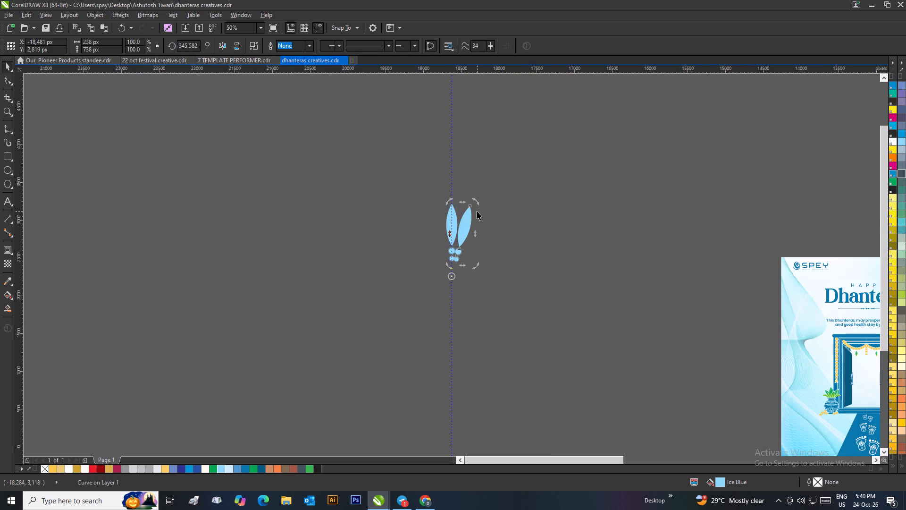
Repeat the rotated duplication until the petals and rings form a full circular mandala.
key(ctrl+d)
key(ctrl+d)
key(ctrl+d)
key(ctrl+d)
key(ctrl+d)
key(ctrl+d)
key(ctrl+d)
key(ctrl+d)
key(ctrl+d)
key(ctrl+d)
key(ctrl+d)
key(ctrl+d)
key(ctrl+d)
key(ctrl+d)
key(ctrl+d)
key(ctrl+d)
key(ctrl+d)
key(ctrl+d)
key(ctrl+d)
key(ctrl+d)
key(ctrl+d)
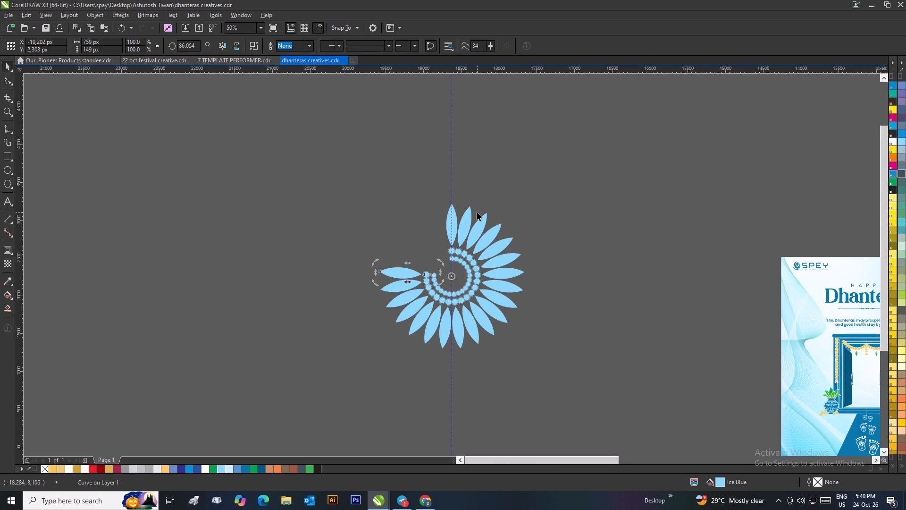
key(ctrl+d)
key(ctrl+d)
key(ctrl+d)
key(ctrl+d)
key(ctrl+d)
click(592, 246)
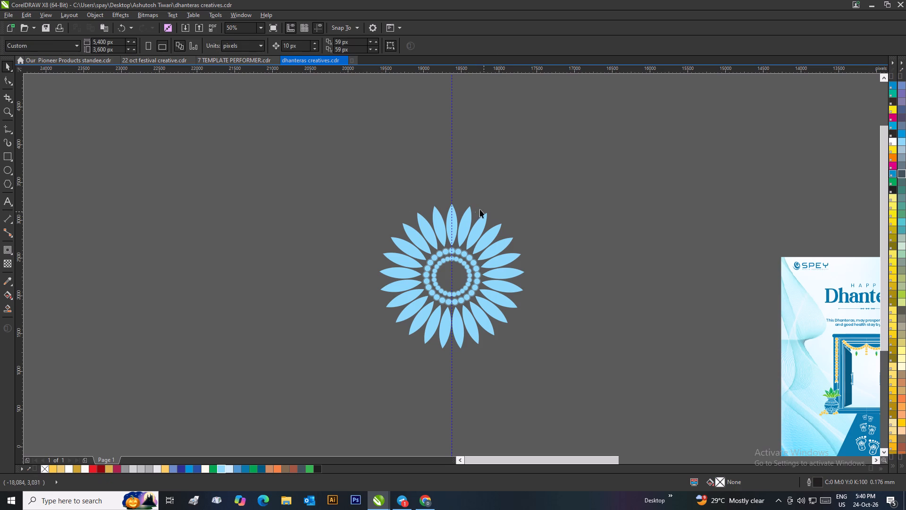
Delete the vertical guideline running through the mandala's centre.
click(453, 190)
key(Delete)
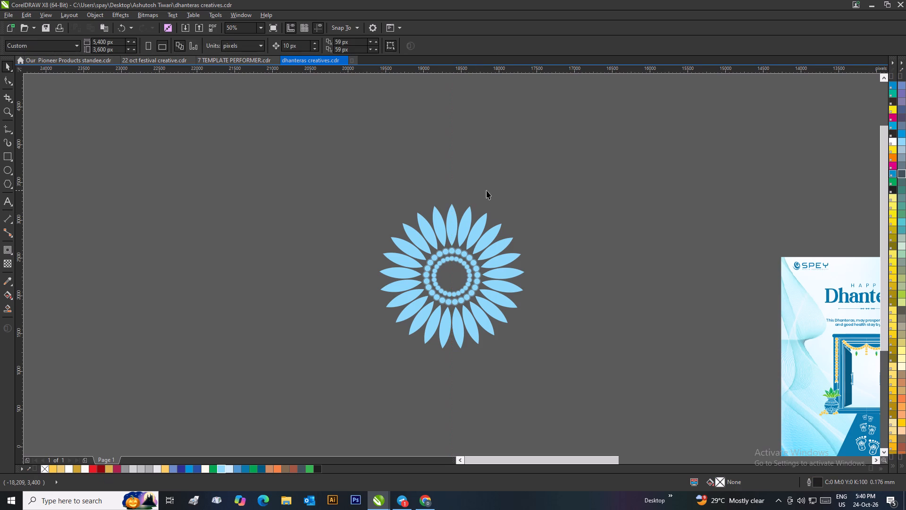
Draw an unfilled circle about 2,012 px in diameter around the petal mandala.
scroll(487, 190, down, 1)
click(534, 275)
scroll(476, 312, up, 1)
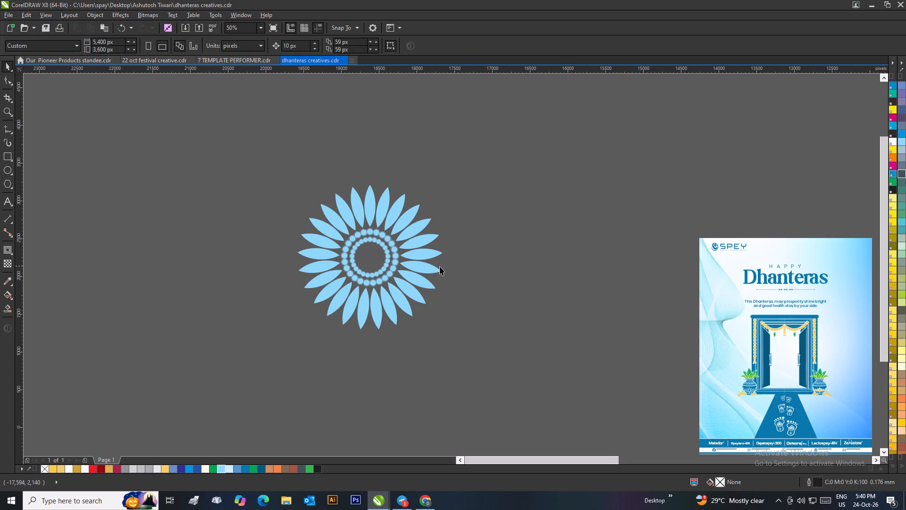
scroll(428, 263, down, 1)
click(5, 164)
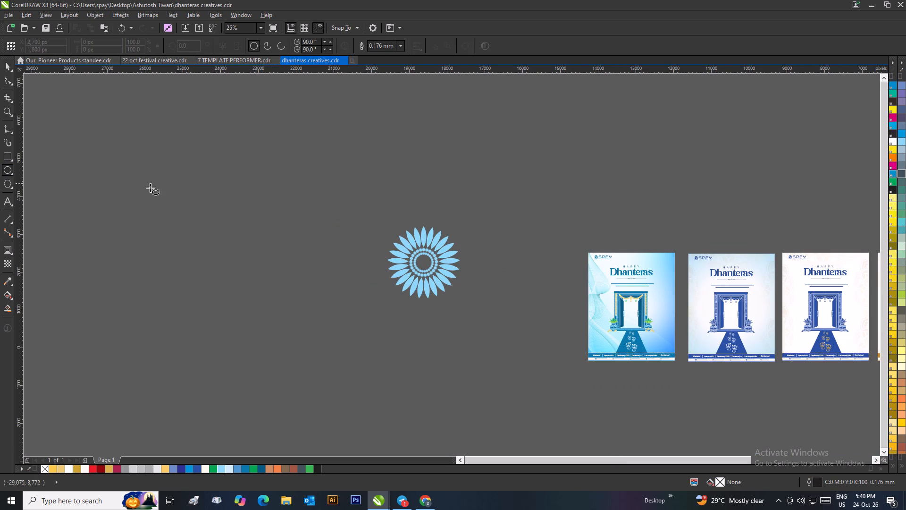
ctrl+drag(386, 229, 460, 286)
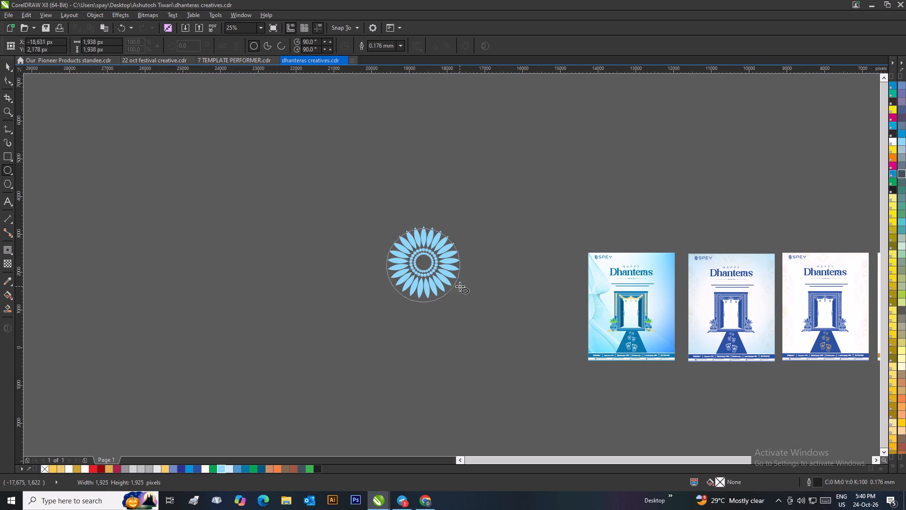
ctrl+drag(460, 286, 462, 289)
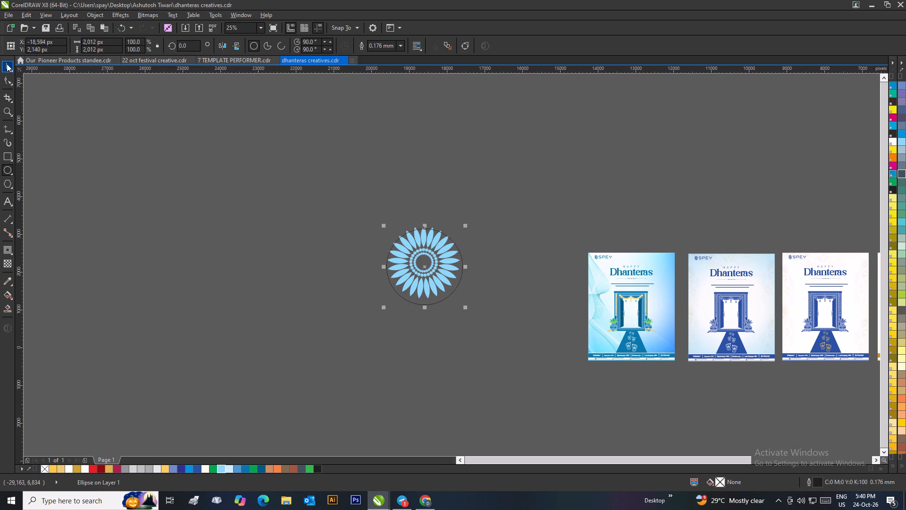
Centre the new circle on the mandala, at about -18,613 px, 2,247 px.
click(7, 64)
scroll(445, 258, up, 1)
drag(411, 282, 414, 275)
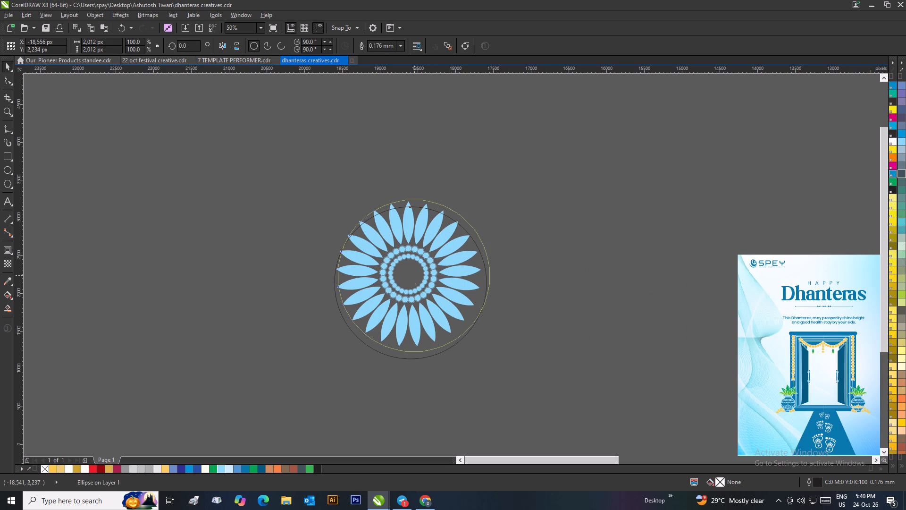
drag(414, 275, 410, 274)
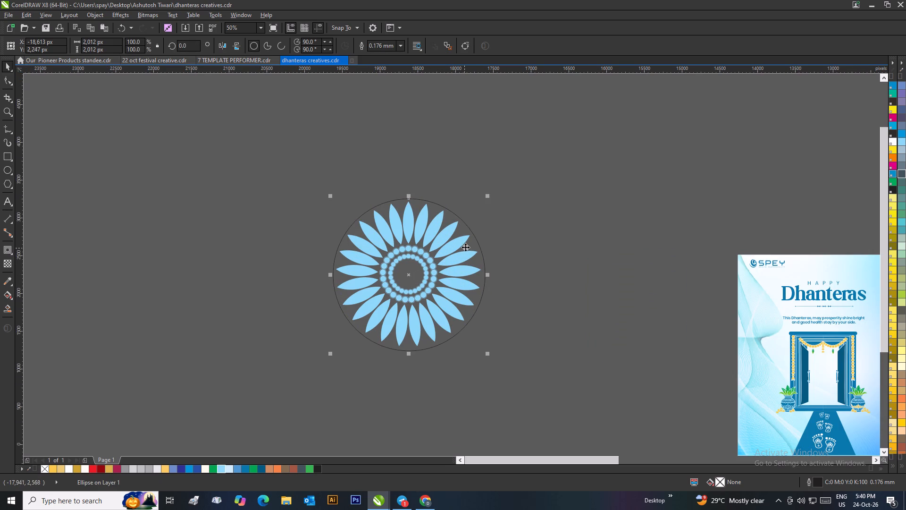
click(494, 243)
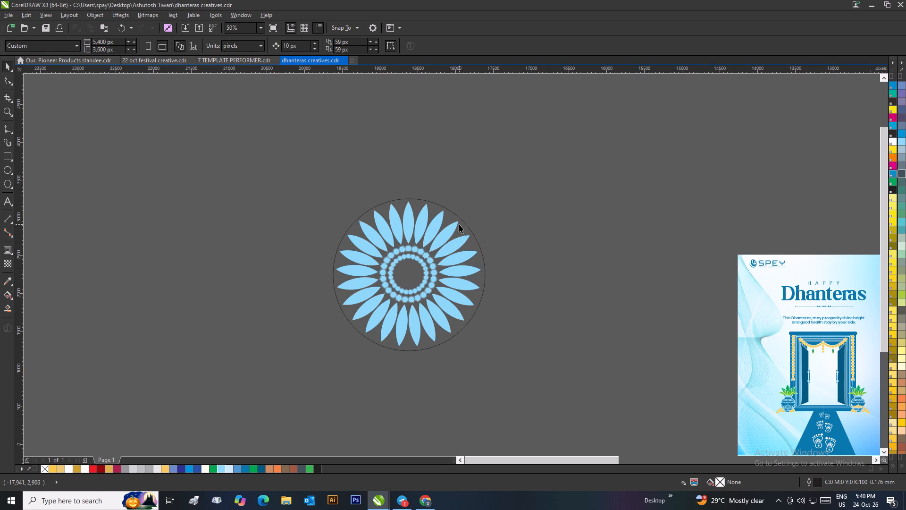
Move the circle off the mandala into the empty area beside it, centred at about -20,744 px, 1,984 px.
drag(469, 225, 368, 213)
click(382, 206)
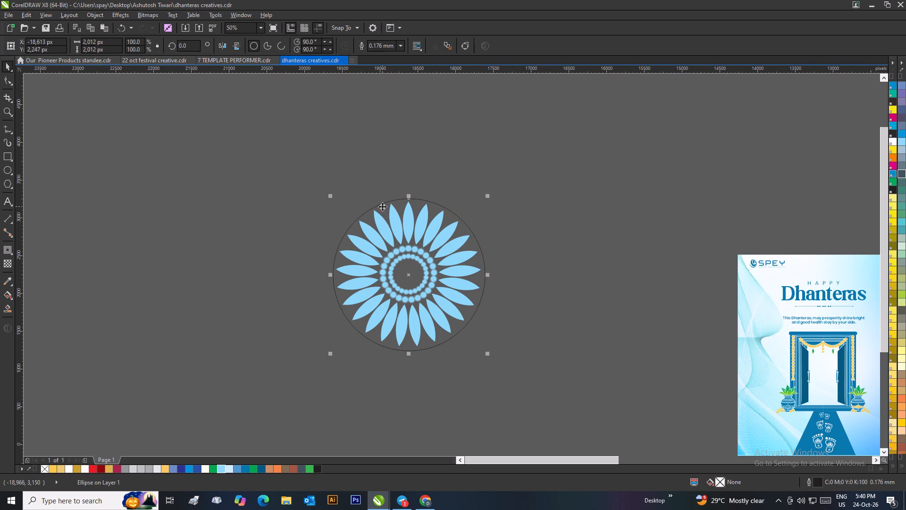
drag(386, 204, 225, 224)
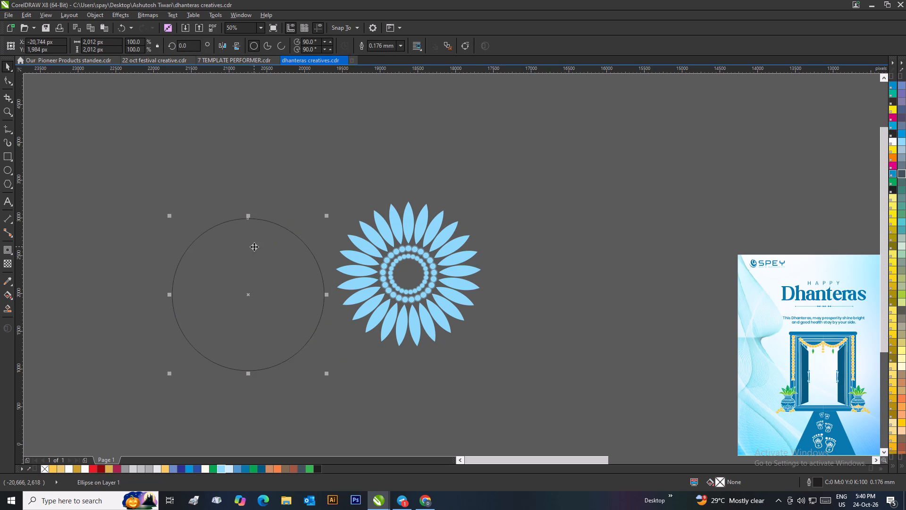
click(294, 174)
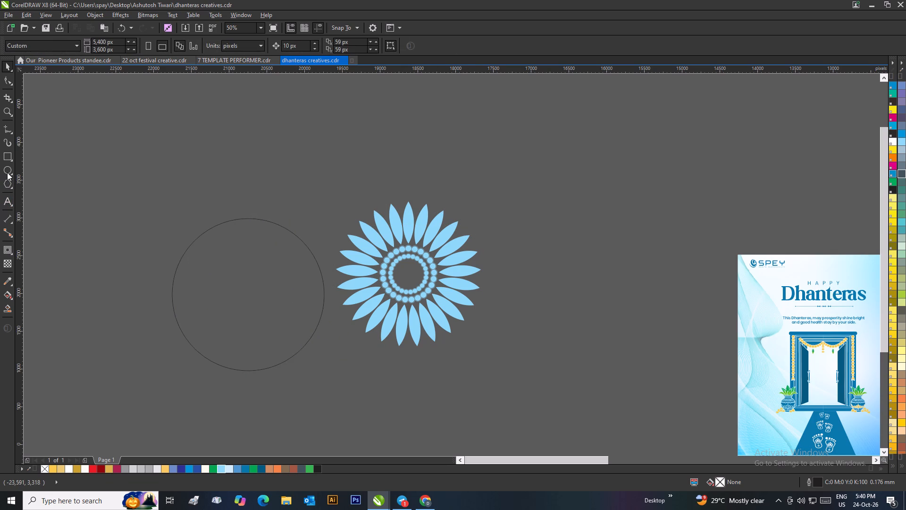
Add a one-step outward contour to the circle with an offset of about 53 px.
click(199, 261)
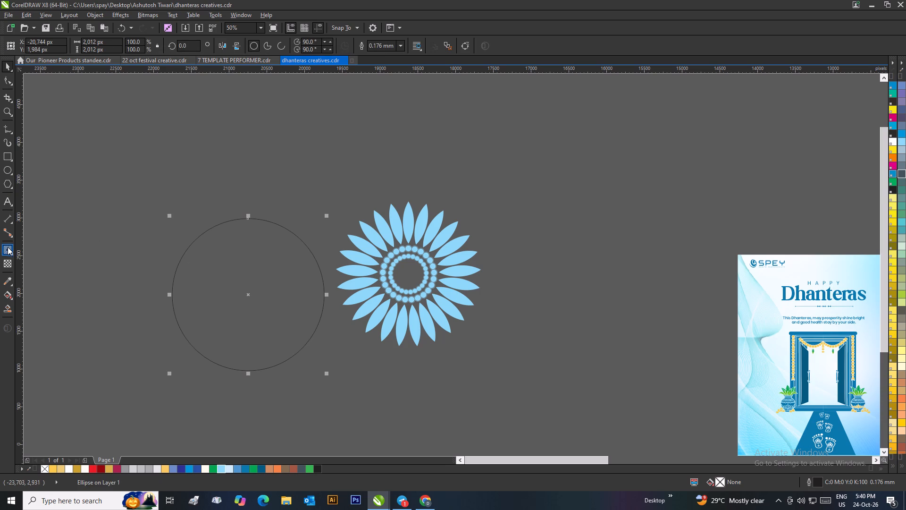
click(7, 247)
drag(190, 205, 197, 214)
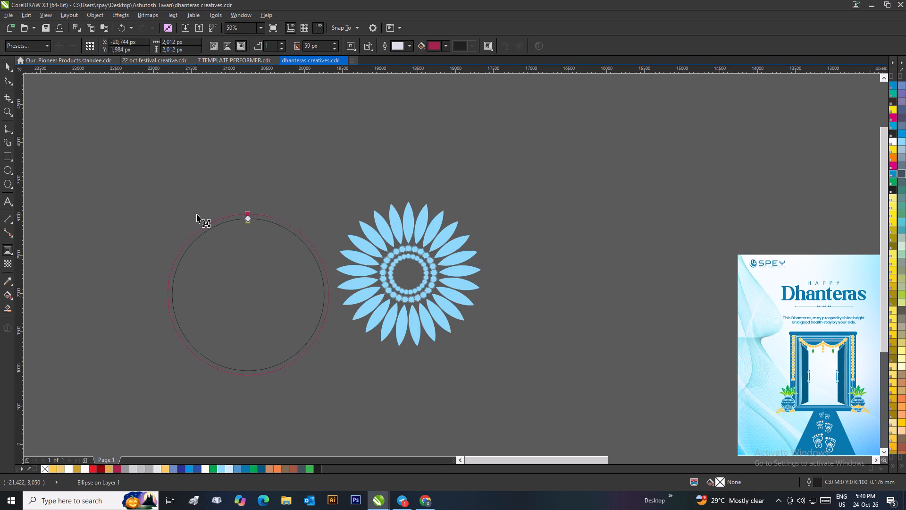
drag(197, 214, 198, 212)
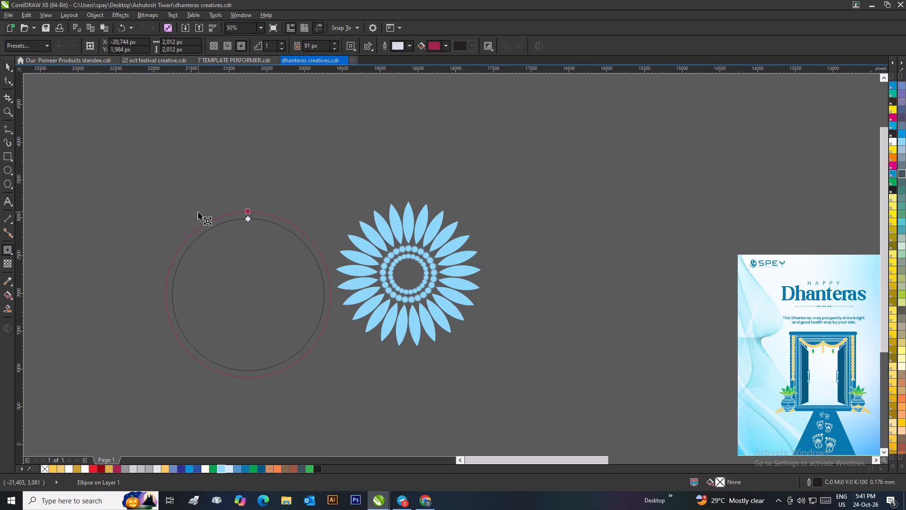
drag(198, 212, 199, 214)
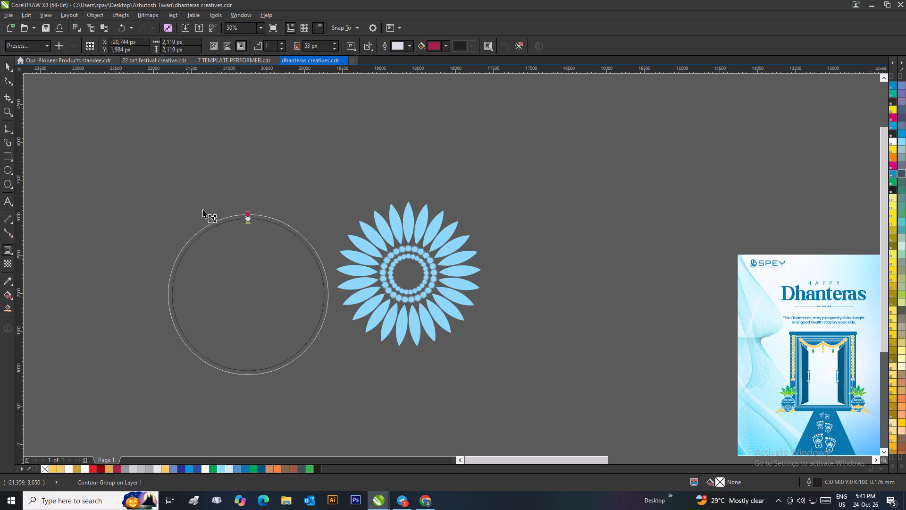
Break the contour group apart so the outer contour and the original circle are separate objects.
click(7, 67)
drag(199, 169, 208, 174)
scroll(270, 225, up, 2)
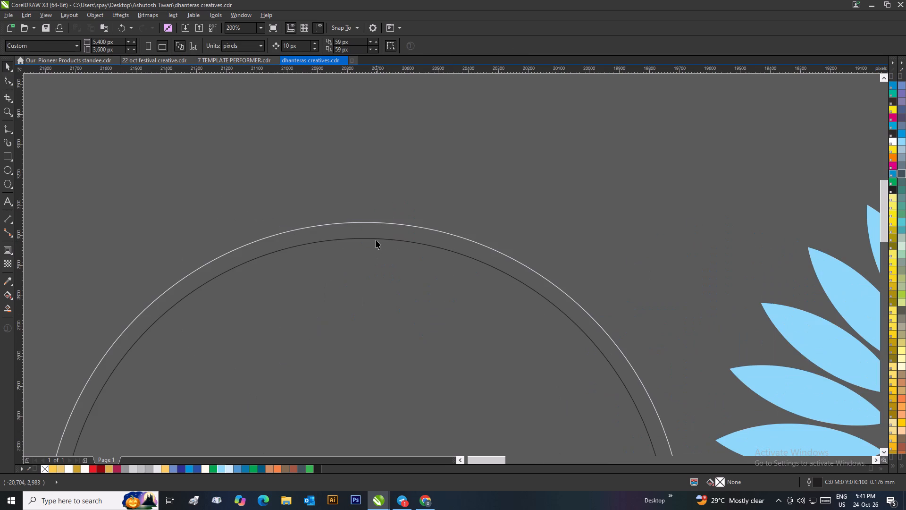
scroll(376, 240, down, 3)
scroll(452, 265, up, 2)
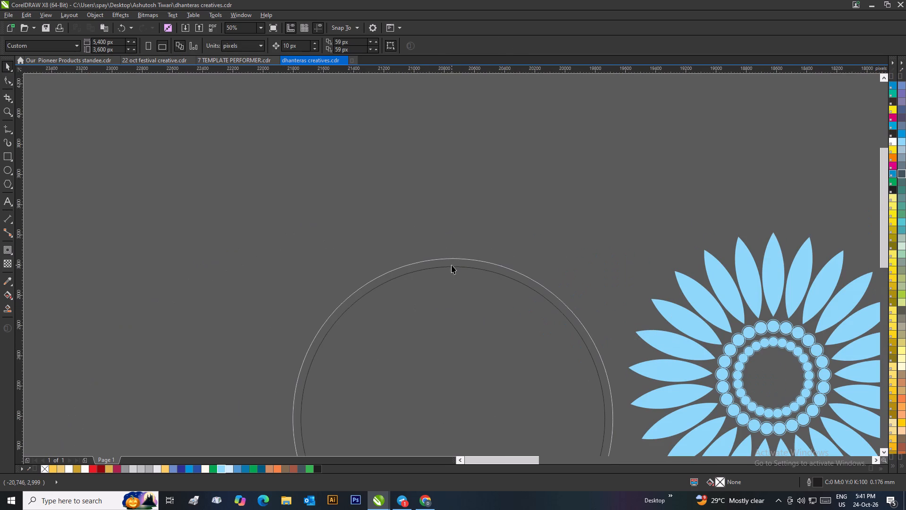
right_click(446, 267)
click(389, 125)
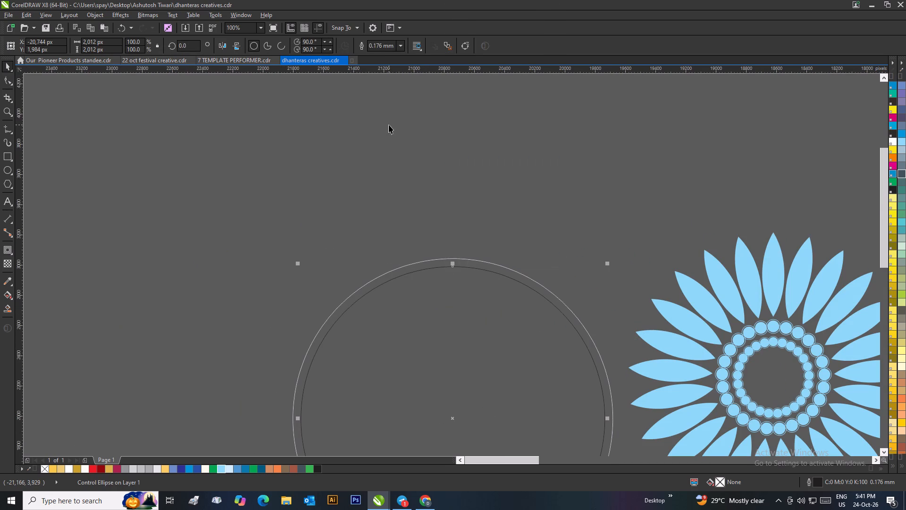
click(405, 194)
right_click(450, 258)
click(473, 271)
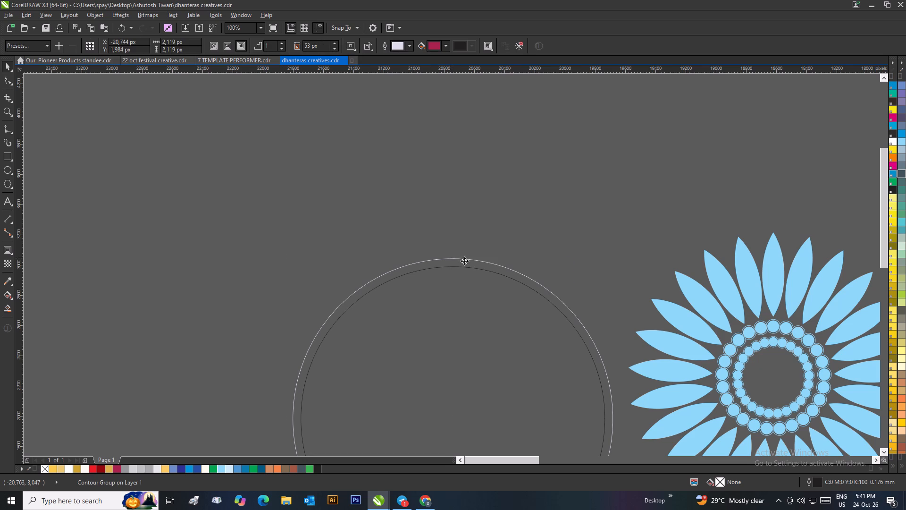
click(435, 238)
Trim the outer contour with the inner circle to form a thin ring, and delete the original inner circle.
scroll(434, 244, down, 1)
scroll(472, 291, up, 2)
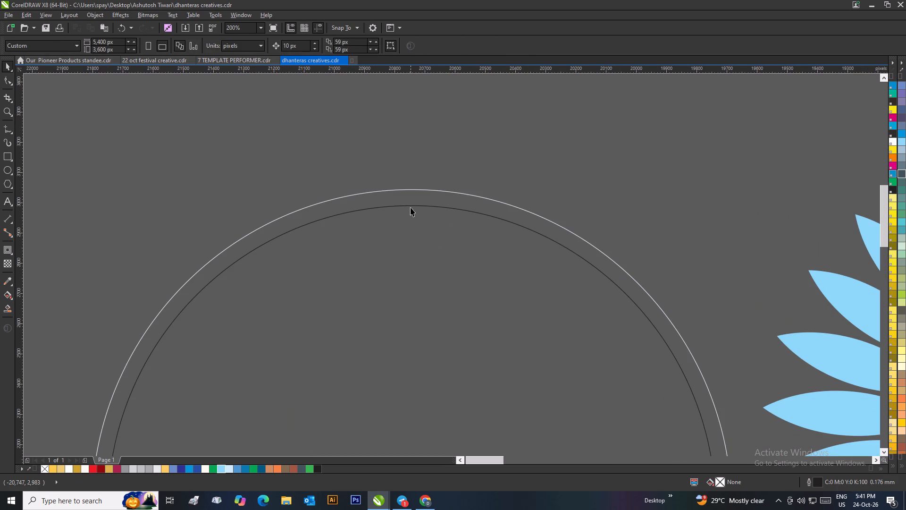
click(411, 206)
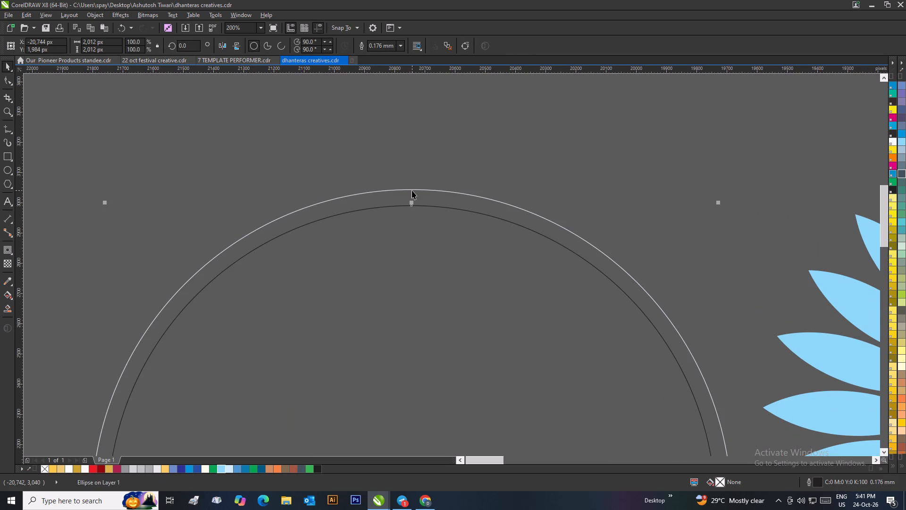
shift+click(412, 190)
click(286, 46)
click(324, 85)
click(399, 217)
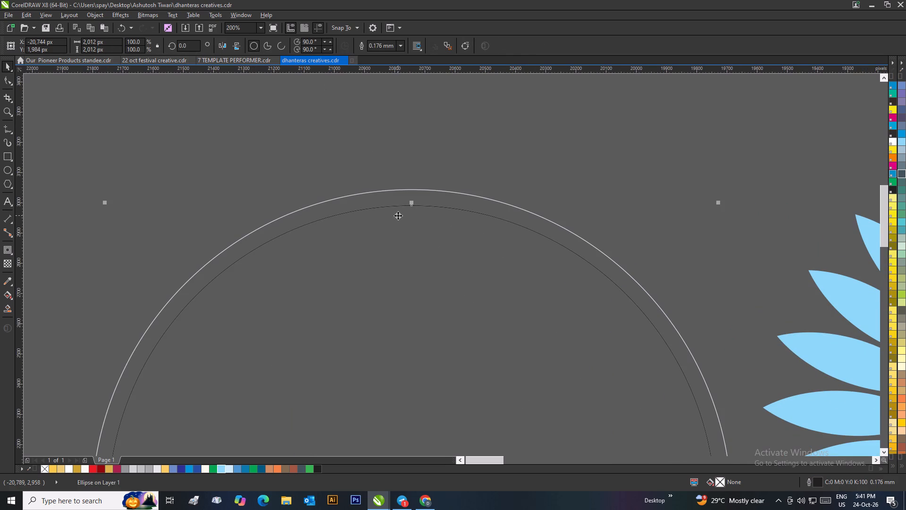
scroll(398, 215, down, 3)
key(Delete)
Draw a small circle about 62 px in diameter in the empty area beside the ring.
scroll(452, 278, up, 1)
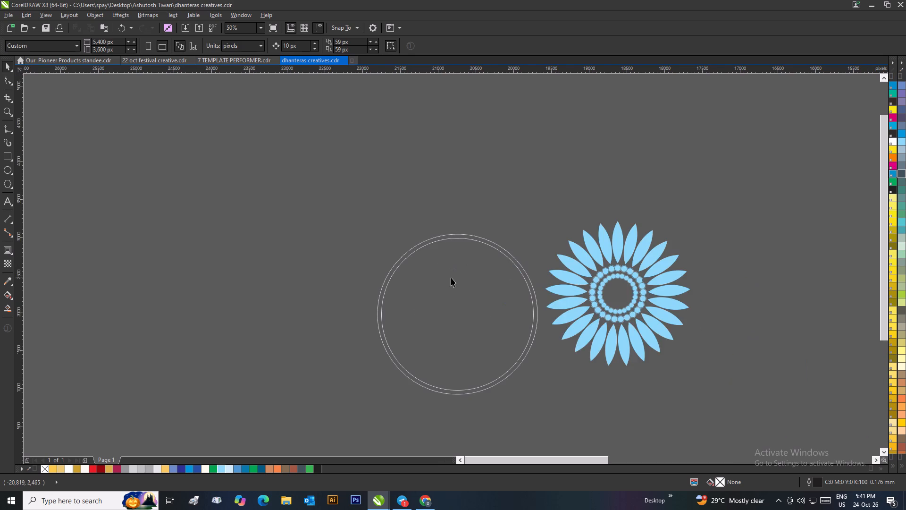
scroll(460, 277, up, 1)
scroll(392, 241, down, 1)
scroll(469, 270, up, 1)
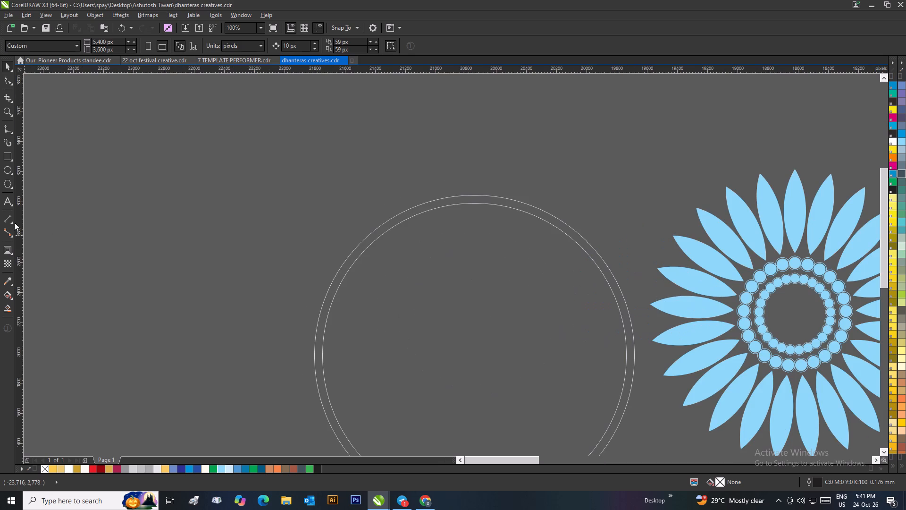
click(8, 173)
ctrl+drag(81, 209, 88, 222)
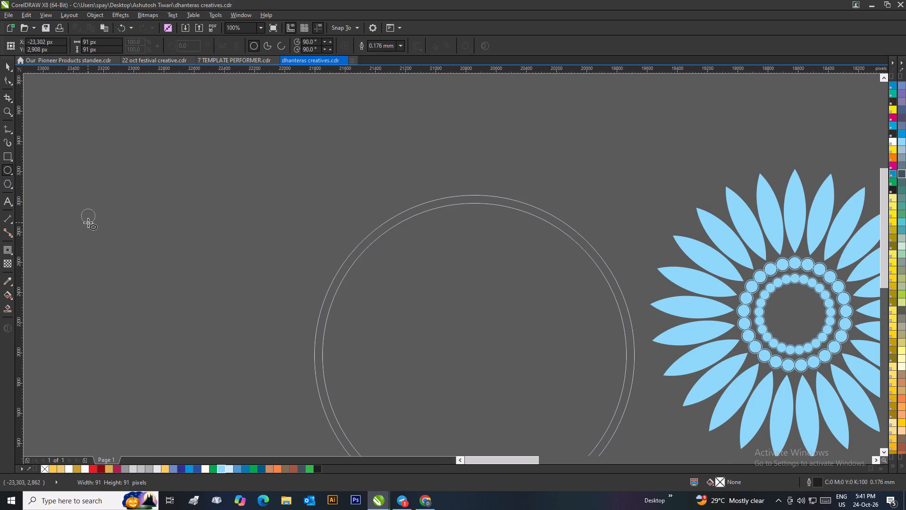
ctrl+drag(88, 222, 80, 218)
click(9, 61)
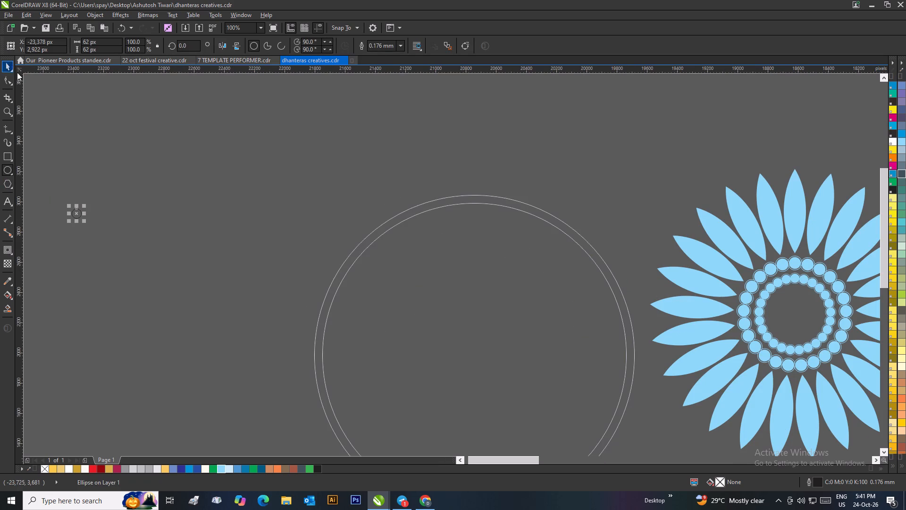
Shrink the small circle to about 27 px and place it between the ring's edges at about -21,599 px, 2,566 px.
drag(77, 210, 326, 252)
scroll(353, 266, up, 2)
scroll(340, 226, down, 2)
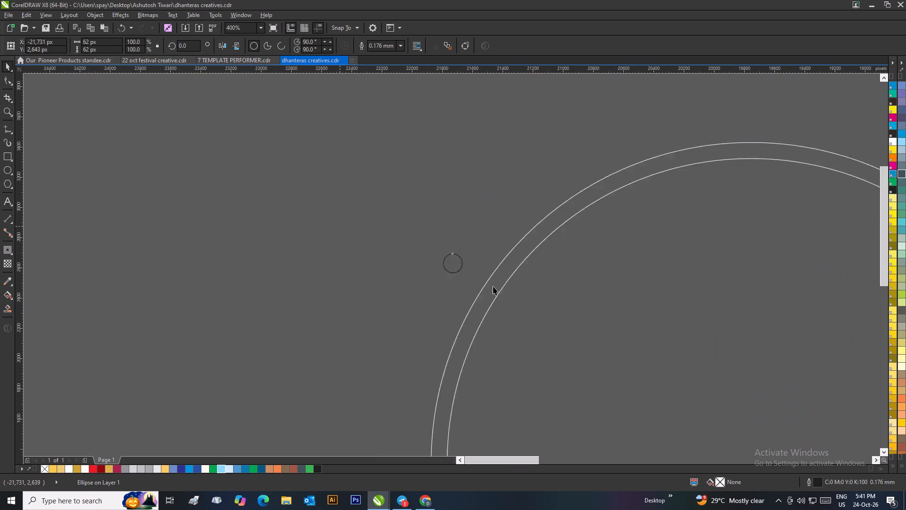
scroll(564, 301, up, 1)
drag(240, 199, 235, 208)
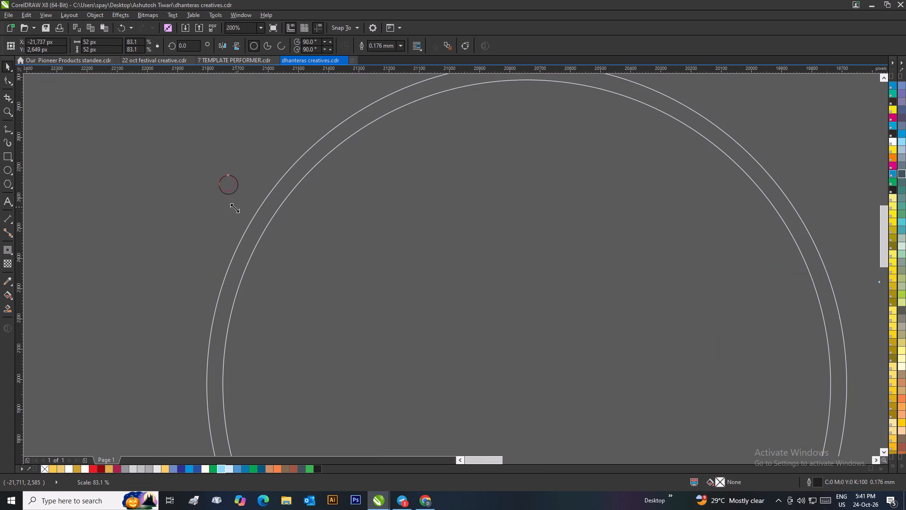
drag(235, 208, 227, 213)
drag(221, 179, 267, 208)
scroll(276, 213, up, 2)
drag(437, 256, 445, 265)
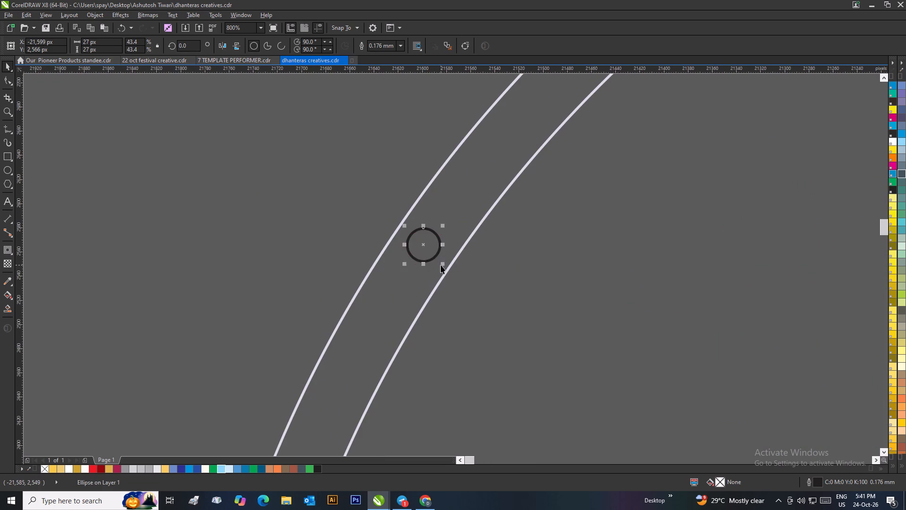
Fill the small circle with off-white #FFFBEB and set its outline to None.
scroll(439, 265, down, 2)
click(208, 468)
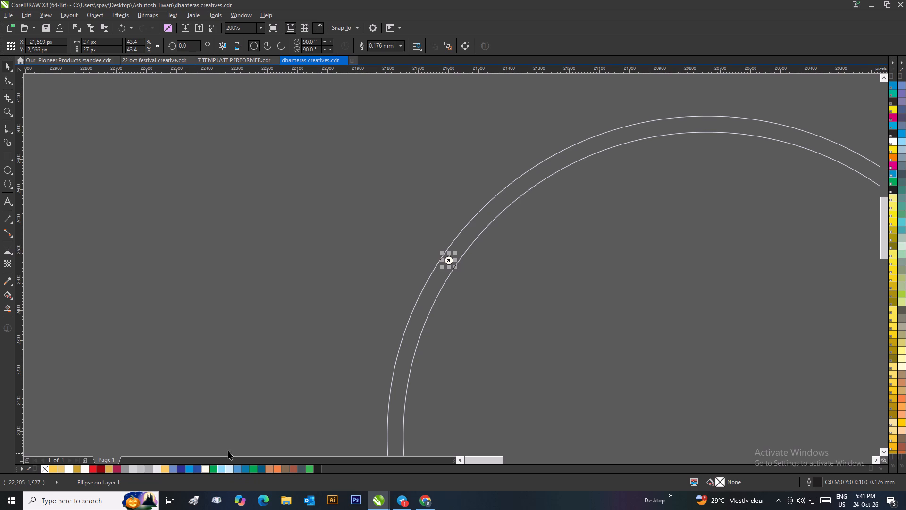
click(400, 44)
click(390, 58)
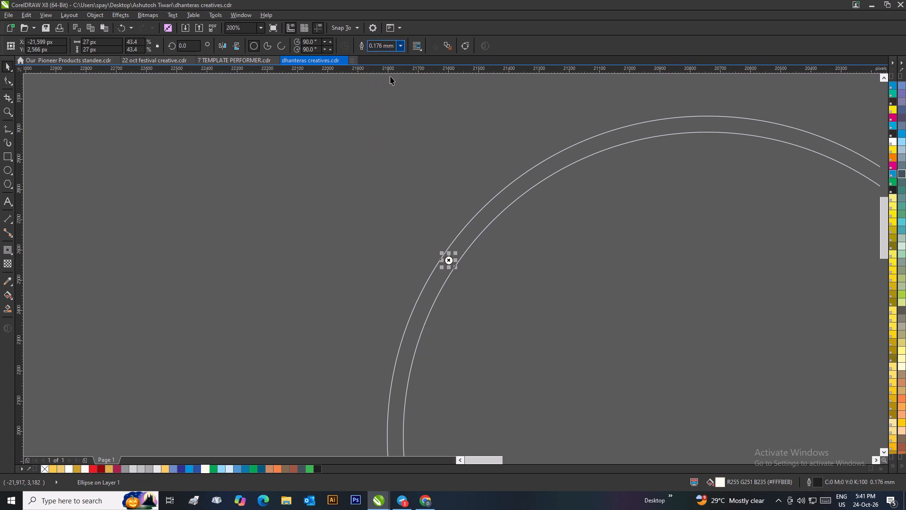
click(390, 107)
Enlarge the off-white dot to about 45 px and centre it within the ring band at about -21,591 px, 2,575 px.
scroll(357, 196, down, 2)
scroll(551, 310, up, 1)
scroll(326, 222, up, 2)
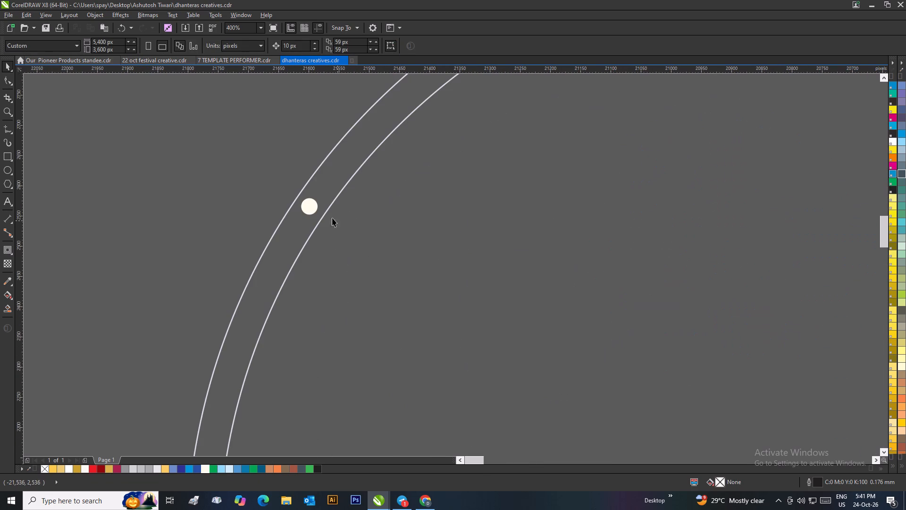
click(314, 207)
drag(322, 195, 335, 185)
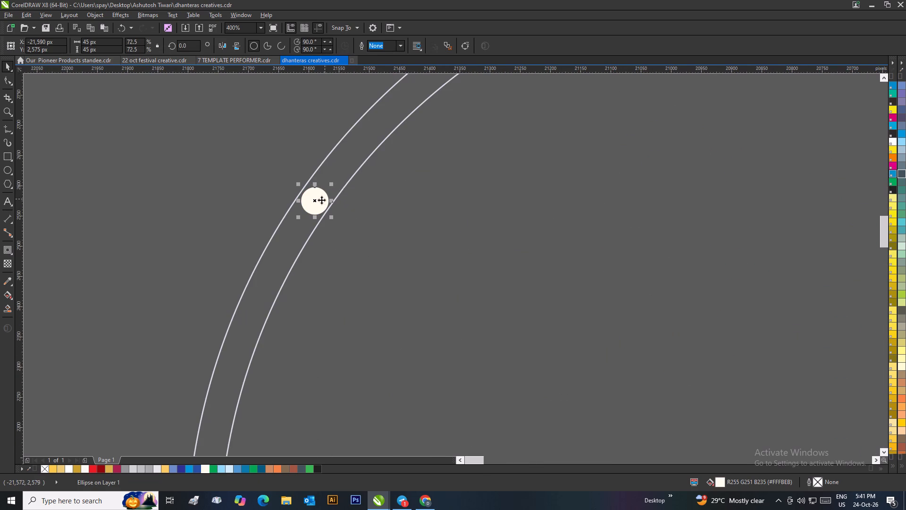
scroll(317, 202, up, 3)
click(452, 281)
scroll(448, 280, down, 3)
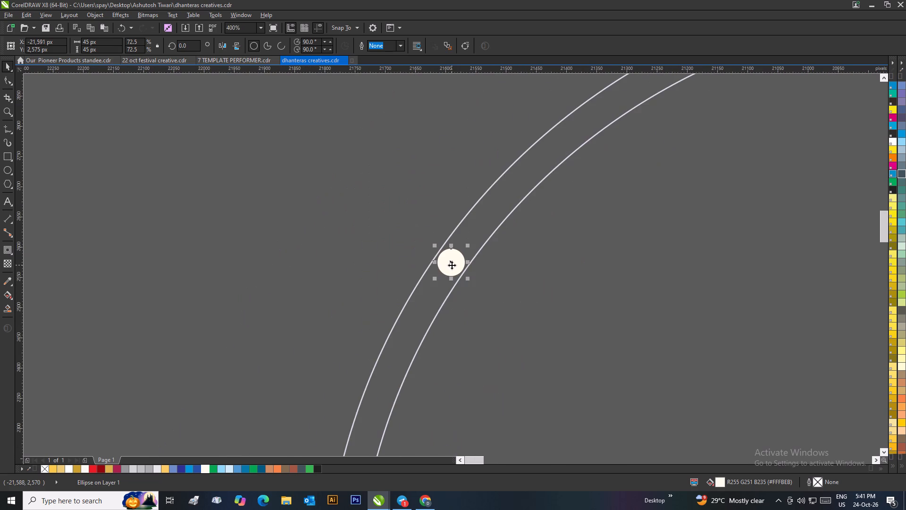
scroll(452, 265, down, 3)
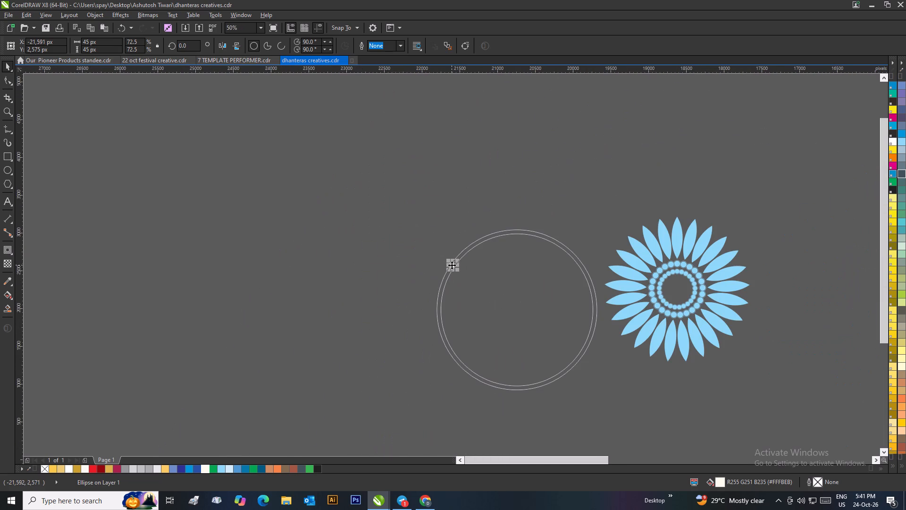
Move the off-white dot off the ring into the empty area beside it.
drag(452, 265, 338, 271)
Set the ring's outline to None and fill it with pale blue C16 M0 Y1 K0 after trying off-white #FFFBEB and Ice Blue.
drag(429, 201, 605, 404)
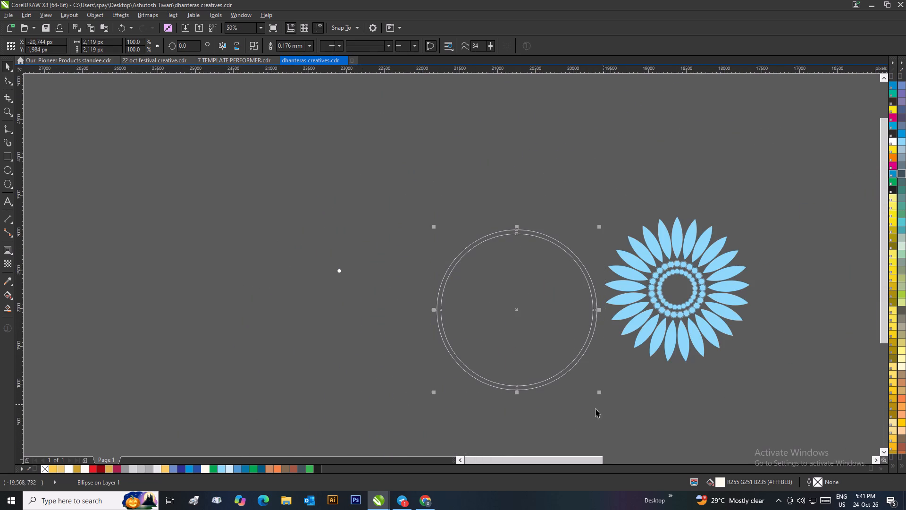
click(202, 466)
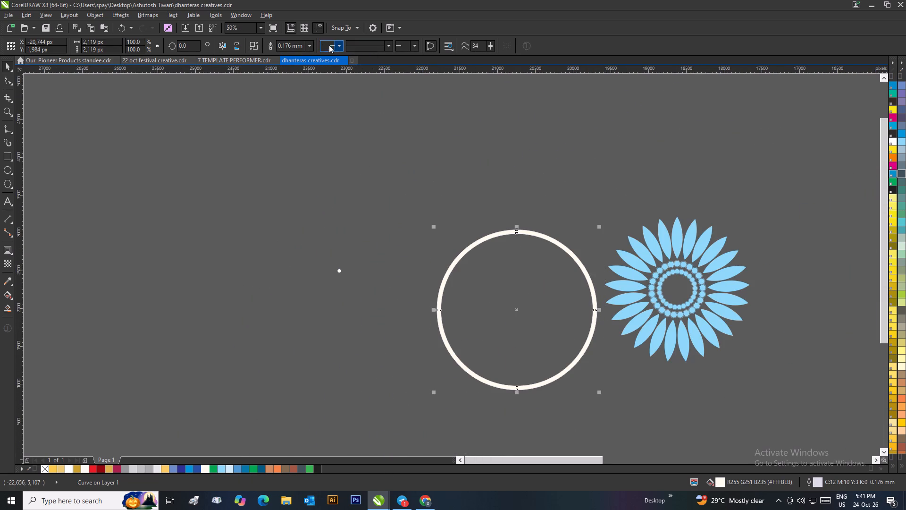
click(311, 44)
click(305, 53)
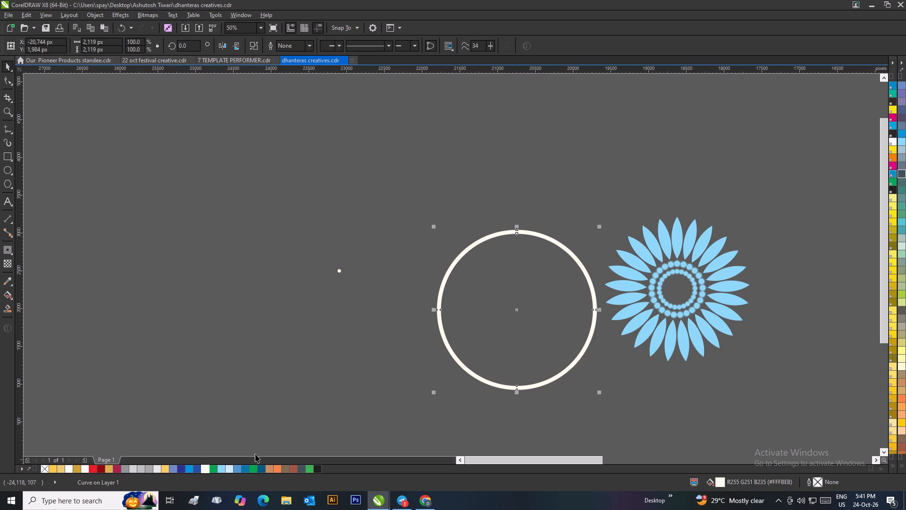
click(224, 469)
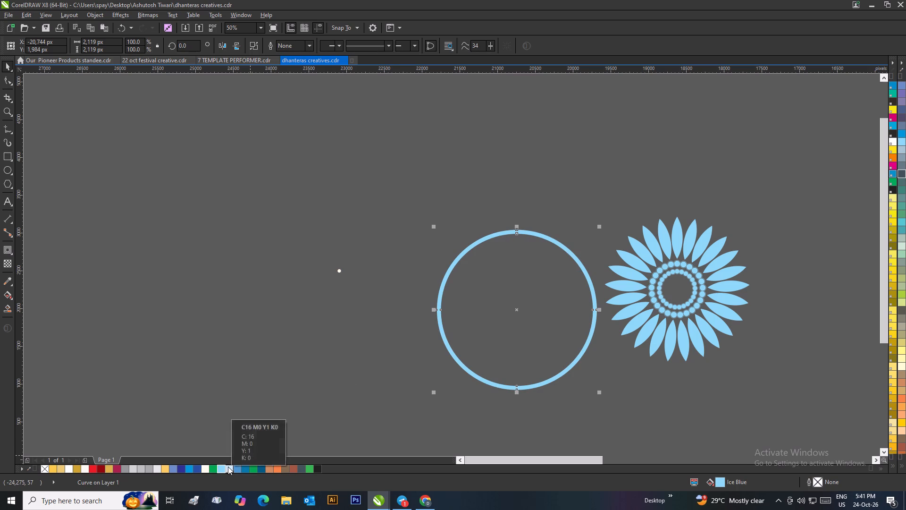
click(302, 376)
click(577, 259)
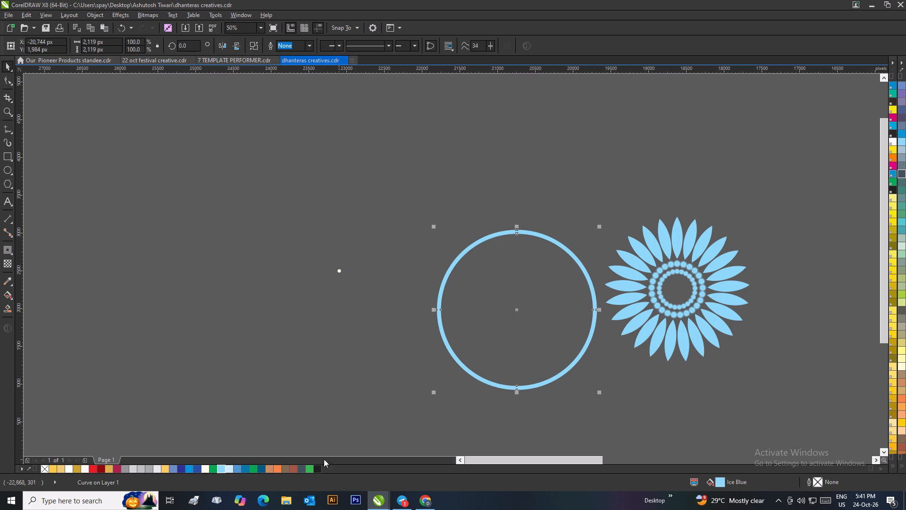
click(229, 470)
drag(286, 369, 292, 367)
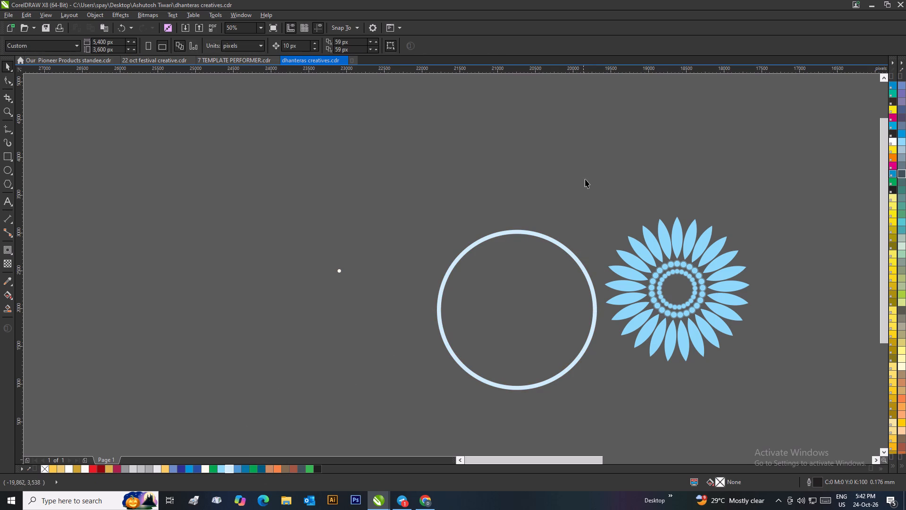
Recolour the whole petal flower, including its inner circles of dots, with pale blue C16 M0 Y1 K0.
drag(587, 177, 778, 371)
click(226, 468)
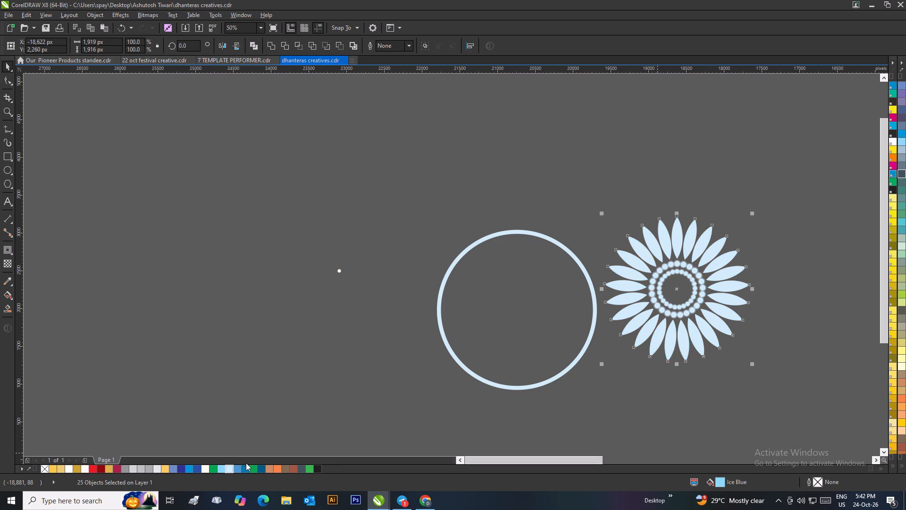
click(298, 372)
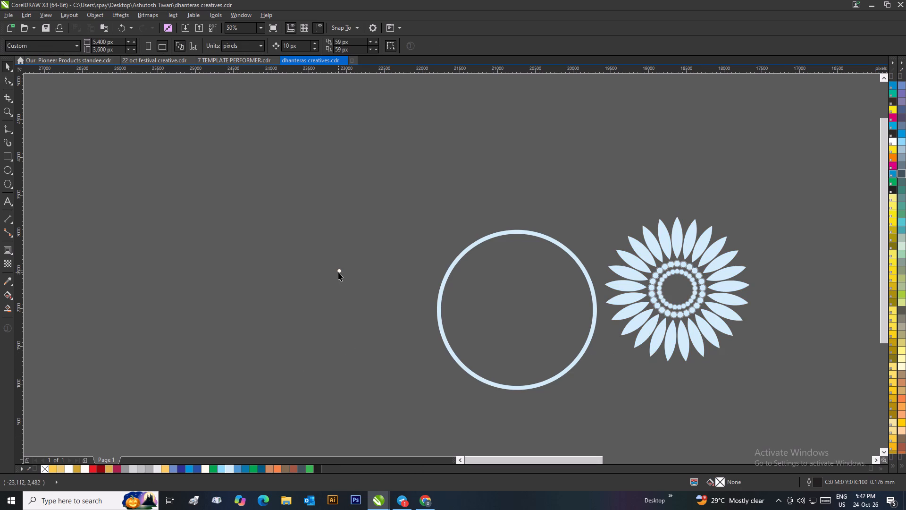
Fill the small separate dot with medium blue C67 M30 Y0 K0.
click(338, 272)
click(238, 467)
drag(299, 399, 307, 391)
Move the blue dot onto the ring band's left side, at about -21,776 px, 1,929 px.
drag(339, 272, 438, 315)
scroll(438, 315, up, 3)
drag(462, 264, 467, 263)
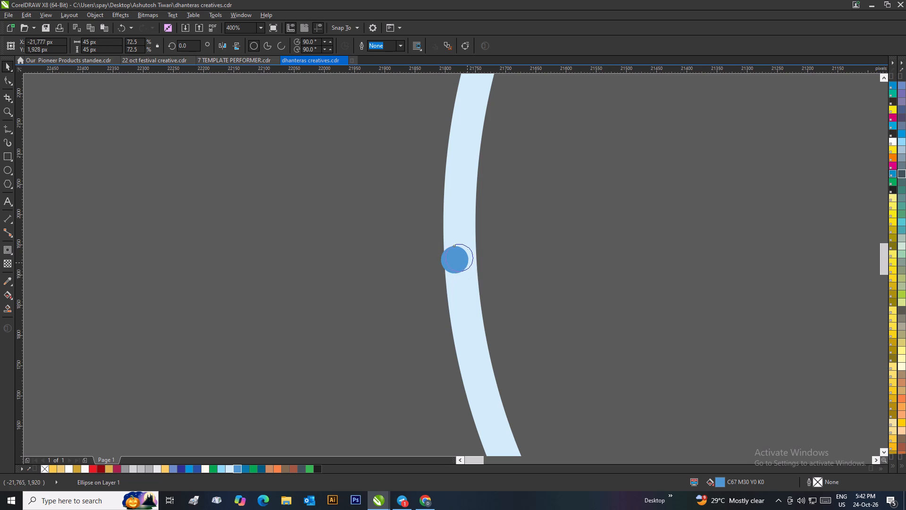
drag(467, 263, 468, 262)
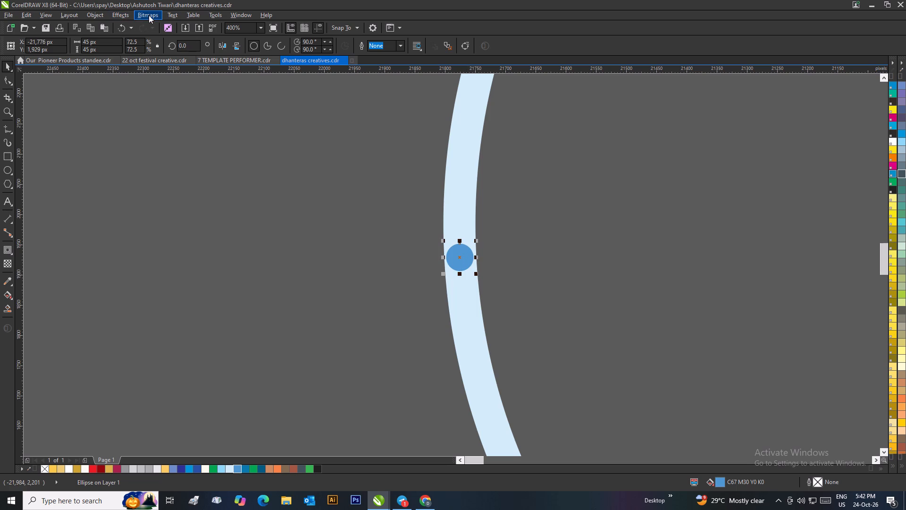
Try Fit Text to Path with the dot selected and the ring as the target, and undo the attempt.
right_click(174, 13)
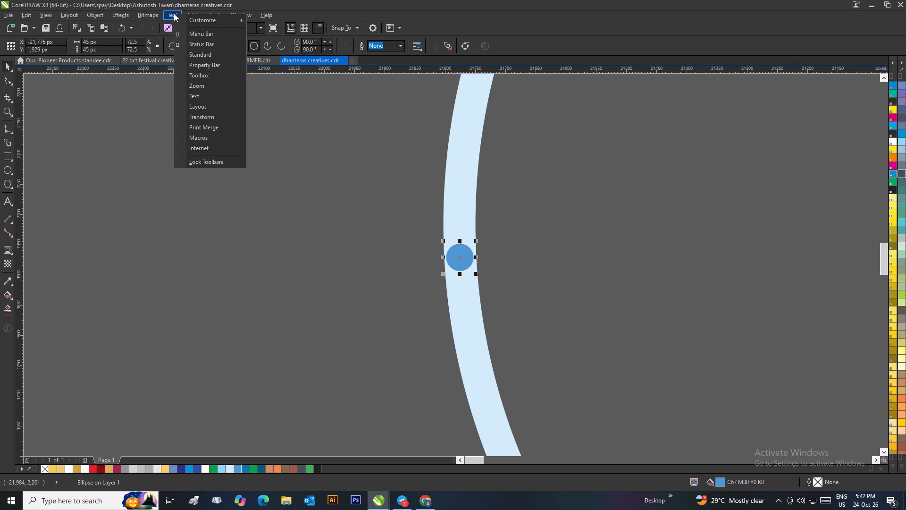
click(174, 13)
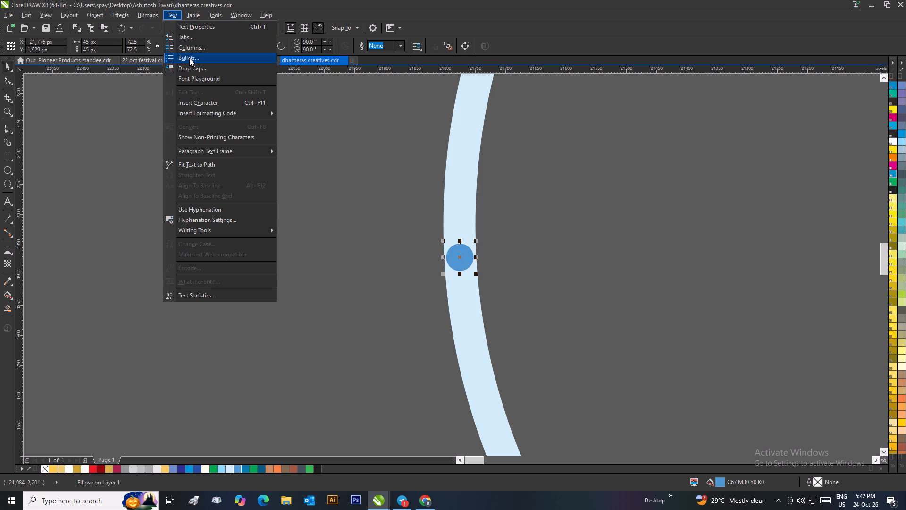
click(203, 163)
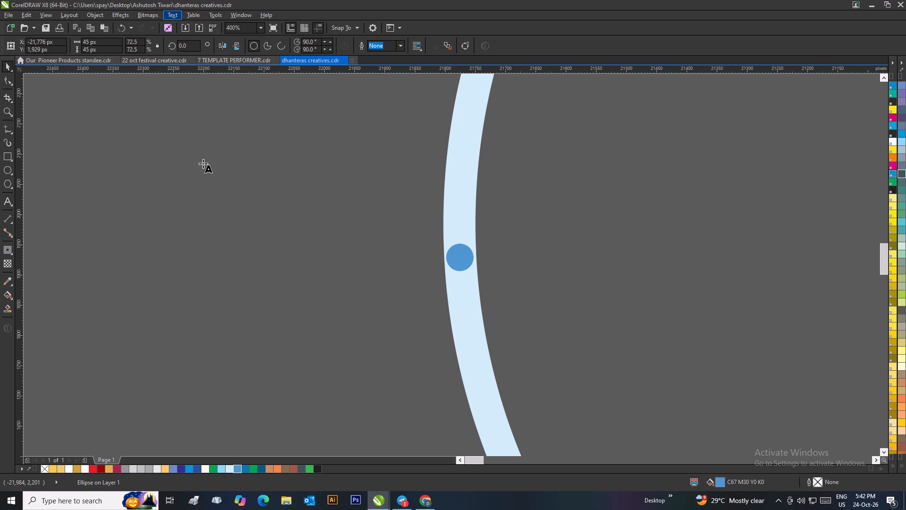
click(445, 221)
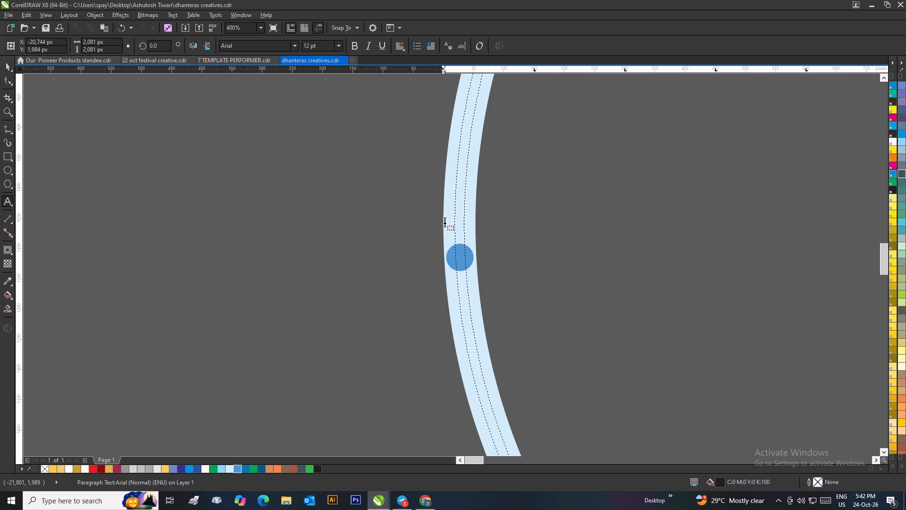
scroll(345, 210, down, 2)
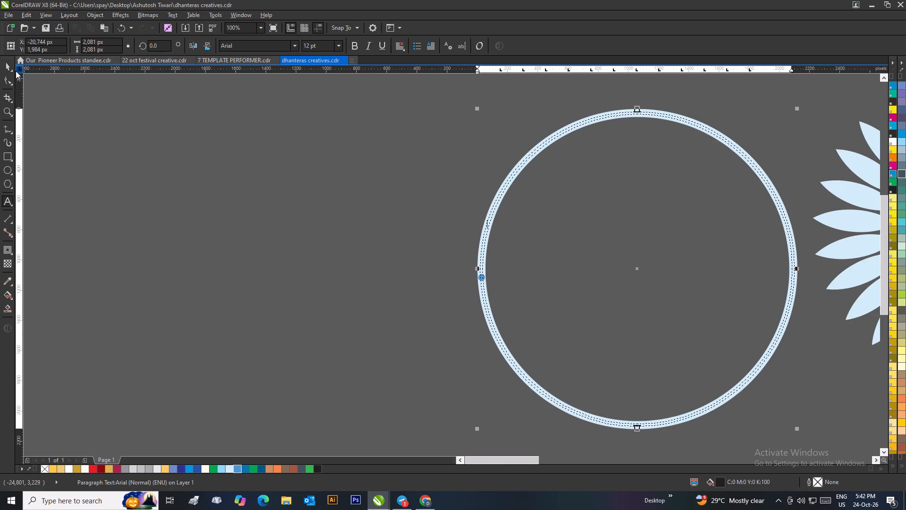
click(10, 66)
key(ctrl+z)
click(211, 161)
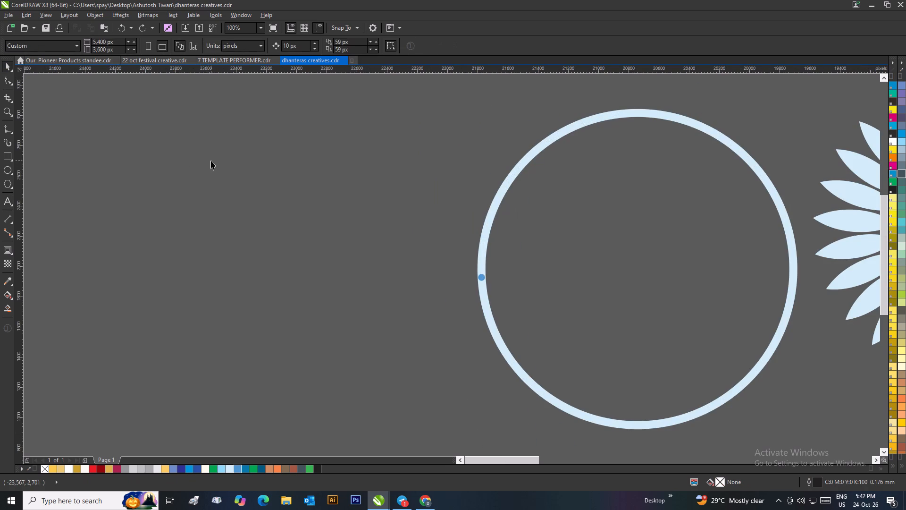
Move the blue dot to the top of the ring band and centre it horizontally on the ring, at about -20,744 px, 3,014 px.
scroll(235, 175, down, 2)
scroll(530, 246, up, 2)
scroll(425, 281, down, 2)
scroll(492, 296, up, 1)
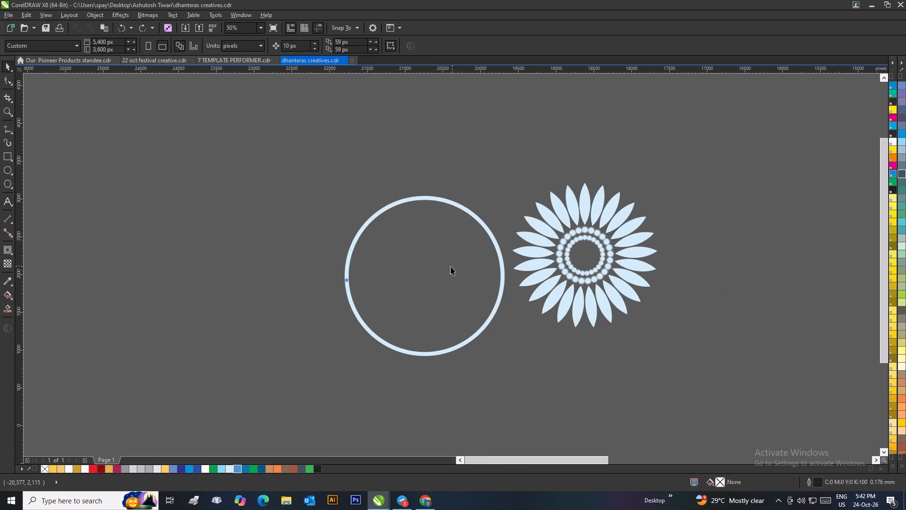
drag(348, 280, 428, 202)
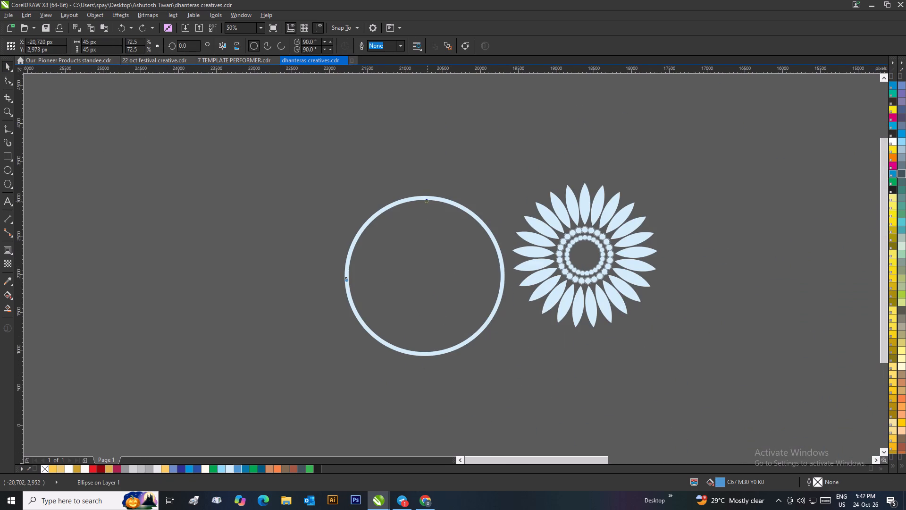
drag(428, 202, 428, 201)
scroll(428, 201, up, 3)
drag(448, 263, 444, 242)
scroll(444, 242, down, 1)
shift+click(474, 265)
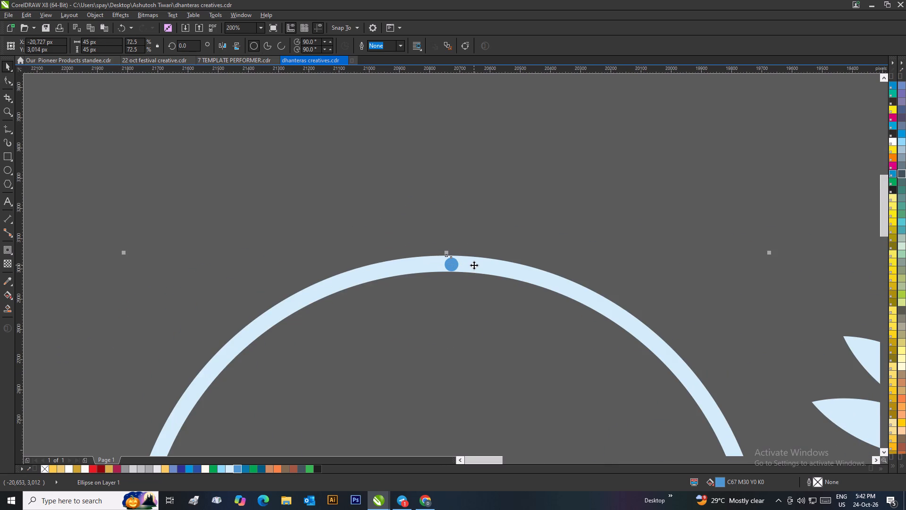
key(c)
scroll(456, 237, down, 2)
click(460, 205)
Draw a helper rectangle about 25 px by 53 px spanning the ring band's thickness over the dot, with a Hairline outline.
scroll(470, 277, up, 4)
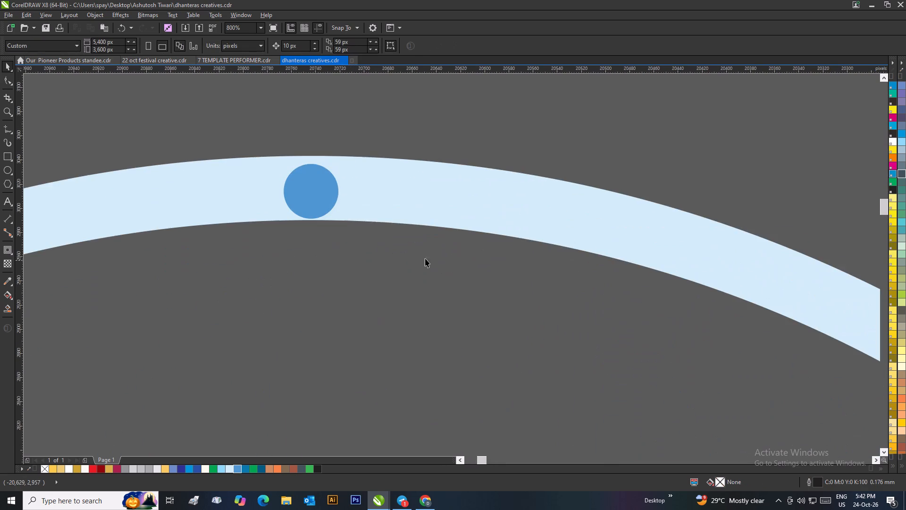
scroll(343, 198, up, 1)
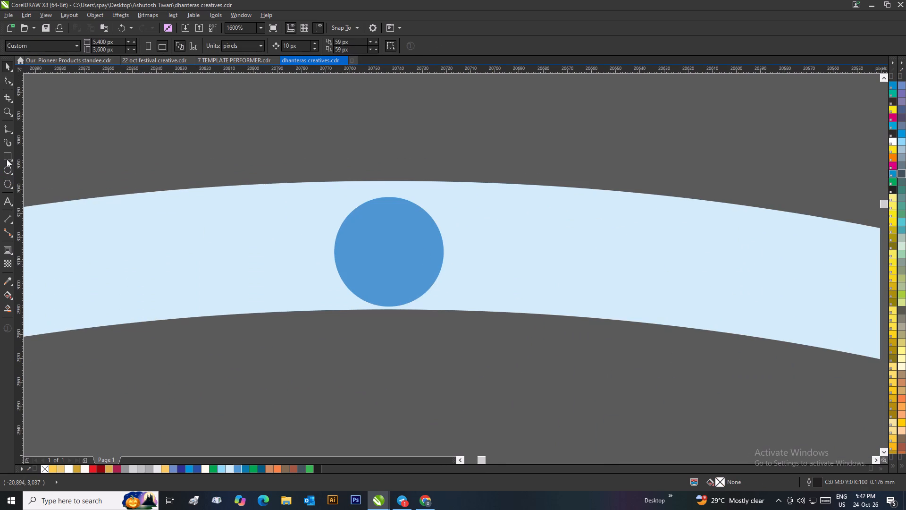
click(7, 159)
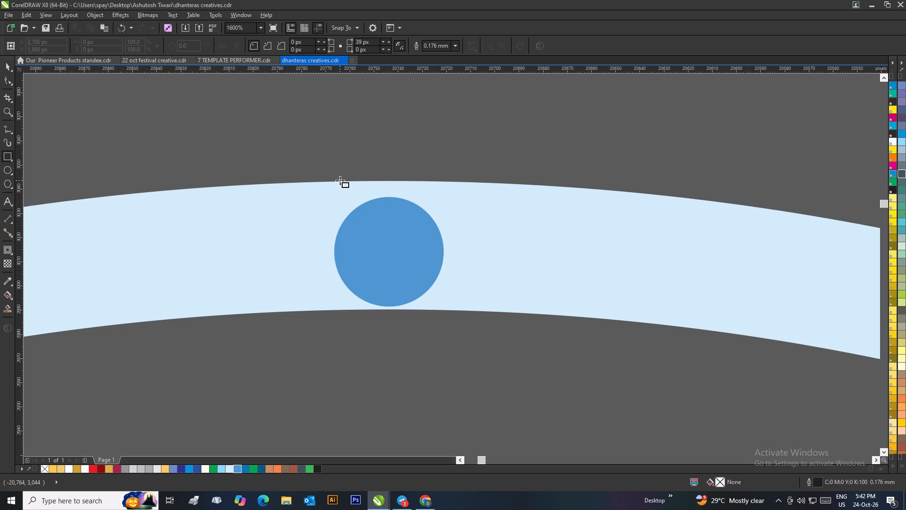
drag(338, 181, 397, 308)
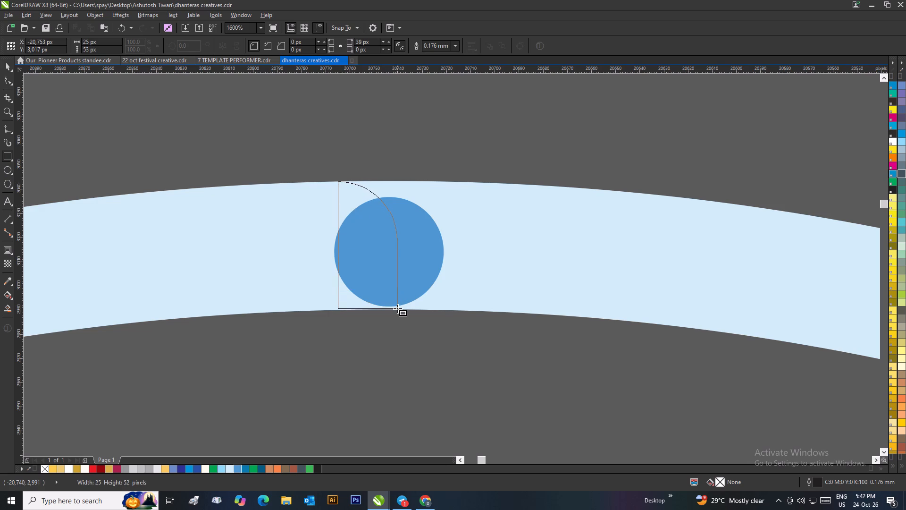
drag(397, 308, 398, 309)
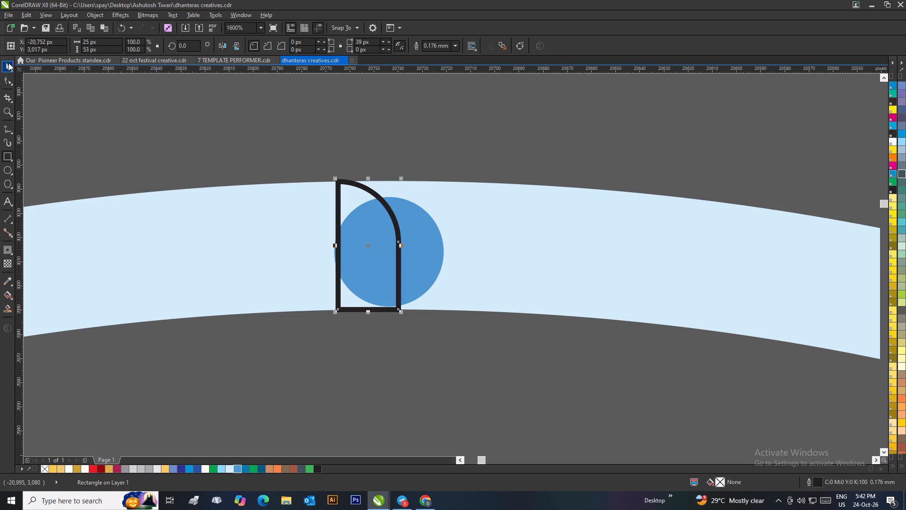
click(8, 63)
click(453, 46)
click(441, 60)
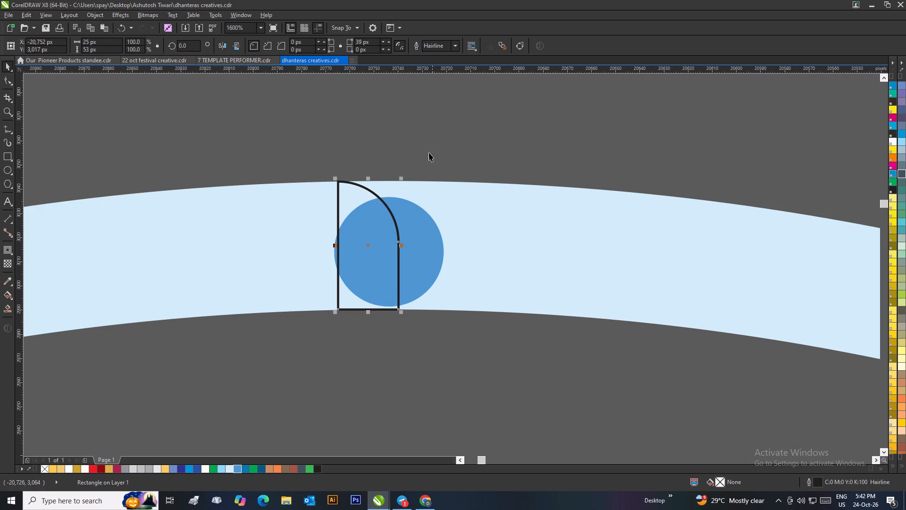
click(406, 159)
Align the blue dot vertically to the centre of the helper rectangle.
scroll(389, 303, up, 1)
scroll(435, 283, down, 1)
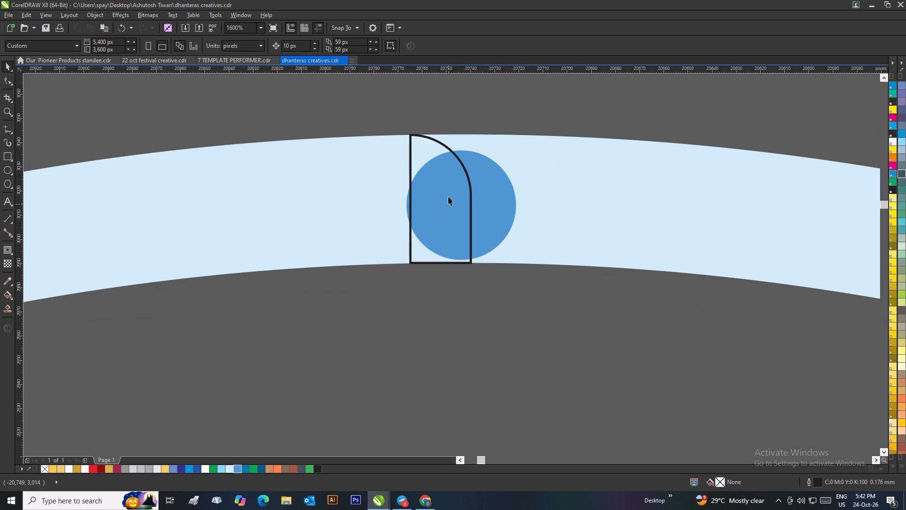
scroll(417, 118, up, 1)
scroll(450, 289, down, 1)
click(525, 338)
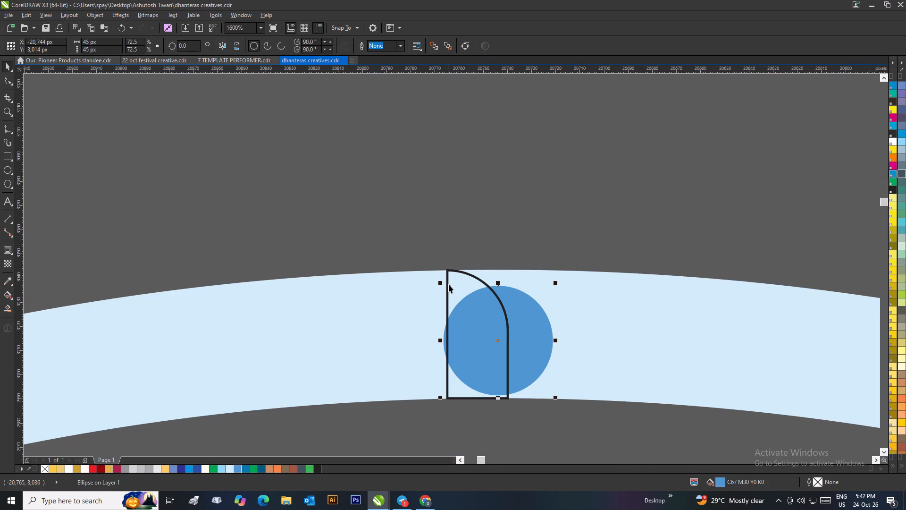
shift+click(454, 271)
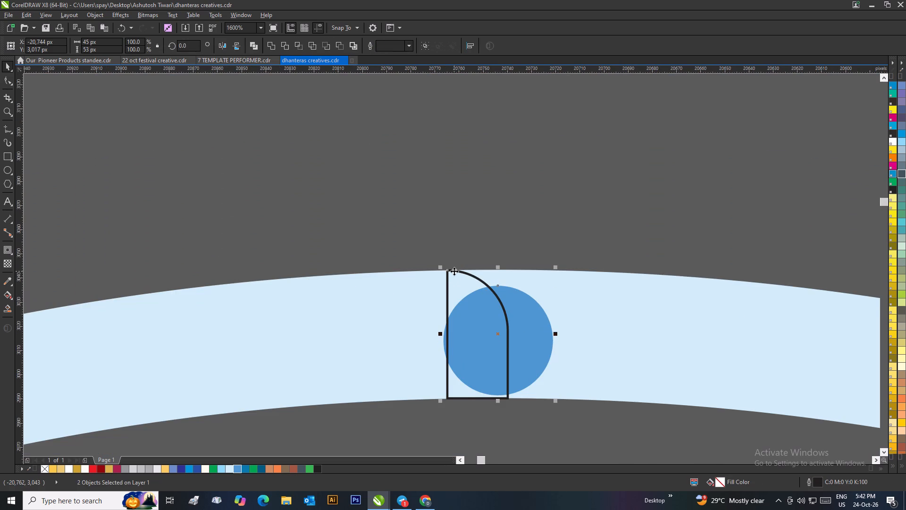
key(e)
click(454, 221)
Delete the helper rectangle from the top of the ring.
click(460, 271)
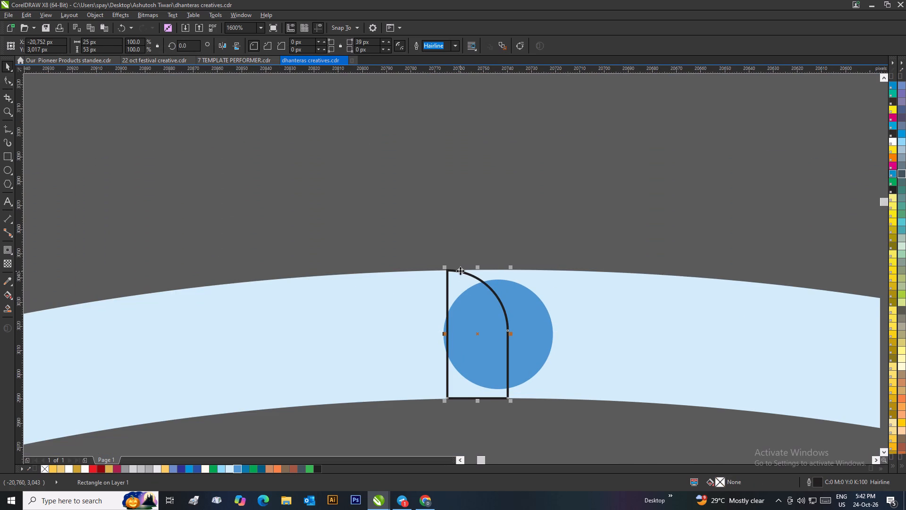
scroll(454, 270, down, 4)
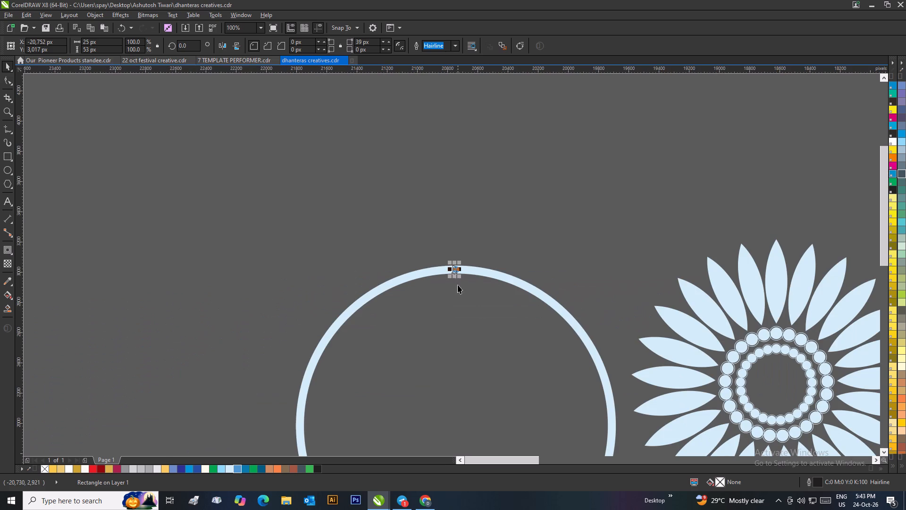
key(Delete)
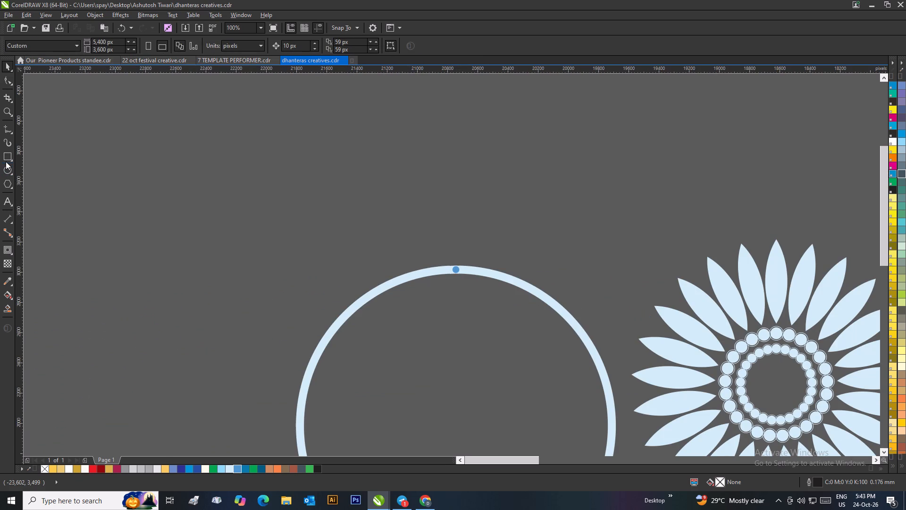
Draw a straight, nearly vertical Freehand guide line about 2,047 px long from just under the blue dot to the ring's bottom edge.
click(6, 151)
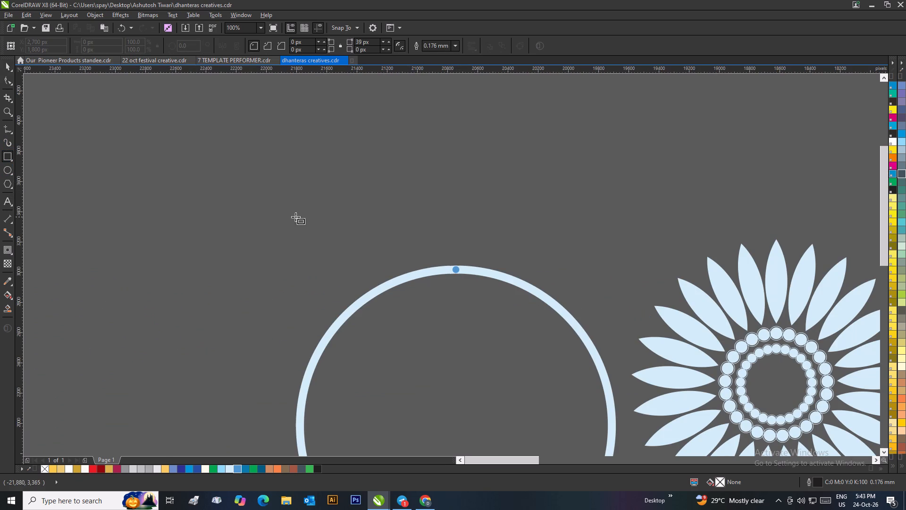
click(7, 68)
click(9, 127)
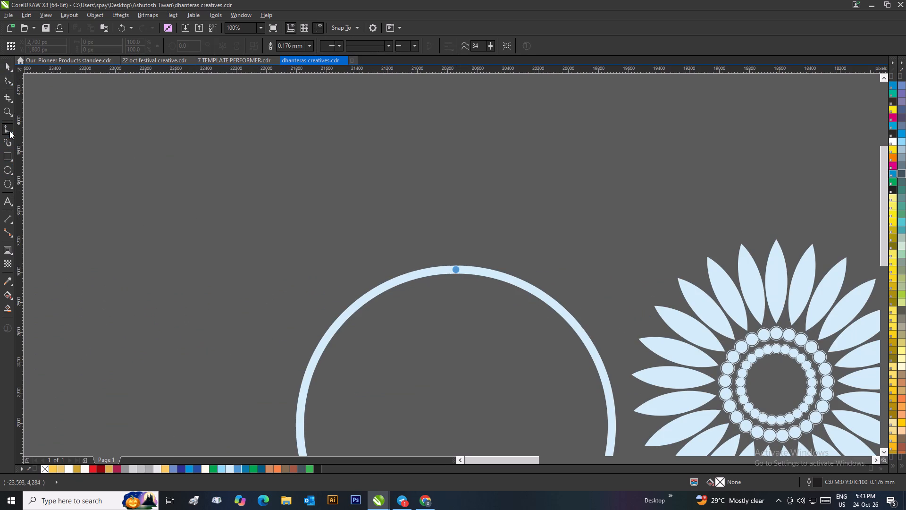
click(8, 129)
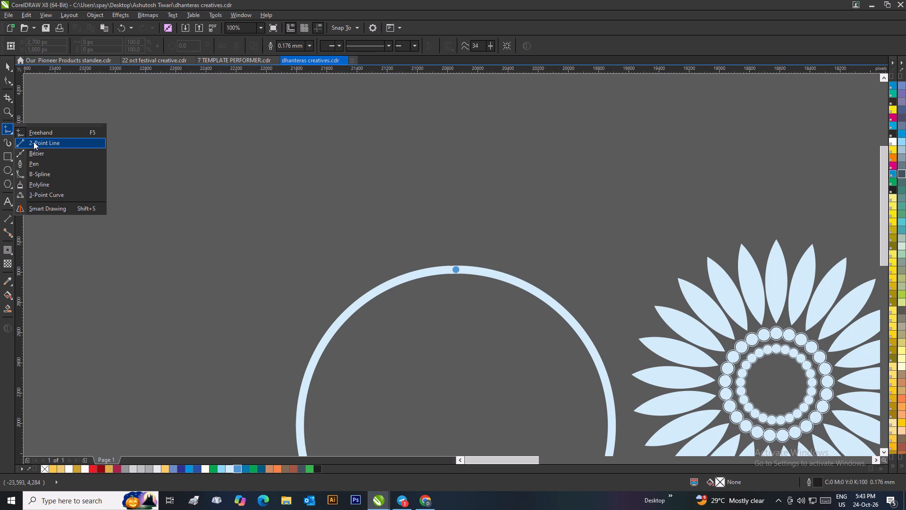
click(36, 134)
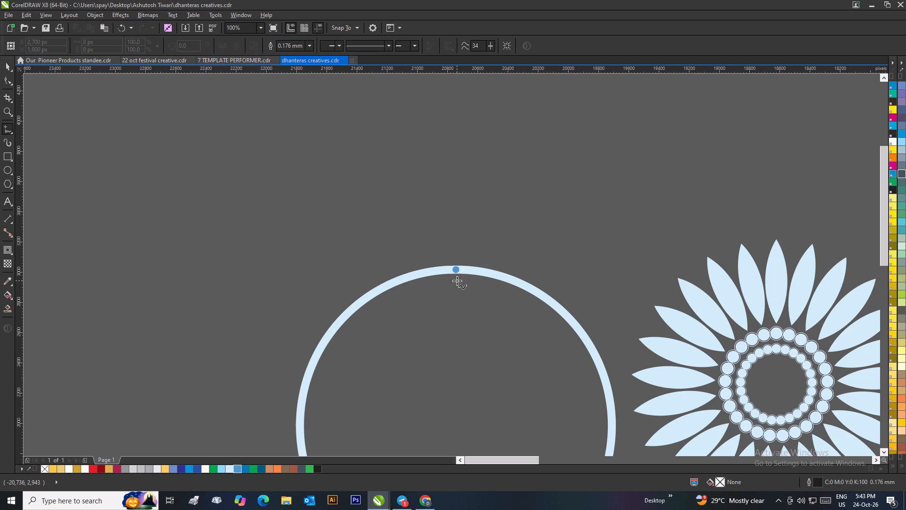
ctrl+click(456, 281)
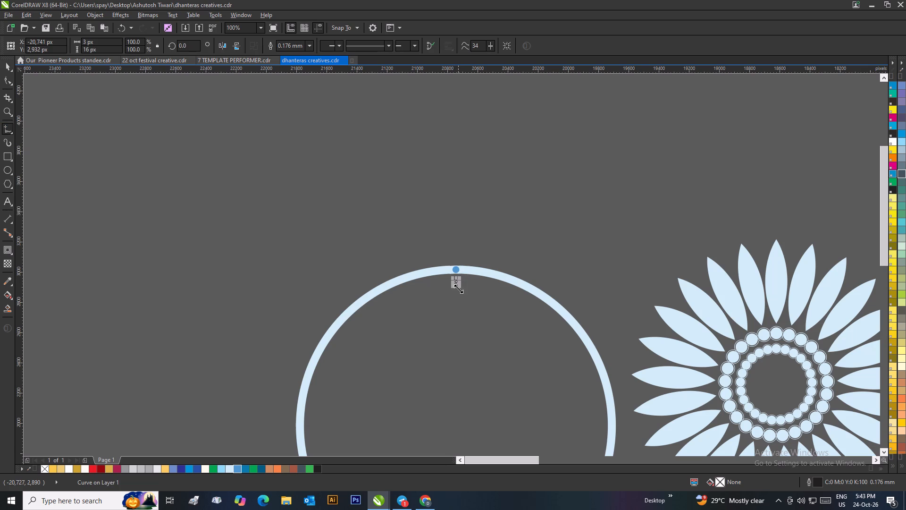
key(Delete)
click(455, 275)
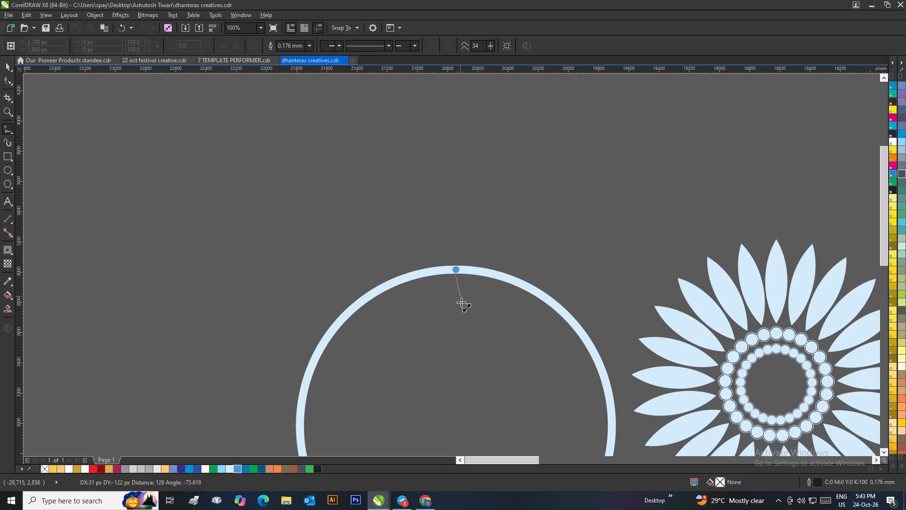
scroll(461, 432, down, 1)
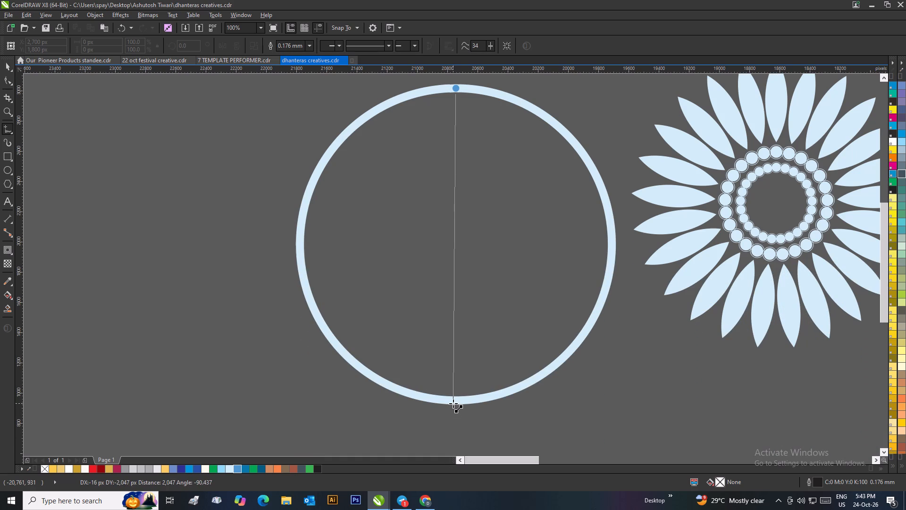
click(453, 403)
Align the guide line to the ring's centre both horizontally and vertically.
click(2, 68)
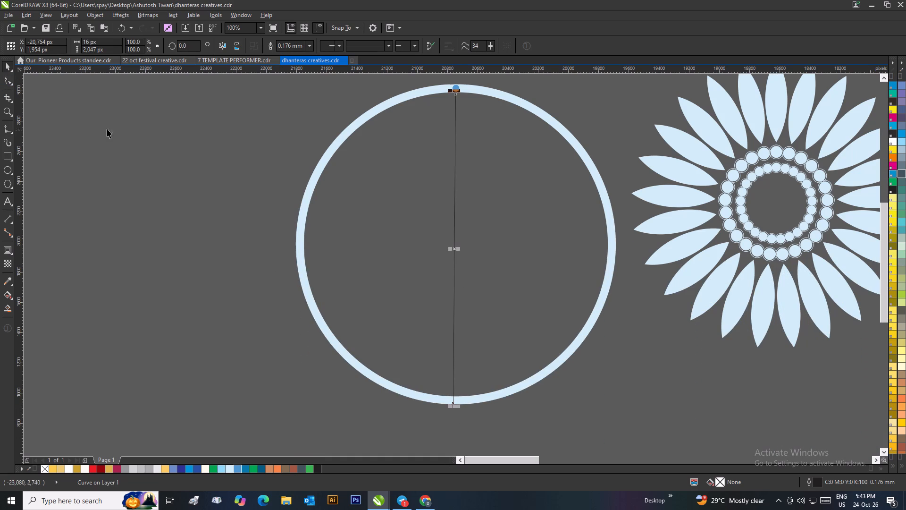
click(222, 155)
click(455, 248)
shift+click(612, 233)
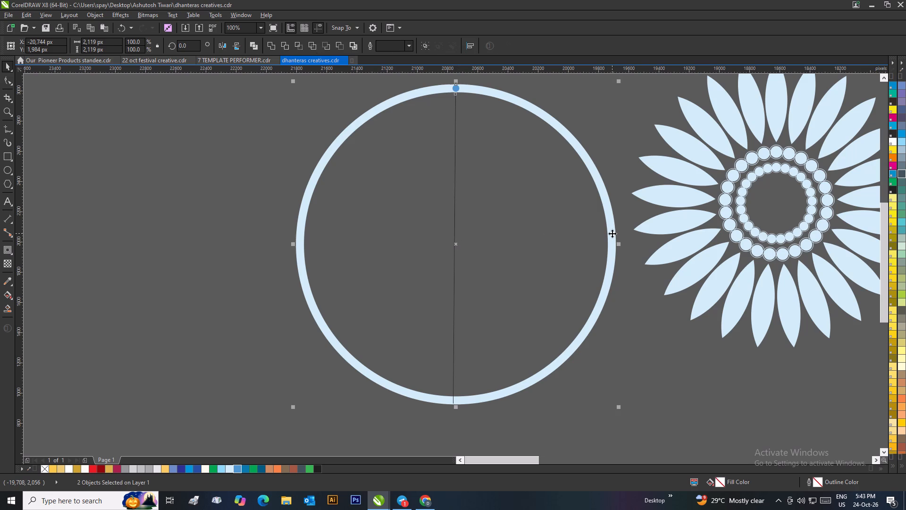
key(c)
click(622, 313)
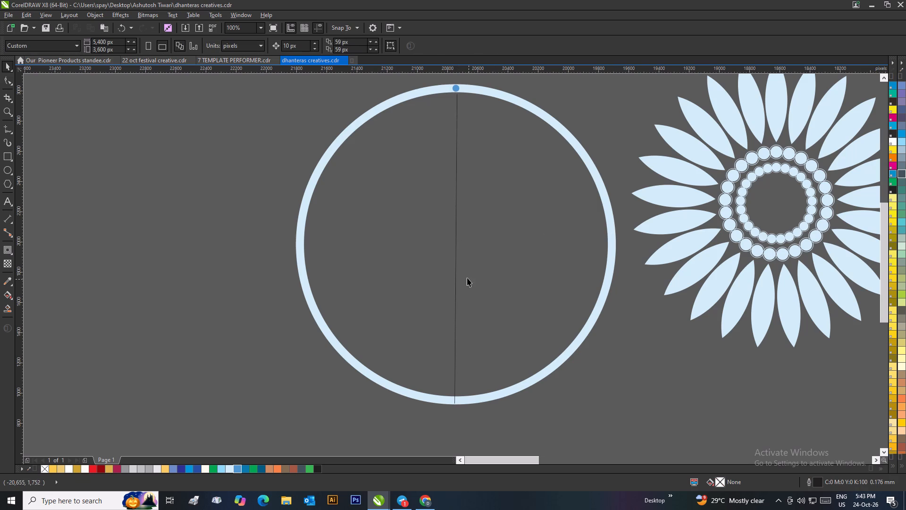
click(456, 270)
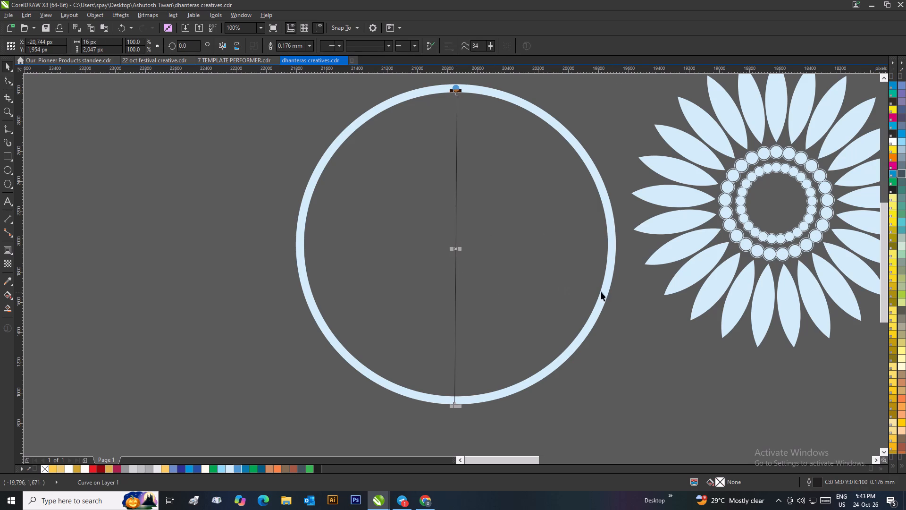
shift+click(602, 292)
key(e)
click(638, 320)
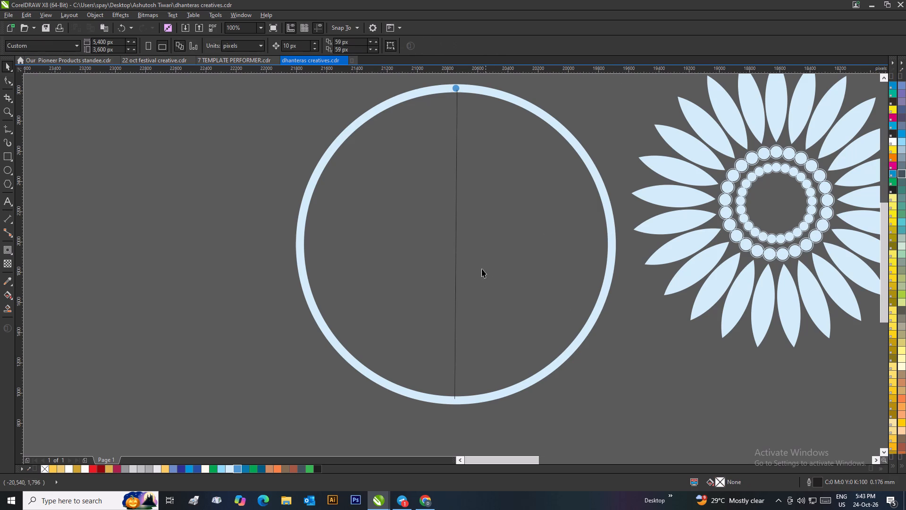
Duplicate the guide line about 965 px to the left, over the ring's left side, and rotate the copy 90 degrees.
click(456, 260)
drag(456, 248, 310, 253)
right_click(310, 253)
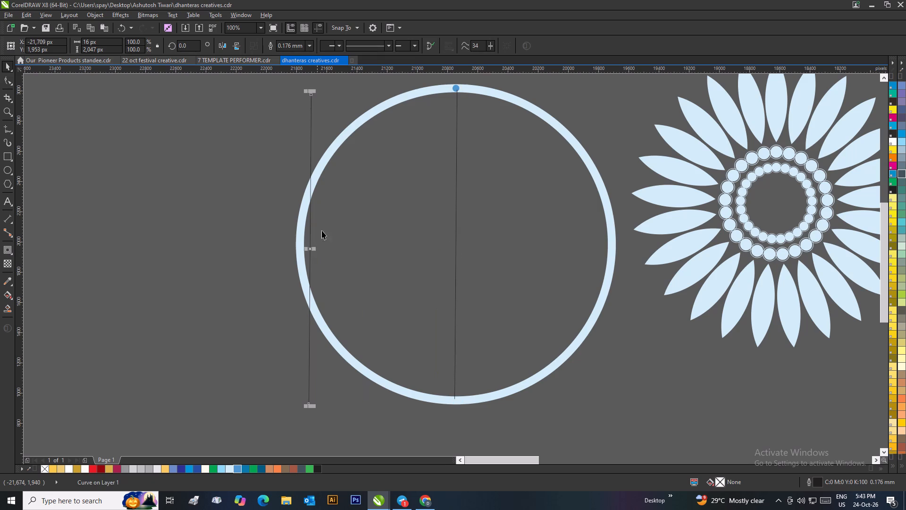
drag(193, 45, 165, 48)
text(90)
key(Return)
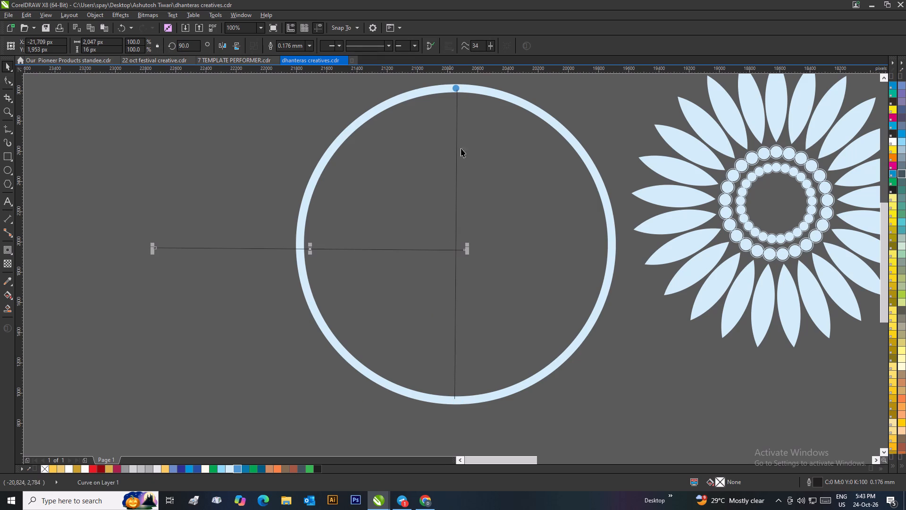
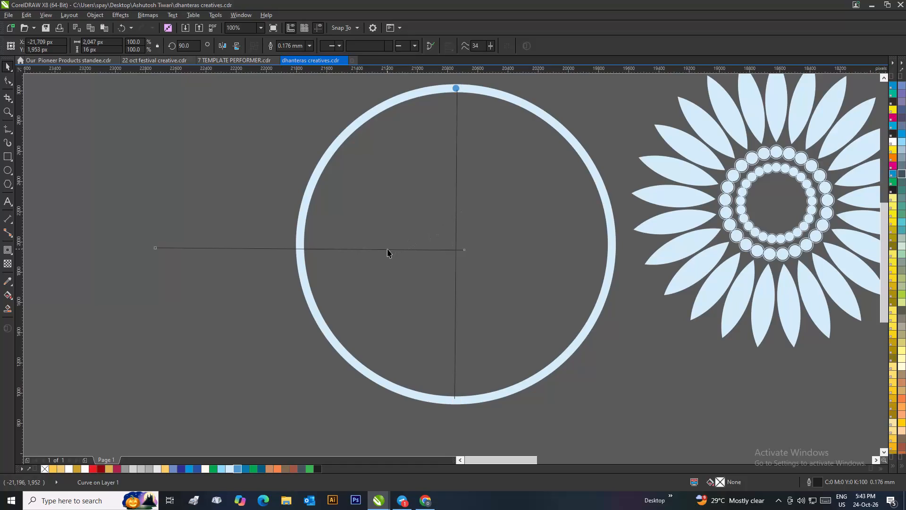
Align the centres of the horizontal and vertical guide lines both horizontally and vertically so they cross inside the ring.
click(387, 249)
shift+click(456, 226)
key(c)
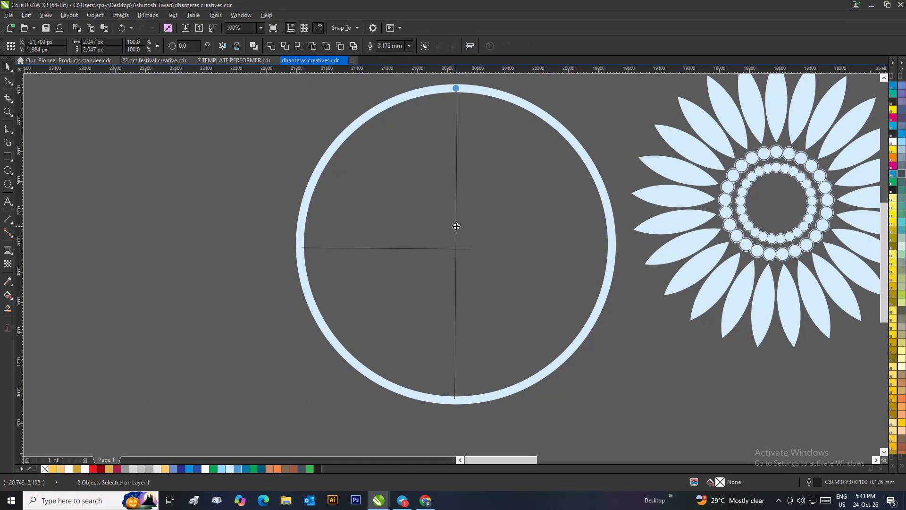
key(e)
click(209, 192)
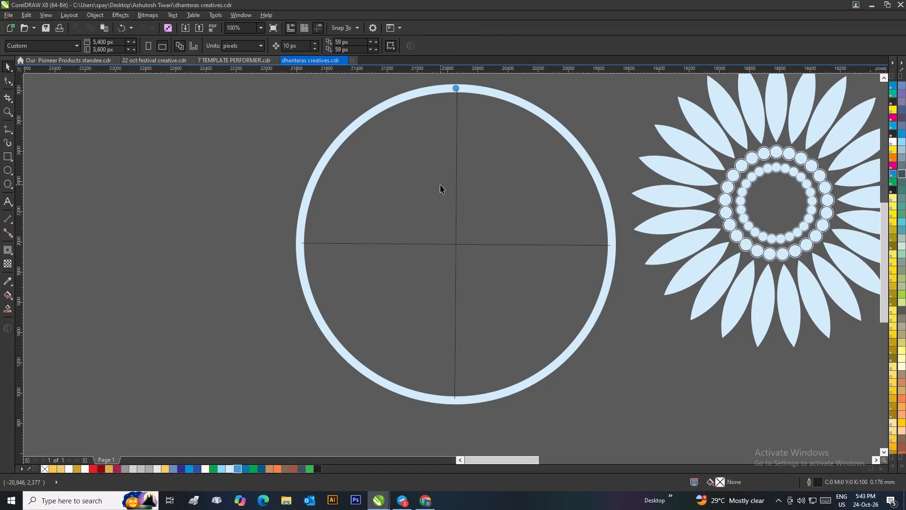
Centre the small blue dot at the ring's top horizontally with the pale blue ring.
scroll(459, 92, up, 1)
scroll(452, 265, up, 3)
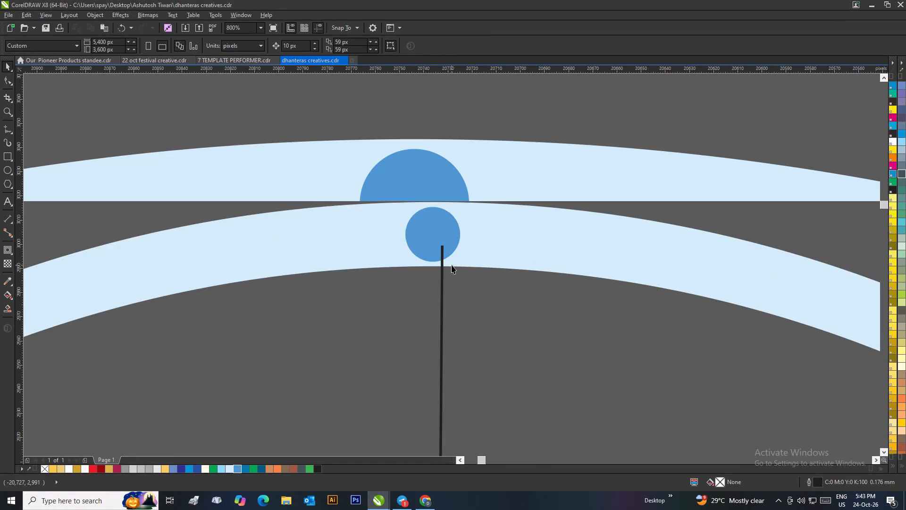
scroll(436, 217, down, 3)
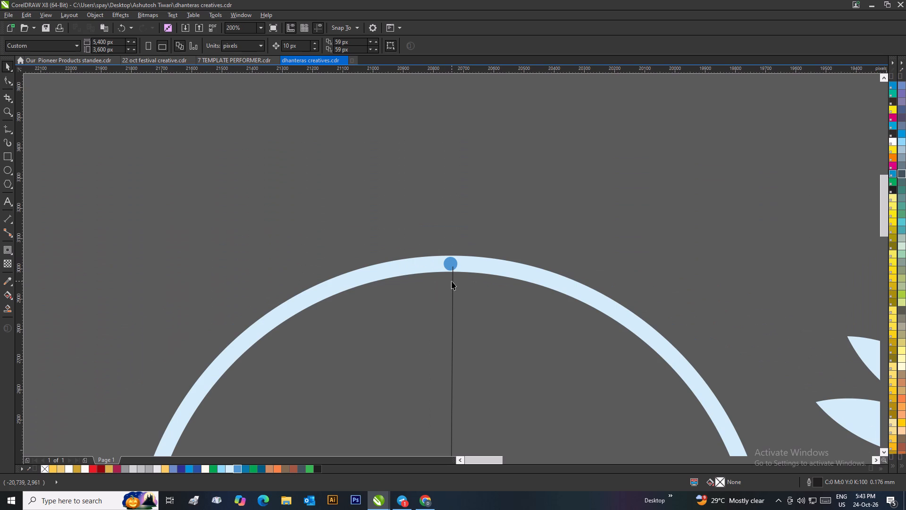
click(451, 264)
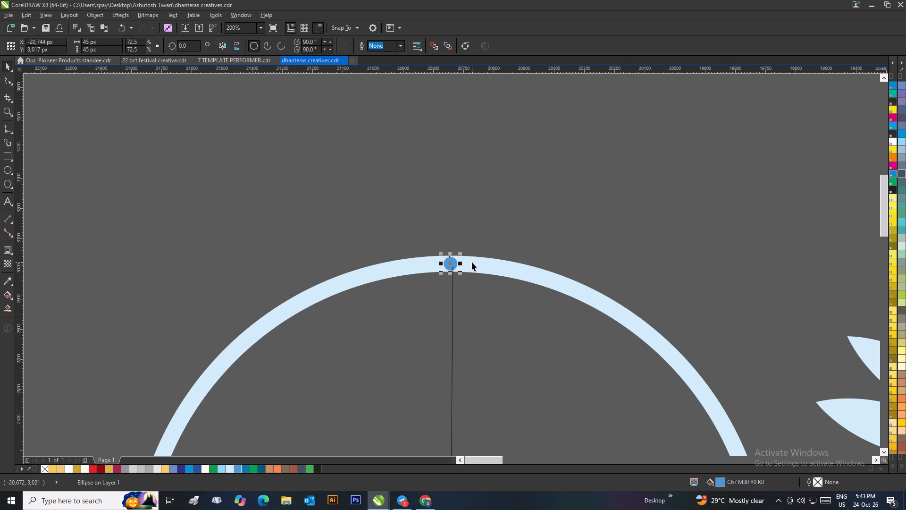
shift+click(472, 262)
key(c)
scroll(454, 269, down, 2)
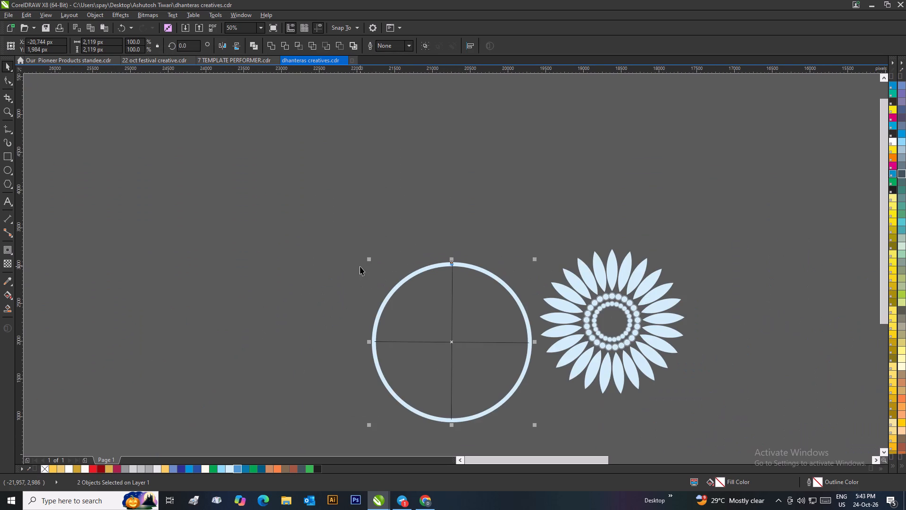
scroll(360, 266, down, 1)
scroll(500, 269, up, 3)
scroll(439, 225, up, 3)
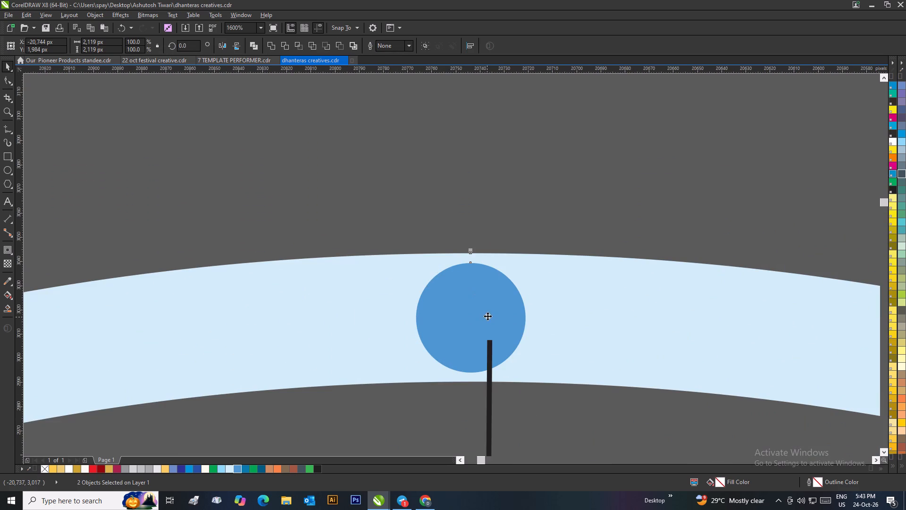
scroll(461, 297, down, 7)
click(402, 275)
scroll(447, 276, up, 3)
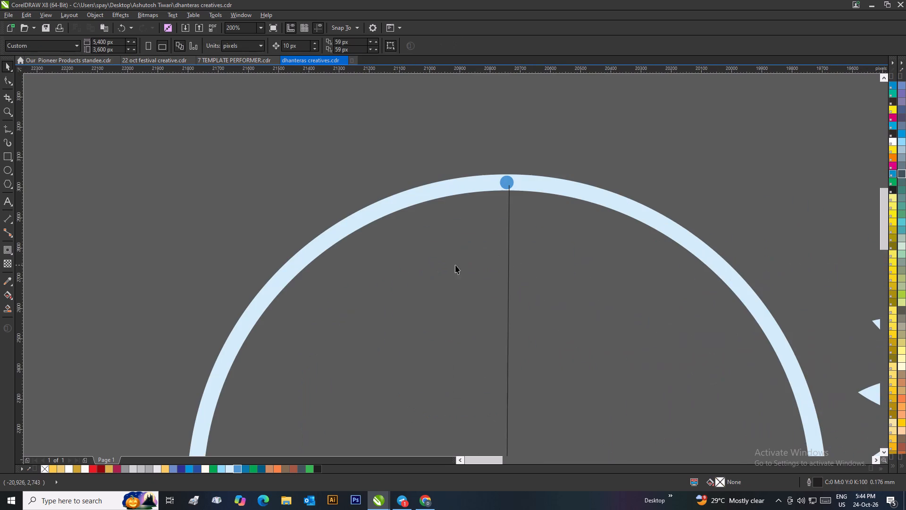
Align the small blue dot and the vertical guide line on a common horizontal centre.
click(507, 181)
scroll(513, 191, up, 2)
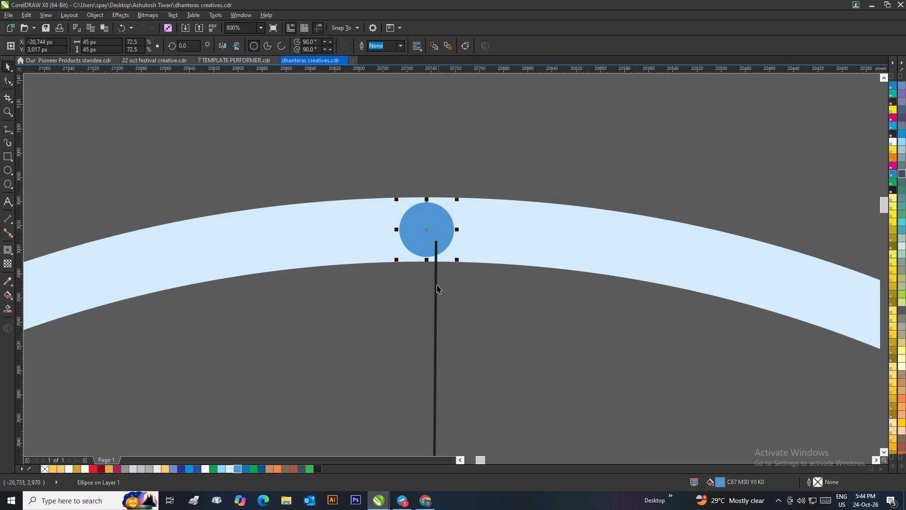
shift+click(436, 282)
key(c)
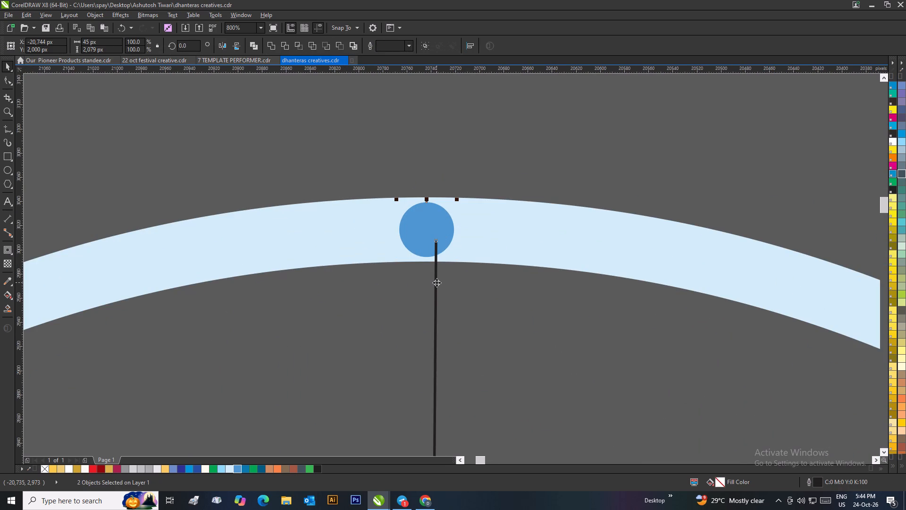
scroll(436, 282, down, 3)
click(463, 228)
scroll(457, 268, up, 3)
scroll(429, 215, up, 1)
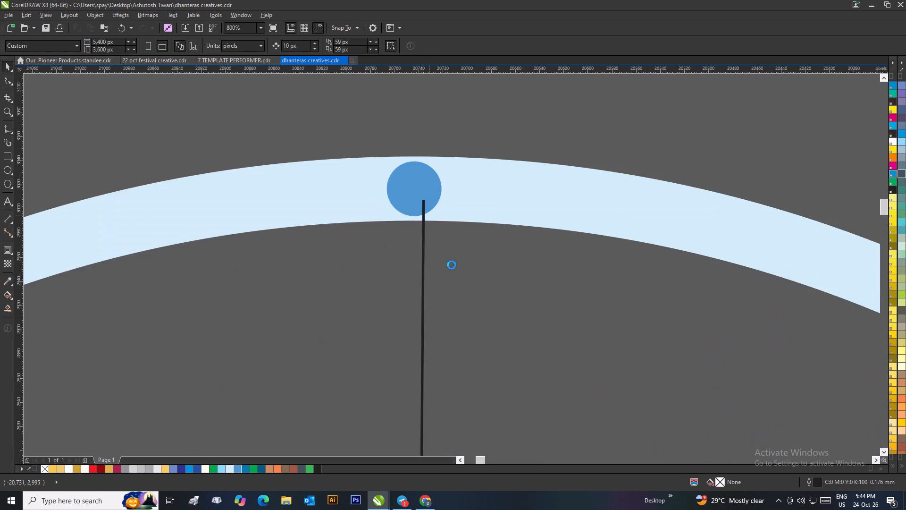
scroll(452, 265, up, 1)
click(445, 183)
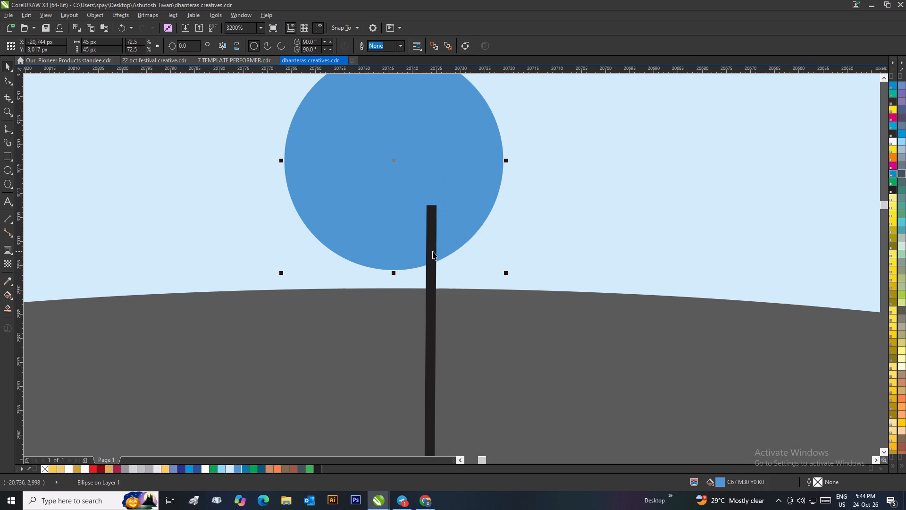
shift+click(433, 251)
key(c)
scroll(429, 256, down, 5)
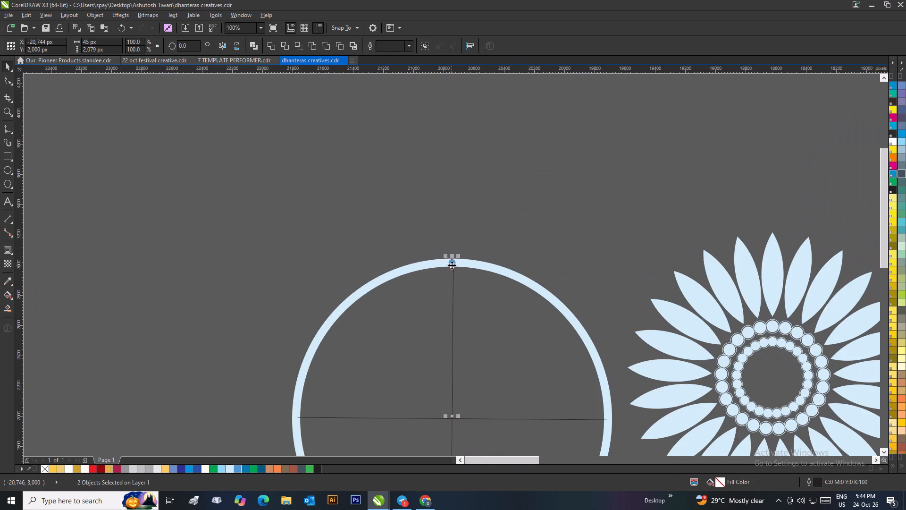
scroll(453, 271, down, 1)
click(319, 308)
scroll(472, 281, up, 2)
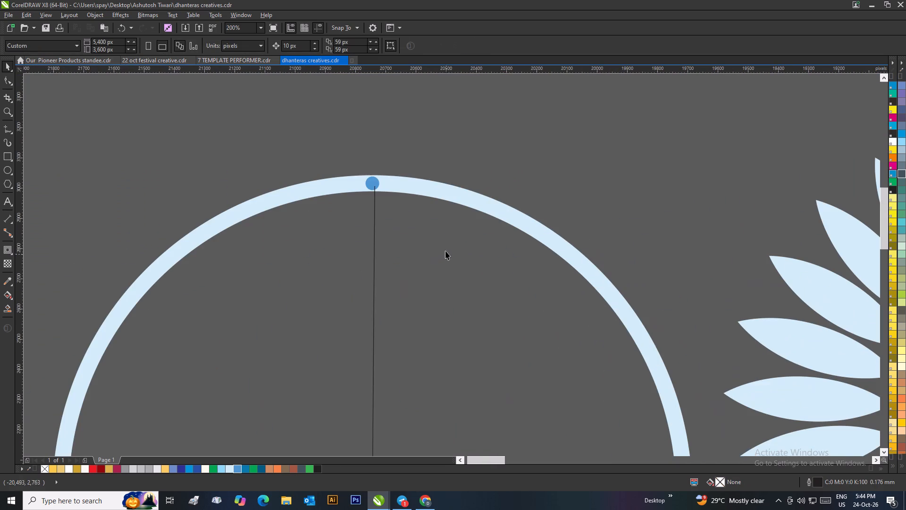
Move the blue dot's centre of rotation to the crossing point of the two guide lines.
click(372, 182)
scroll(375, 192, up, 1)
scroll(466, 281, up, 2)
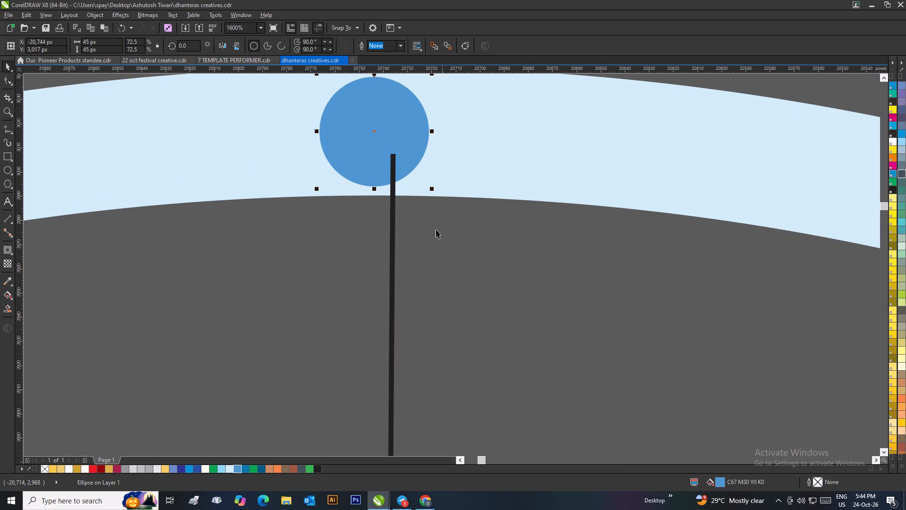
scroll(407, 172, down, 1)
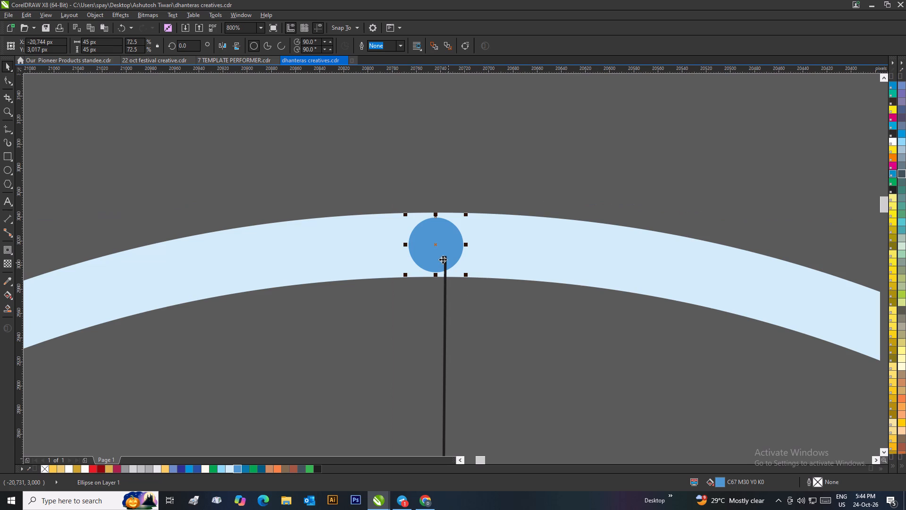
click(436, 246)
scroll(436, 246, down, 3)
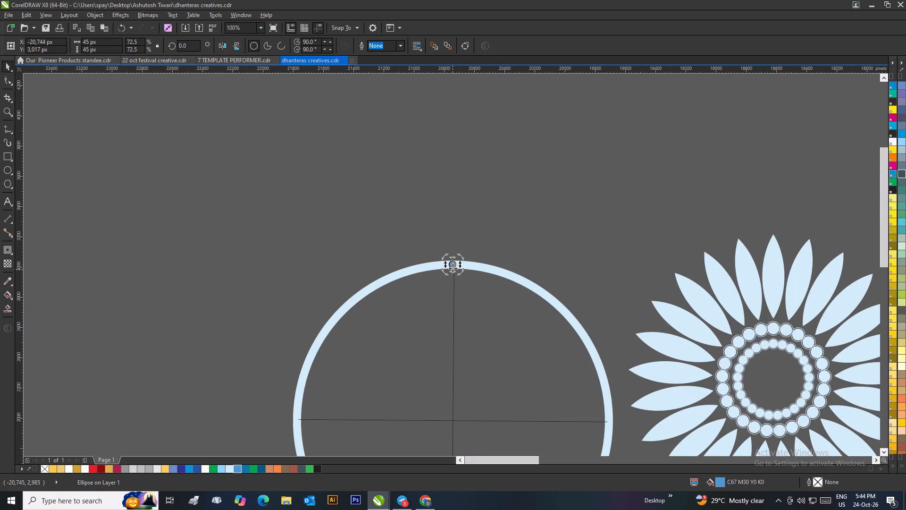
drag(453, 264, 453, 423)
scroll(456, 425, up, 2)
scroll(438, 231, up, 3)
scroll(473, 310, down, 2)
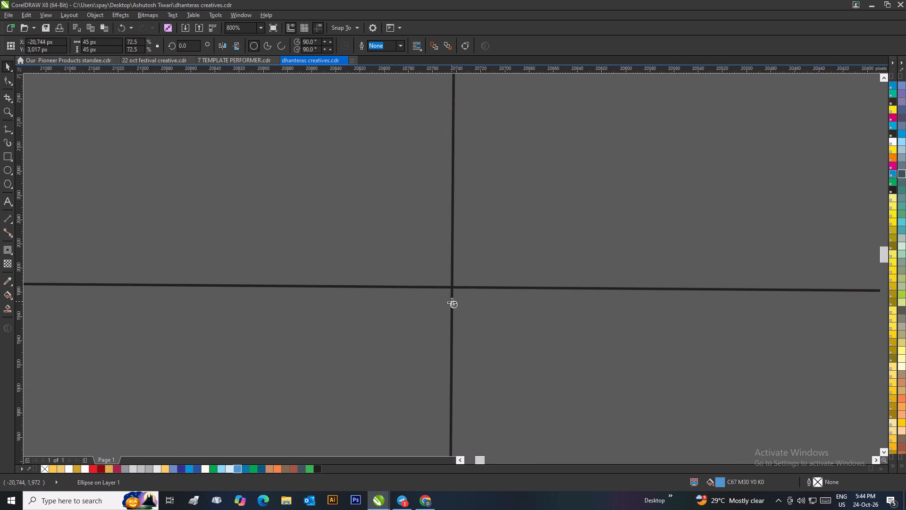
drag(452, 304, 452, 287)
scroll(453, 295, up, 2)
scroll(448, 242, up, 2)
drag(447, 234, 449, 238)
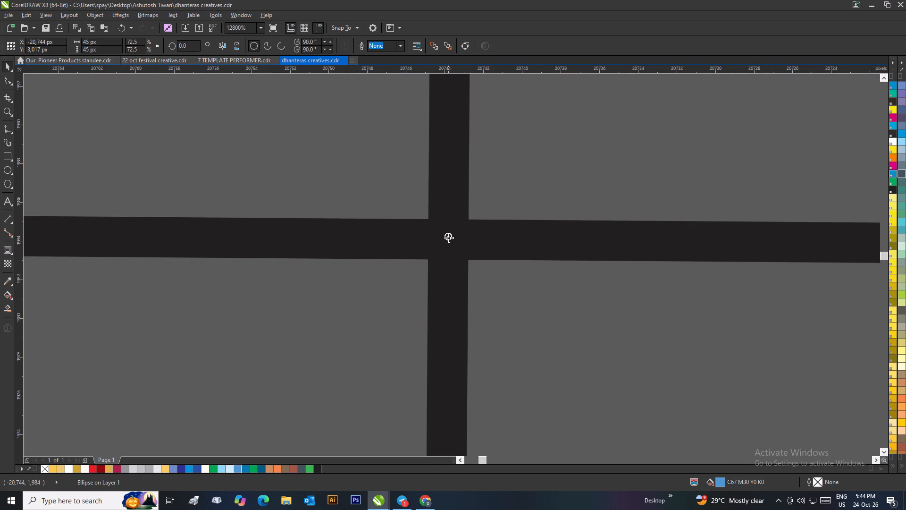
drag(449, 238, 449, 240)
Create a copy of the blue dot rotated about 4° clockwise around the ring's centre.
scroll(457, 253, down, 9)
scroll(466, 189, up, 1)
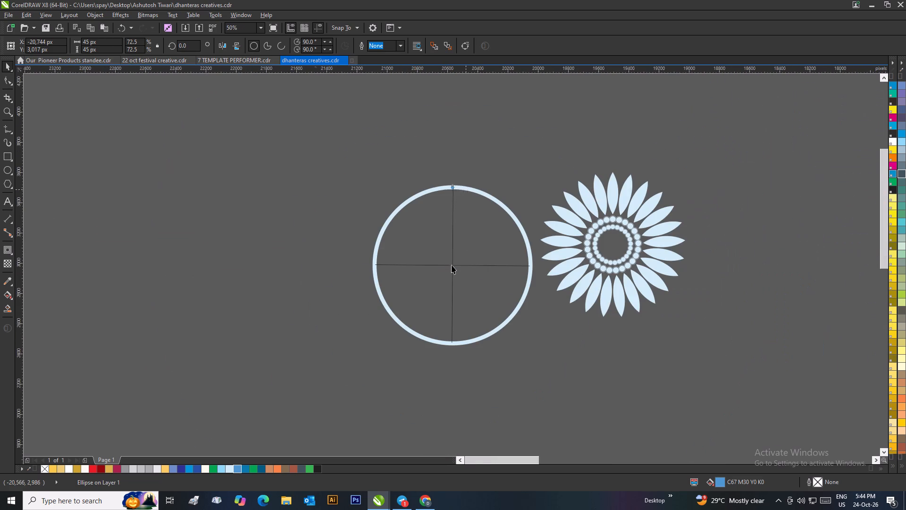
scroll(452, 265, up, 1)
drag(414, 247, 433, 254)
right_click(433, 254)
Repeat the rotated dot copy until evenly spaced blue dots fill the whole ring.
scroll(433, 254, down, 3)
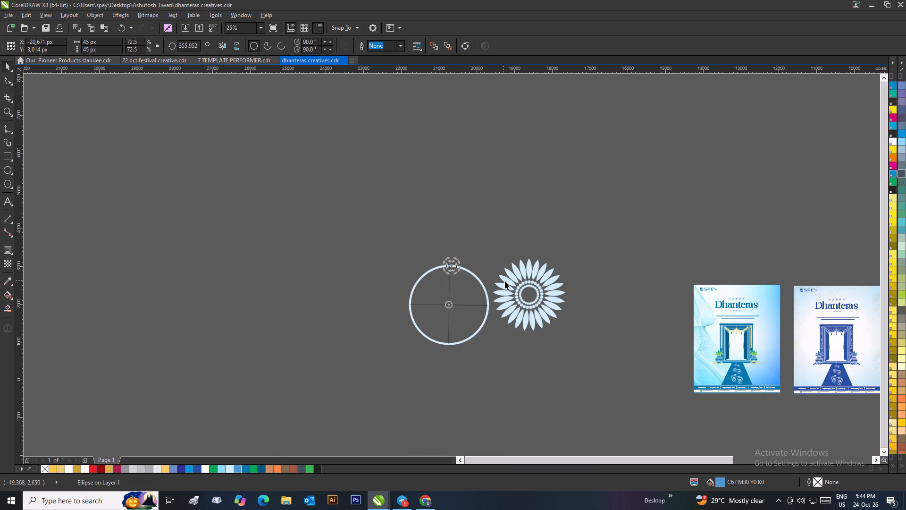
key(ctrl+d)
key(ctrl+d)
key(ctrl+d)
key(ctrl+d)
key(ctrl+d)
key(ctrl+d)
key(ctrl+d)
key(ctrl+d)
key(ctrl+d)
key(ctrl+d)
key(ctrl+d)
key(ctrl+d)
key(ctrl+d)
key(ctrl+d)
key(ctrl+d)
key(ctrl+d)
key(ctrl+d)
key(ctrl+d)
key(ctrl+d)
key(ctrl+d)
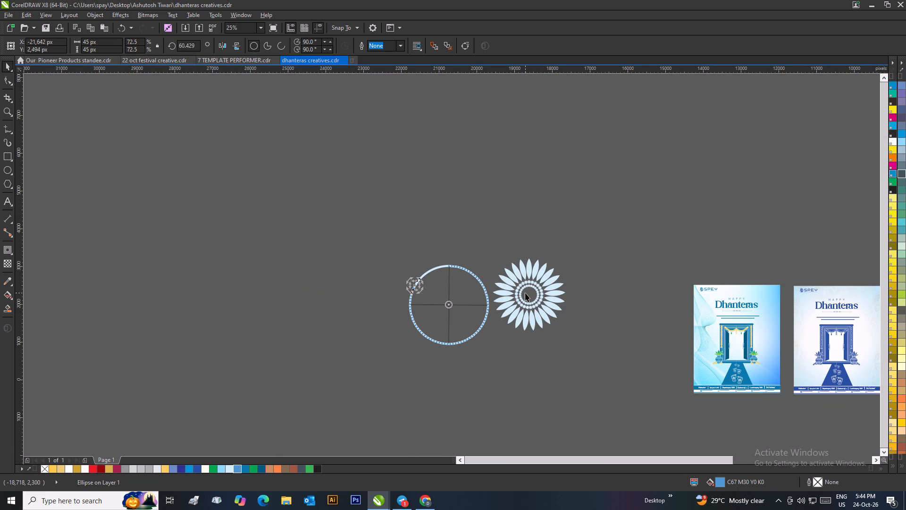
key(ctrl+d)
scroll(470, 283, up, 3)
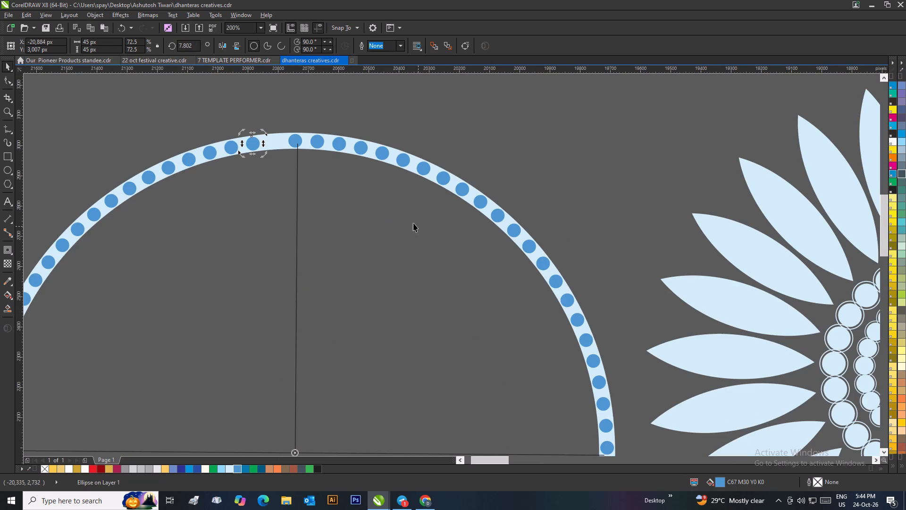
scroll(286, 149, up, 2)
scroll(452, 265, down, 2)
key(ctrl+d)
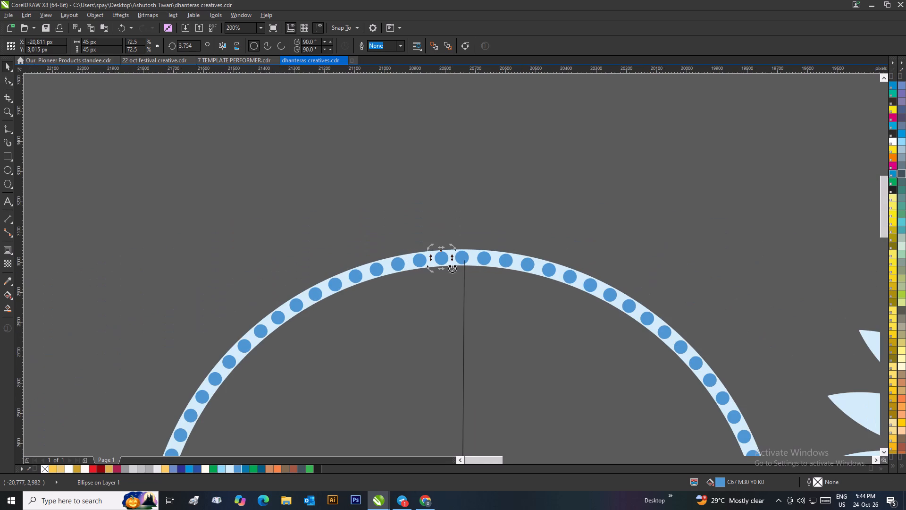
scroll(452, 268, down, 3)
click(448, 242)
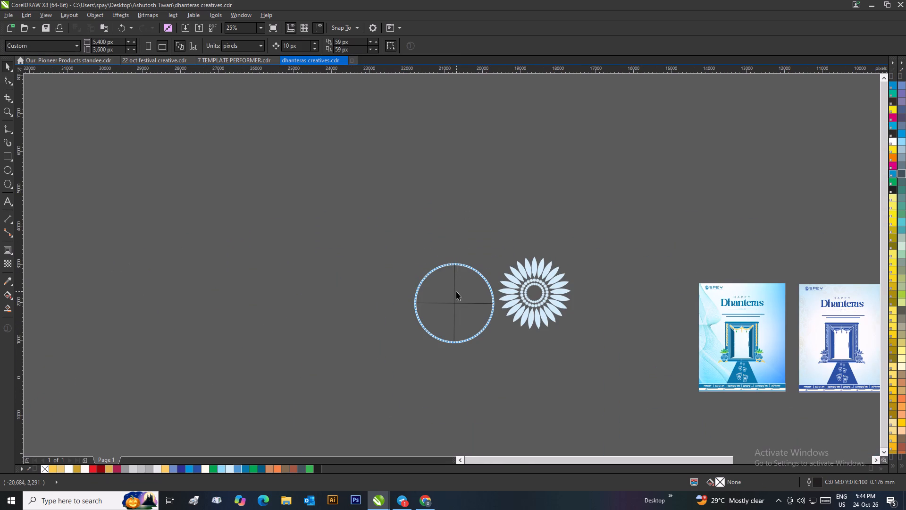
Delete the vertical and horizontal guide lines inside the dotted ring.
click(454, 296)
key(Delete)
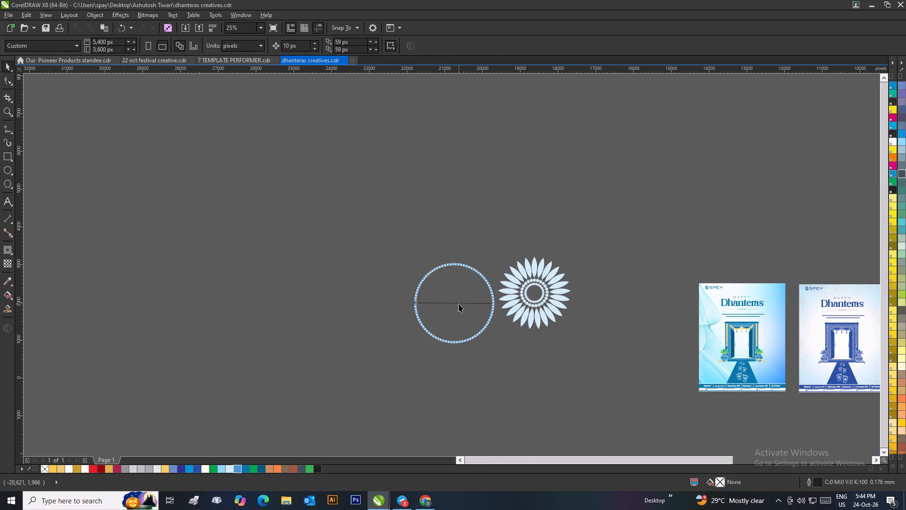
click(459, 304)
key(Delete)
Group the ring with all of its blue dots, leaving out the petal flower.
drag(492, 255, 492, 272)
scroll(475, 265, up, 3)
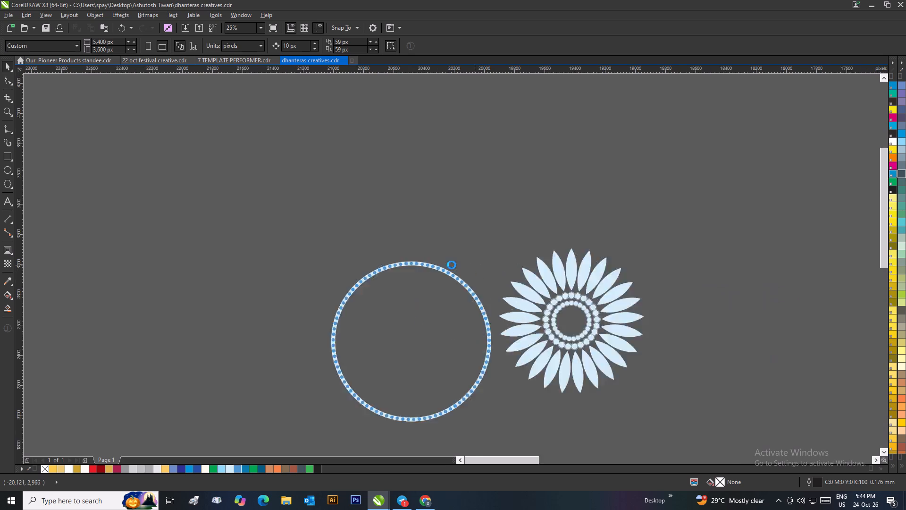
scroll(452, 265, up, 1)
scroll(313, 268, down, 6)
drag(428, 252, 473, 304)
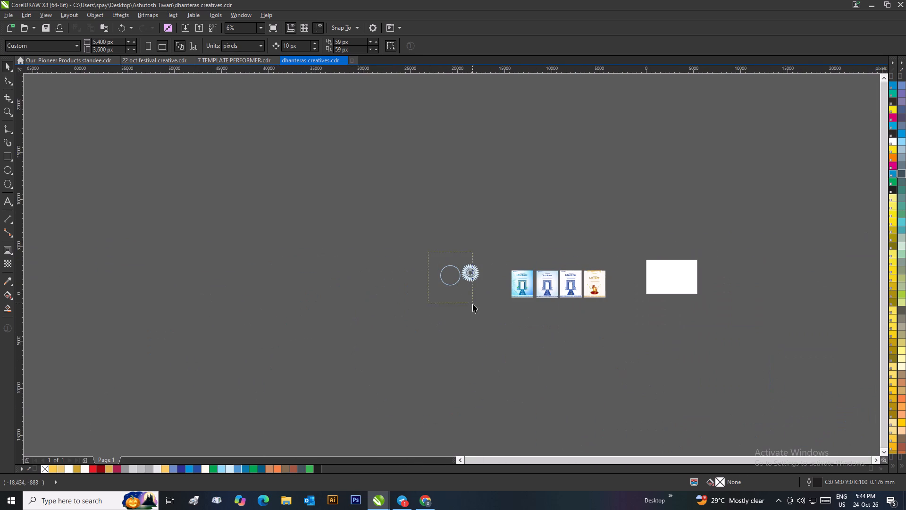
drag(473, 304, 461, 298)
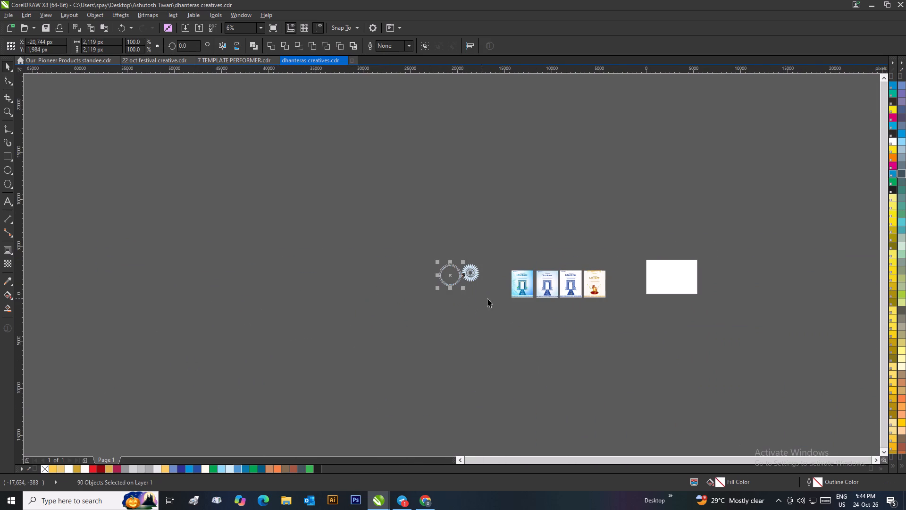
key(ctrl+g)
Weld the petals and bead circles of the flower beside the ring into a single curve.
scroll(508, 288, up, 2)
click(333, 223)
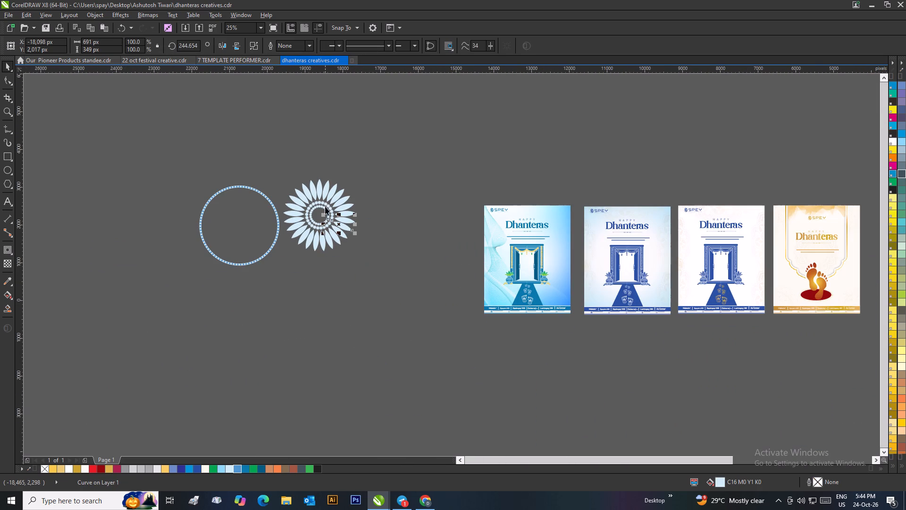
drag(384, 151, 278, 266)
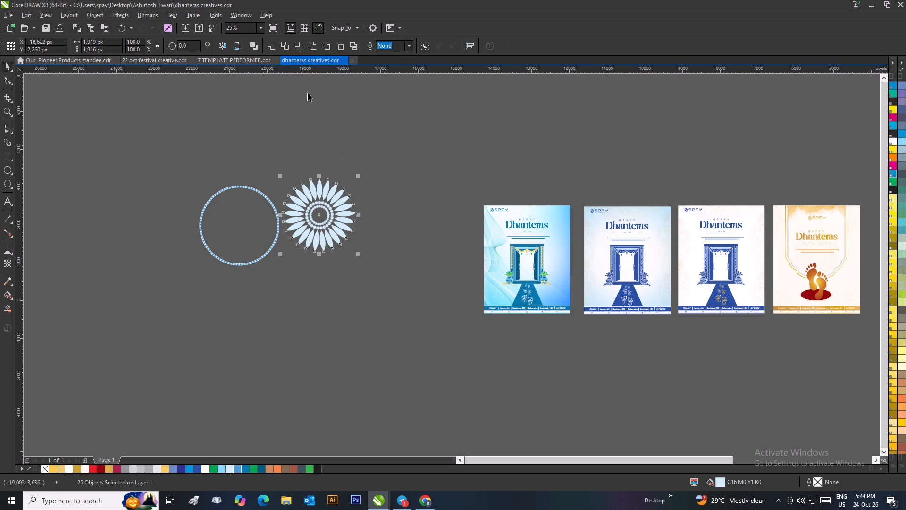
click(273, 42)
click(331, 129)
Move the welded flower inside the dotted ring, roughly centred.
drag(327, 192, 261, 210)
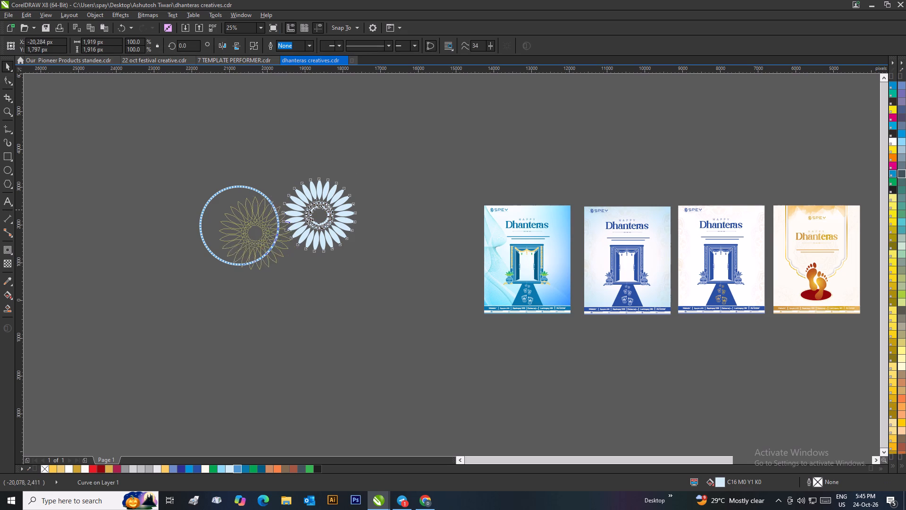
drag(261, 210, 250, 202)
click(310, 212)
scroll(266, 224, up, 1)
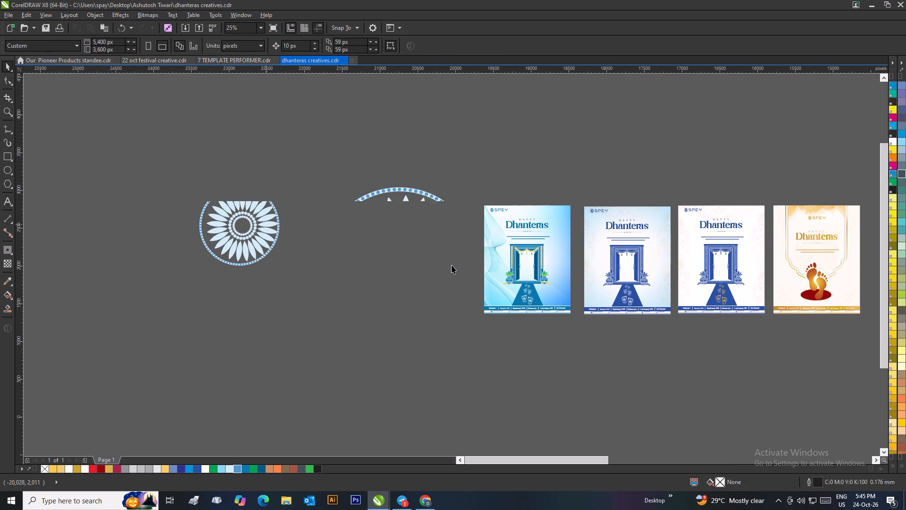
Align the petal flower's centre horizontally and vertically with the centre of the dotted ring.
scroll(452, 265, up, 1)
click(449, 247)
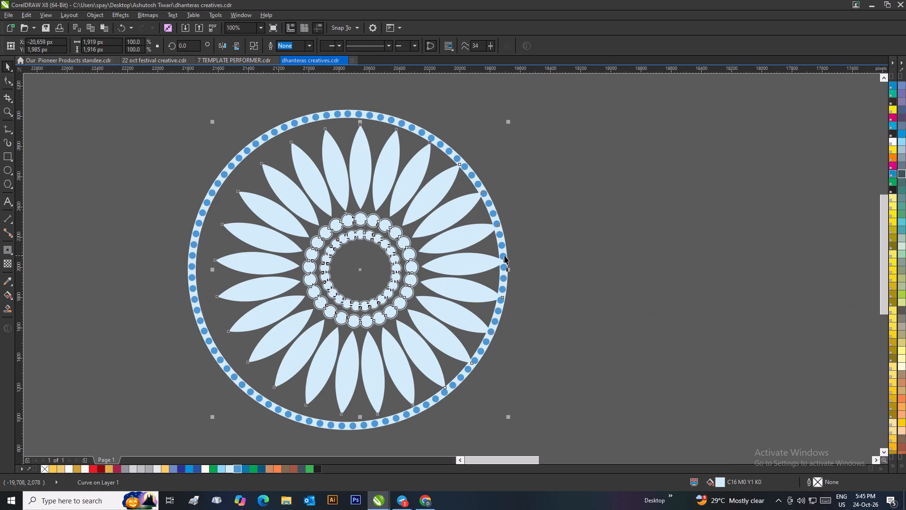
shift+click(504, 255)
text(ce)
drag(615, 253, 580, 246)
scroll(455, 207, down, 2)
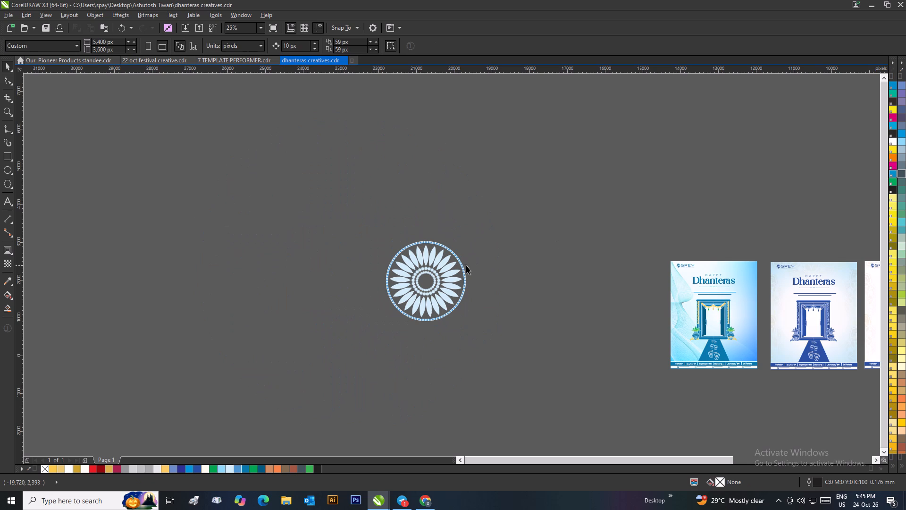
scroll(463, 268, up, 1)
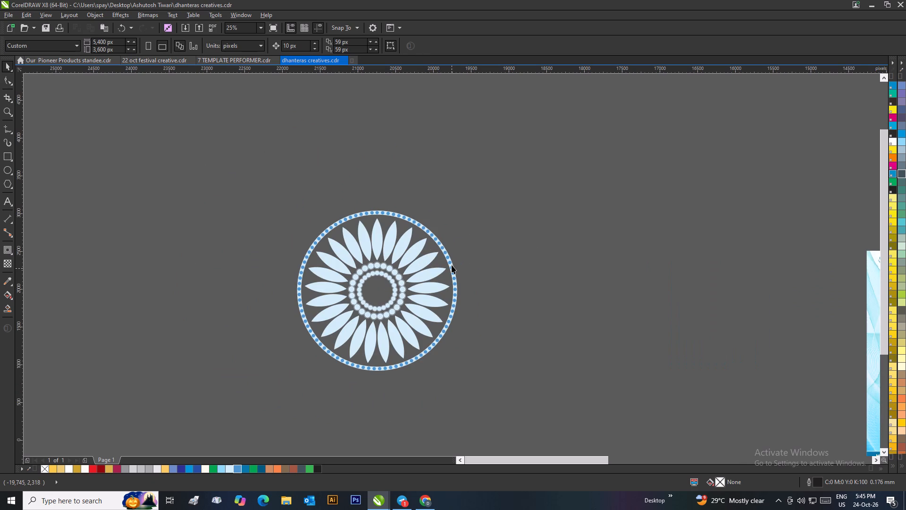
scroll(452, 265, down, 1)
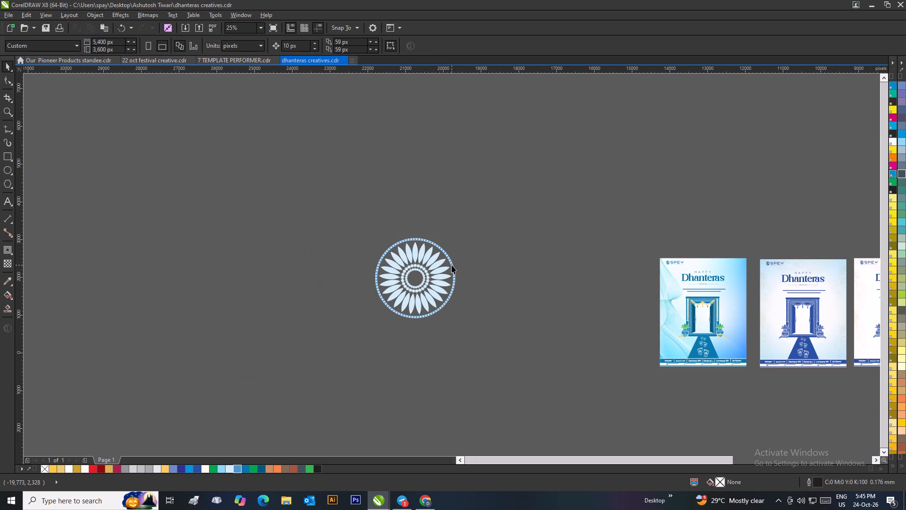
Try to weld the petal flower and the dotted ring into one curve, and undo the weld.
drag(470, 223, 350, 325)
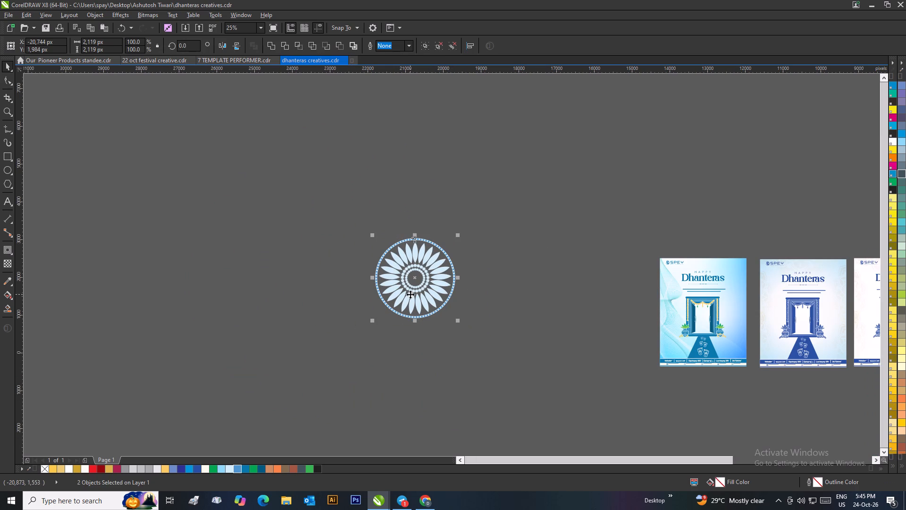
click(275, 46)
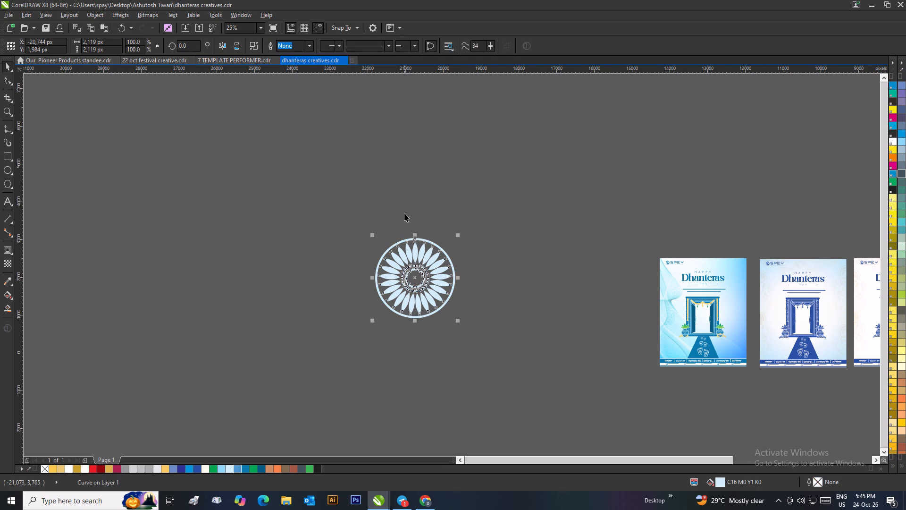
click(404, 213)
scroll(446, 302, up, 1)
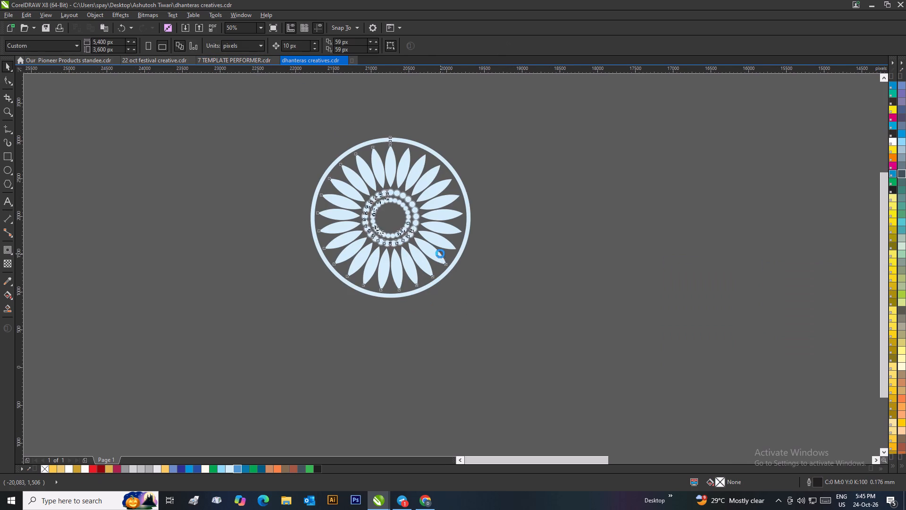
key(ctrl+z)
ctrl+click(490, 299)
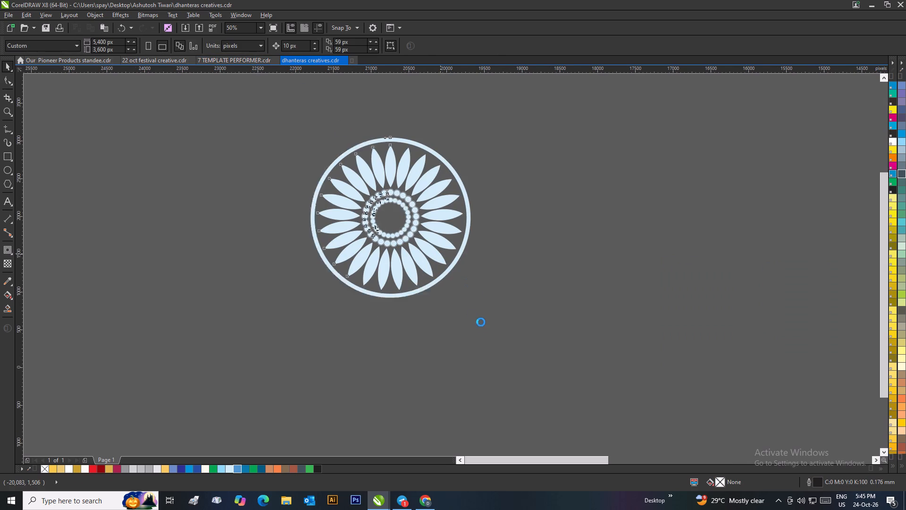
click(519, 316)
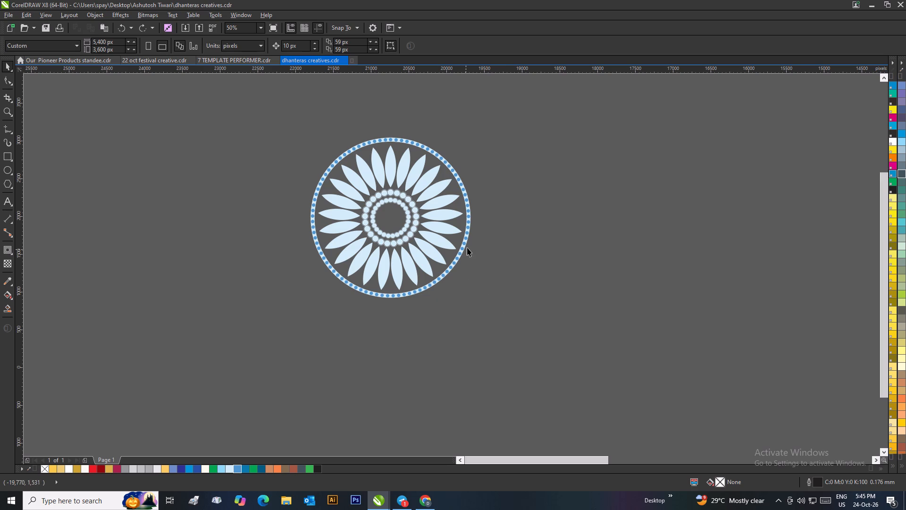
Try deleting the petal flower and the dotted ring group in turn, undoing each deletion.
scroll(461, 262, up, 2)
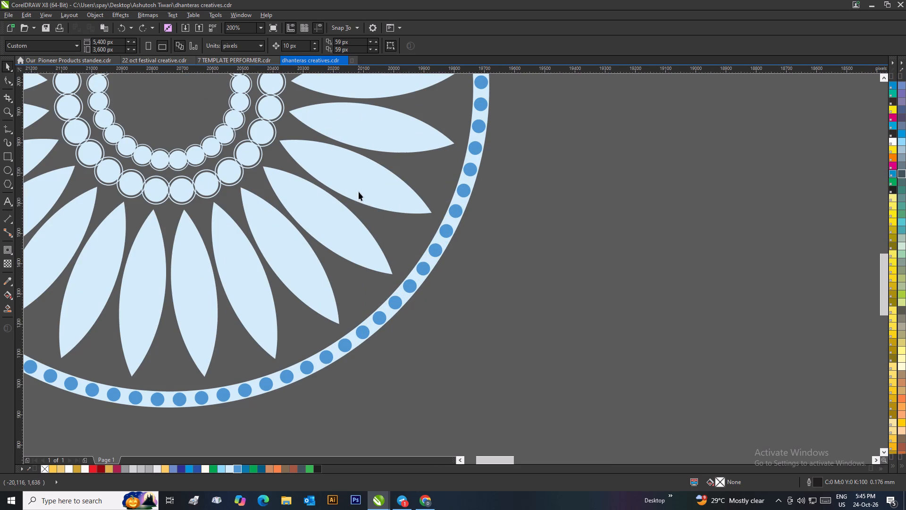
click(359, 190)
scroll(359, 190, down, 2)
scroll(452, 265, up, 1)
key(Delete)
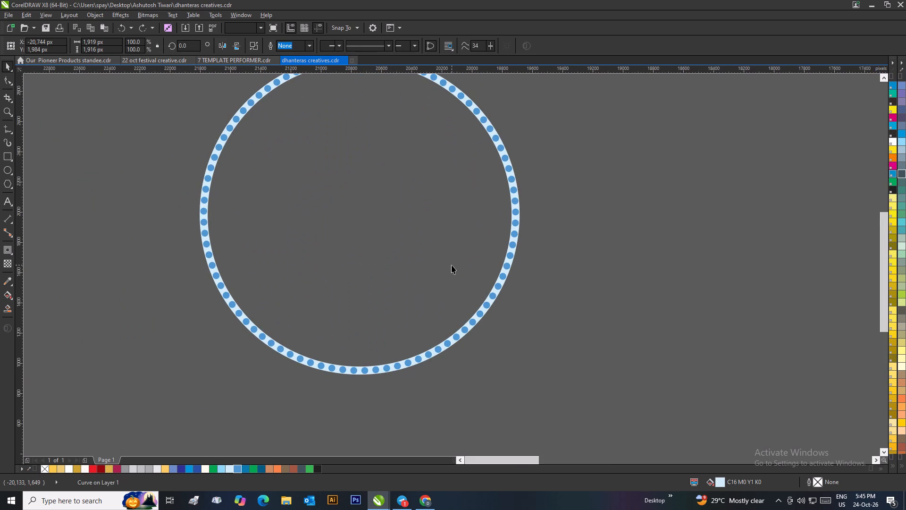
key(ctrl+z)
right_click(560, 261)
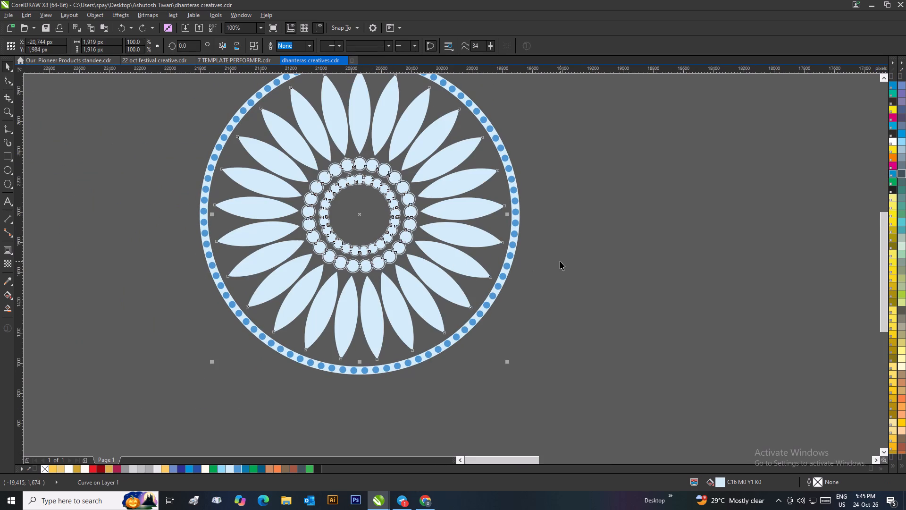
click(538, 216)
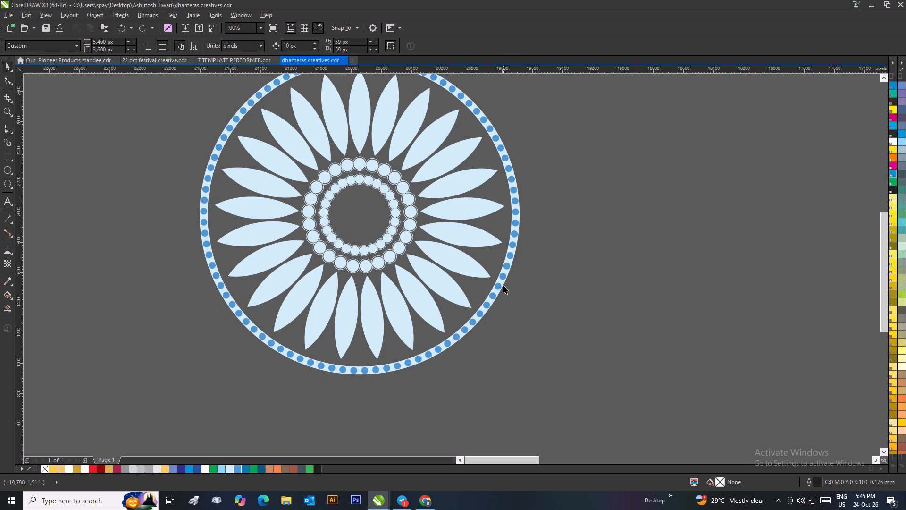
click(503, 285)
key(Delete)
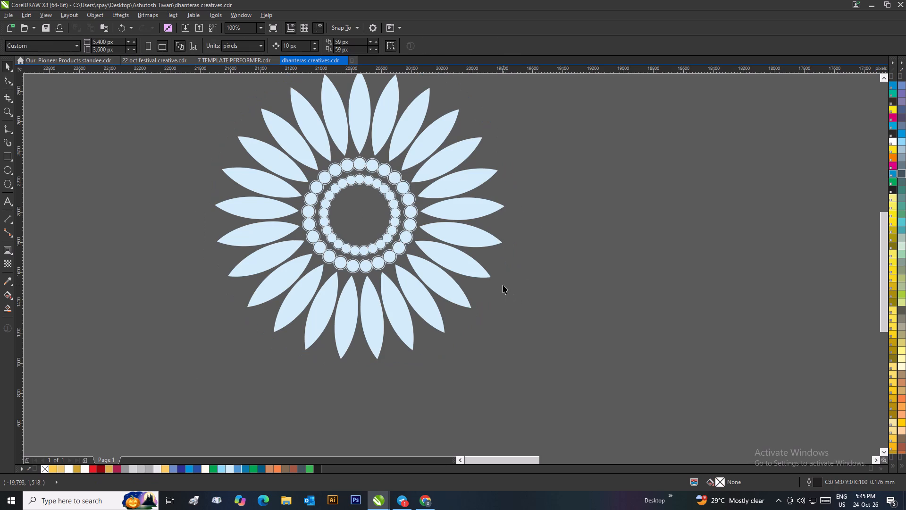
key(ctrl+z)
Ungroup the dotted ring and delete its pale blue band, keeping the blue dots.
right_click(503, 285)
click(537, 88)
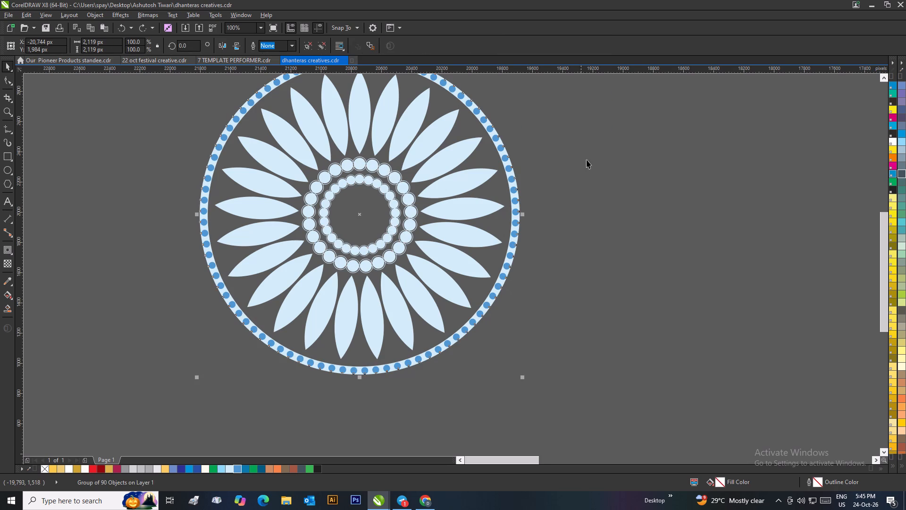
click(591, 176)
click(520, 216)
key(Delete)
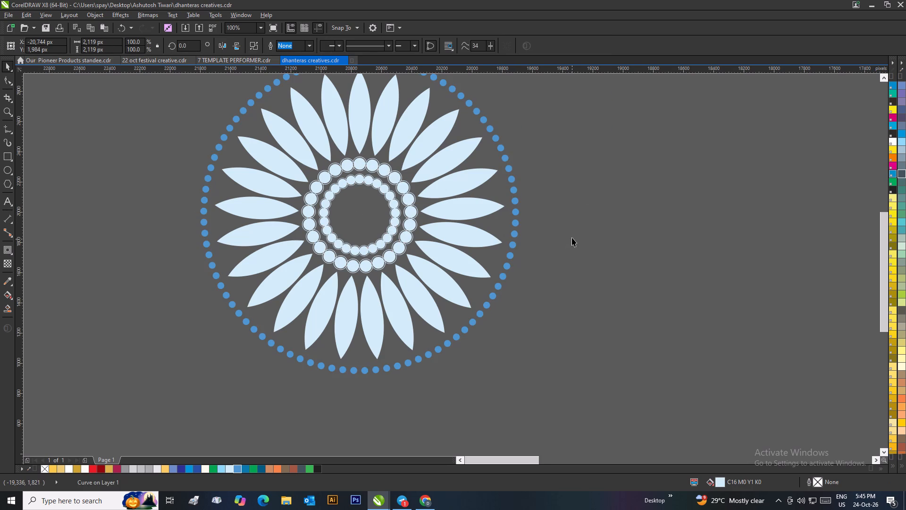
Weld the blue dots in the upper and lower parts of the ring around the flower into one curve.
scroll(538, 251, down, 1)
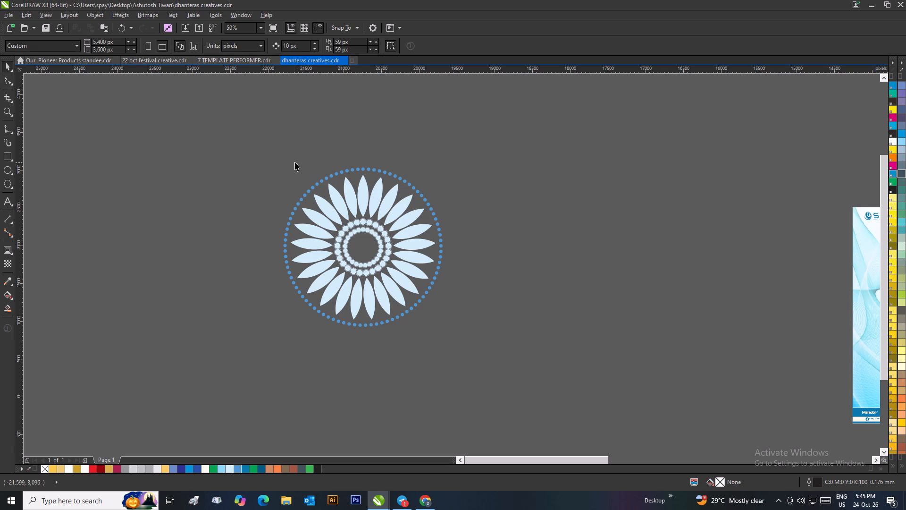
click(319, 179)
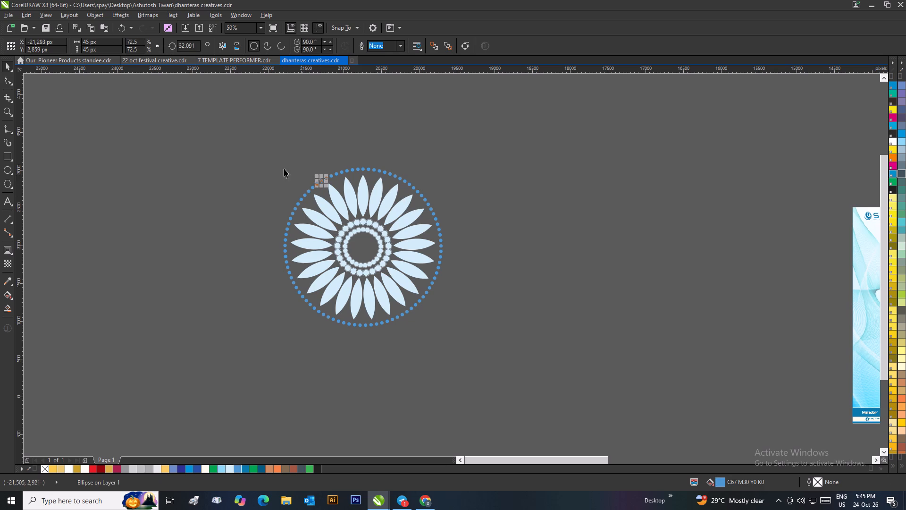
drag(268, 154, 461, 264)
shift+drag(474, 251, 295, 346)
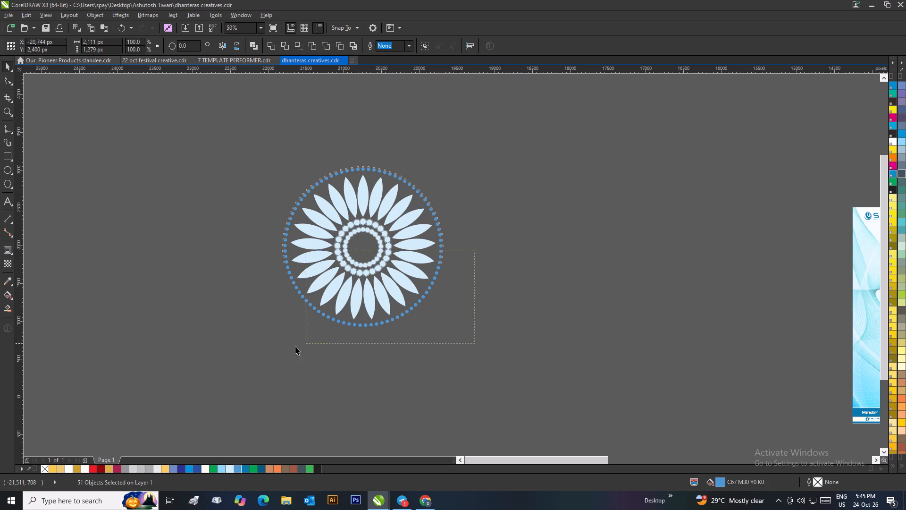
shift+drag(295, 346, 255, 353)
click(273, 46)
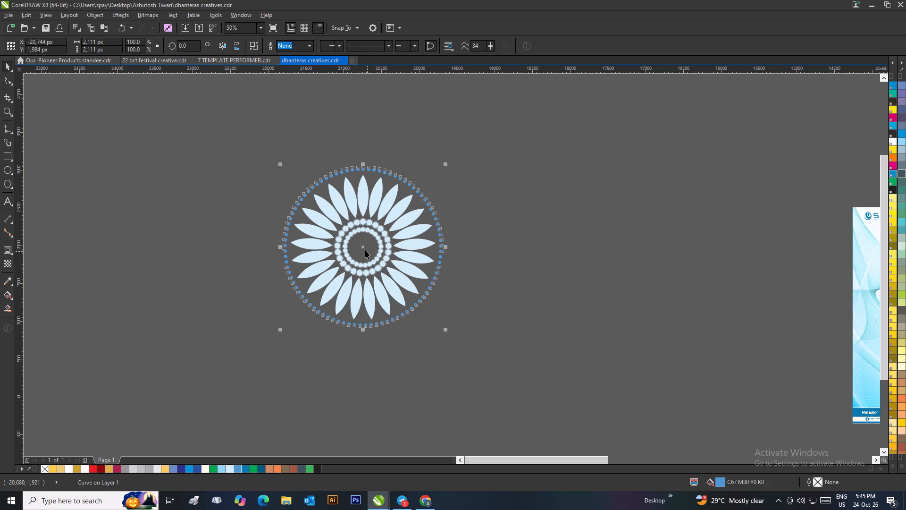
drag(361, 248, 219, 260)
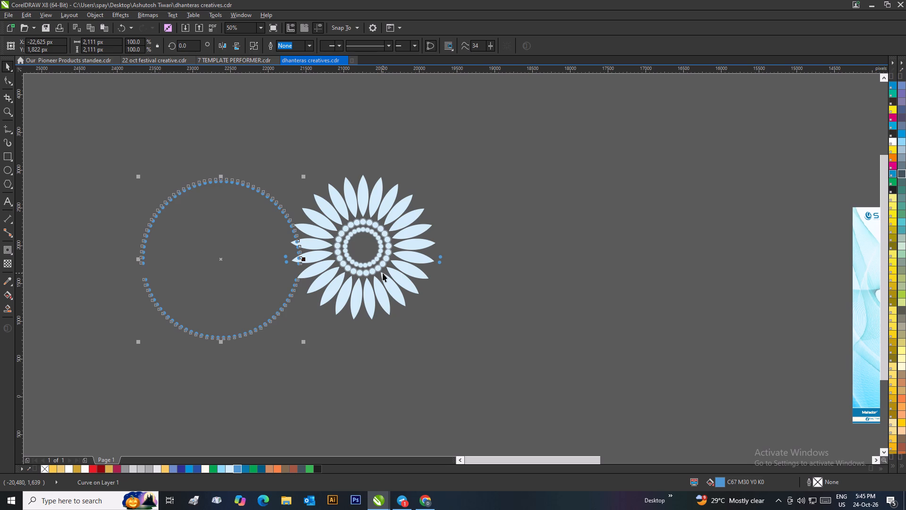
key(ctrl+z)
Weld the four remaining separate side dots together with the rest of the dot ring.
drag(480, 238, 246, 306)
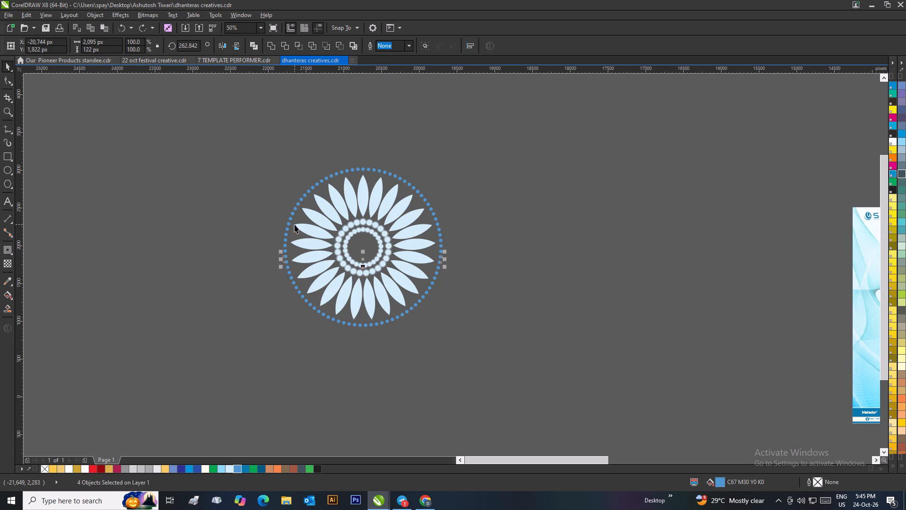
shift+click(290, 221)
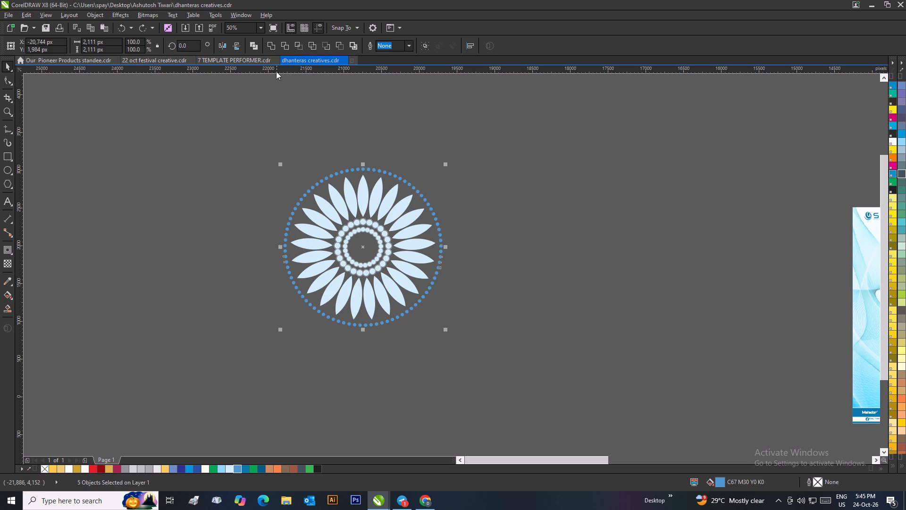
click(275, 45)
click(301, 102)
Fill the welded dot ring and the petal flower with white.
click(358, 170)
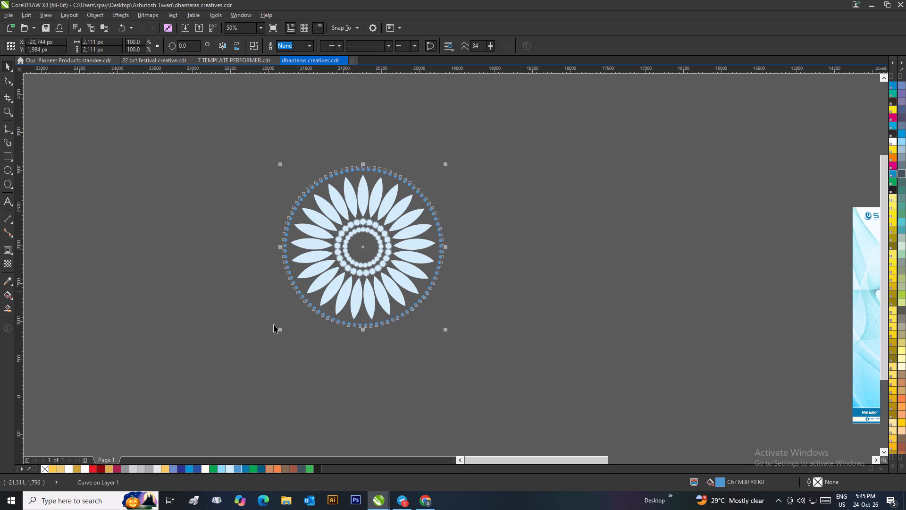
click(69, 469)
drag(160, 381, 171, 370)
drag(256, 164, 418, 296)
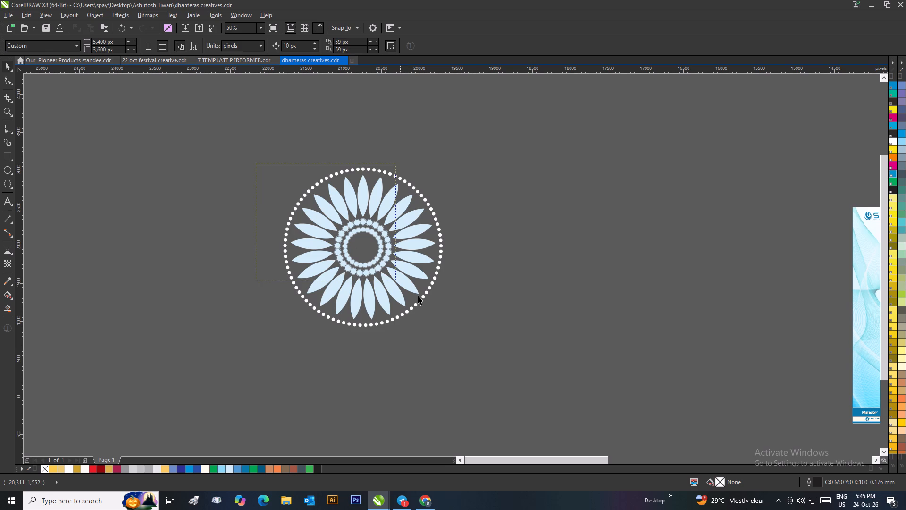
drag(418, 296, 484, 343)
drag(484, 343, 473, 331)
click(386, 234)
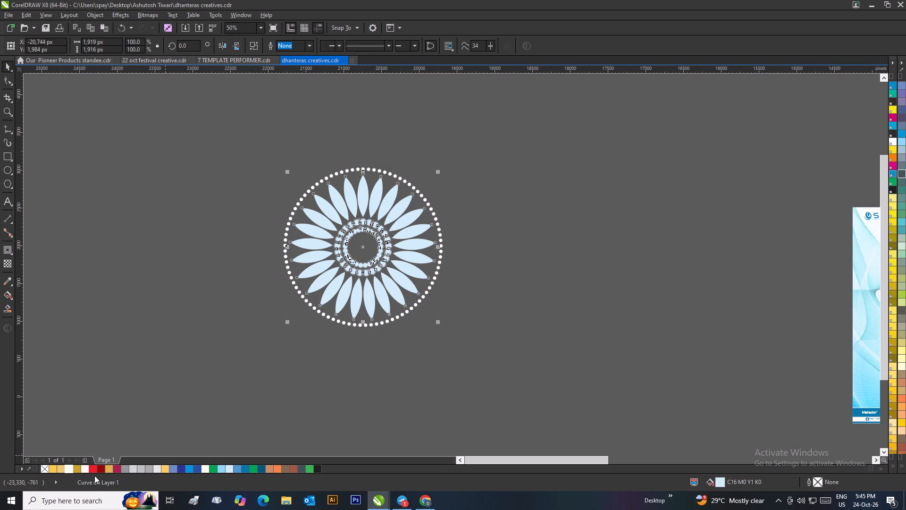
click(71, 469)
drag(235, 351, 241, 346)
Move the white flower and dot ring together onto the Dhanteras creative with the wave background.
drag(282, 143, 472, 360)
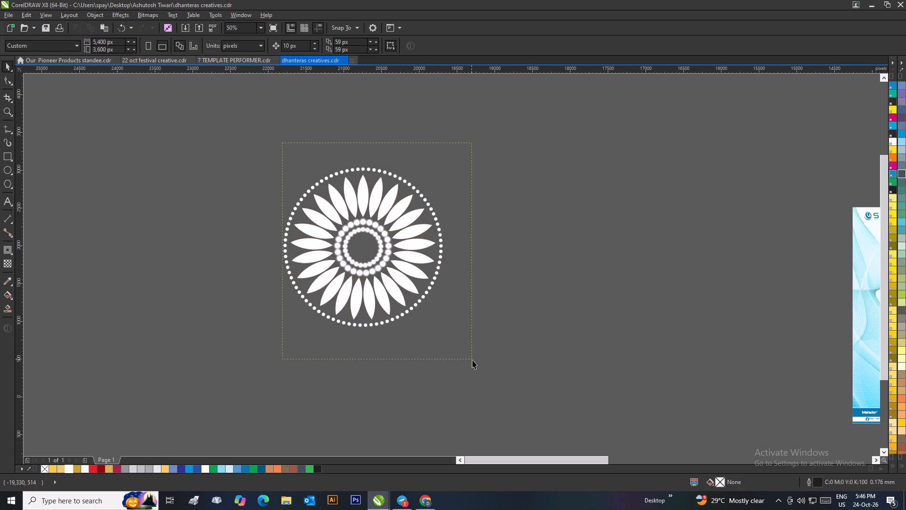
drag(472, 360, 474, 360)
scroll(474, 360, down, 1)
drag(412, 214, 728, 205)
scroll(731, 204, up, 2)
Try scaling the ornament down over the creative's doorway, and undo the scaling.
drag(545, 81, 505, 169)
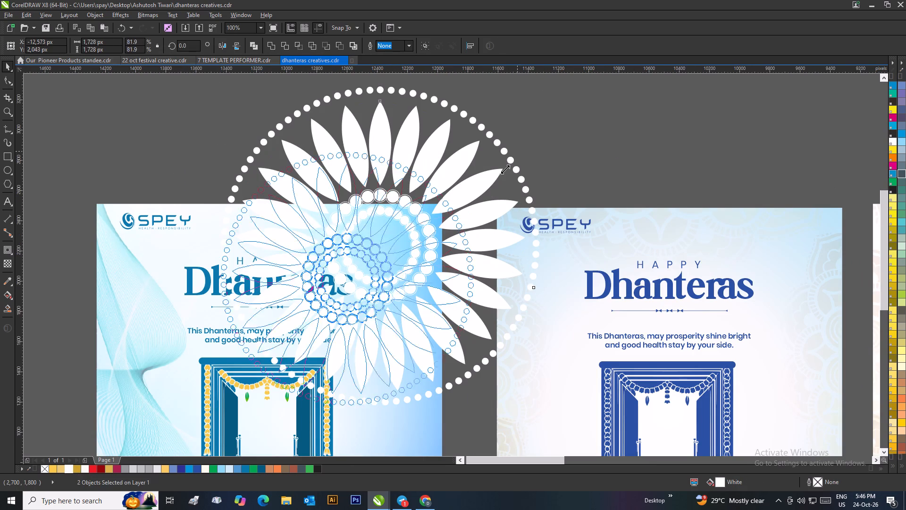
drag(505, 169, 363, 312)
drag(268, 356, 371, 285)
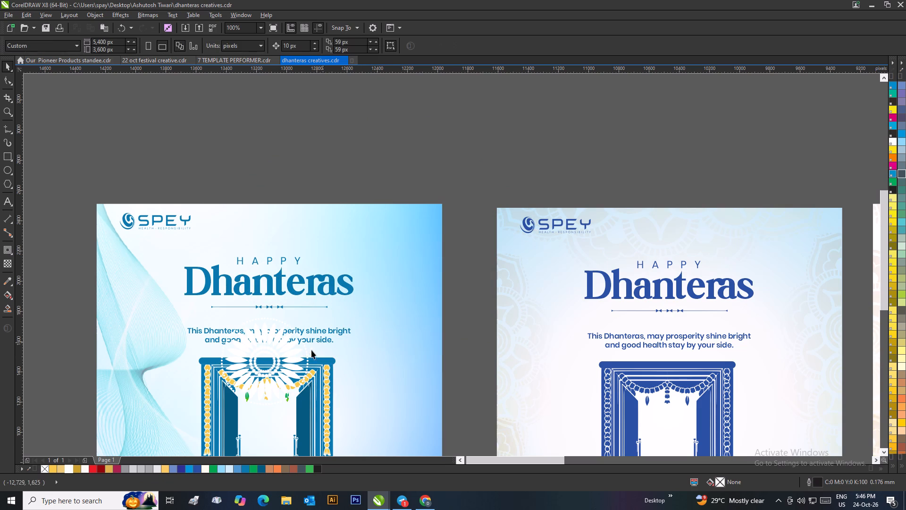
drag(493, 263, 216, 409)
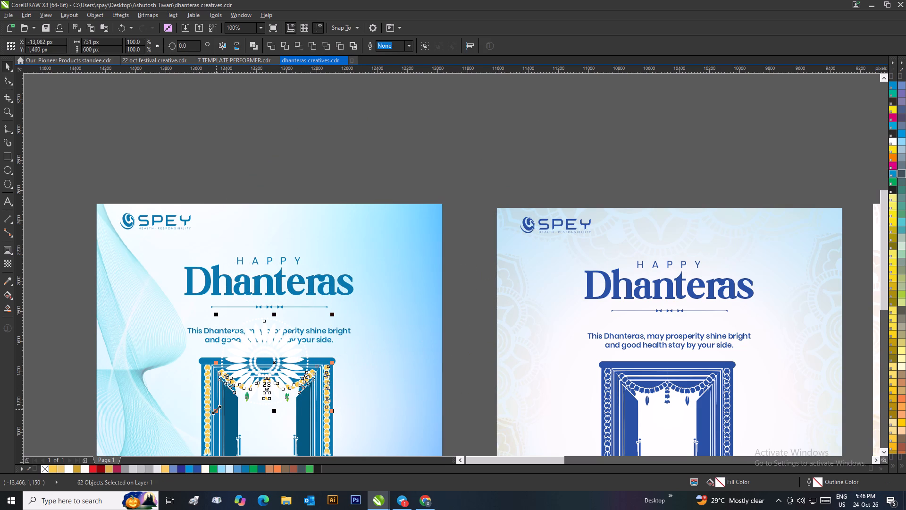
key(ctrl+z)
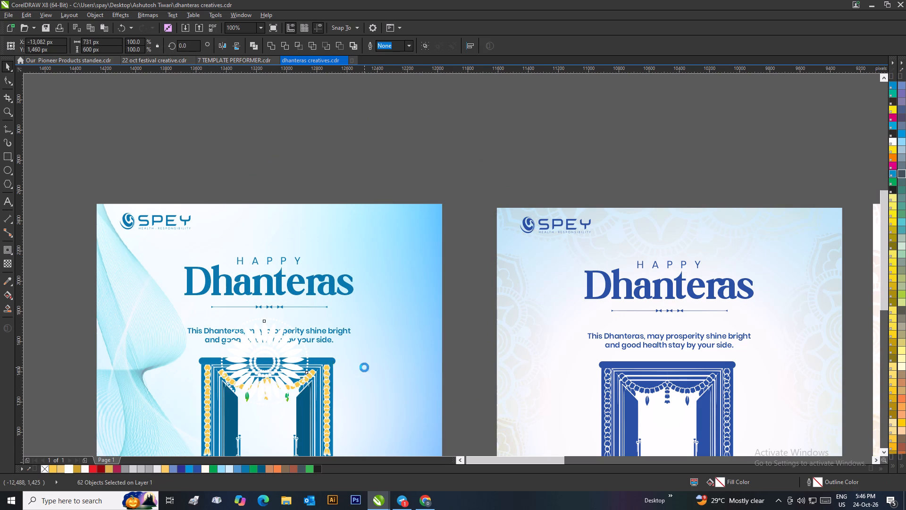
Scale the whole ornament down to about 652 px wide and place it over the wave creative's upper right corner.
drag(462, 201, 506, 171)
drag(588, 379, 409, 326)
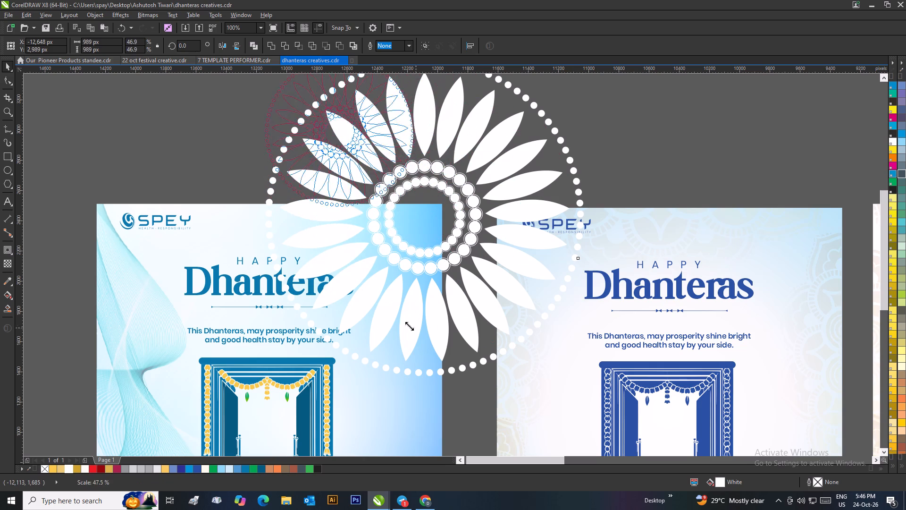
drag(409, 326, 368, 305)
drag(334, 128, 433, 263)
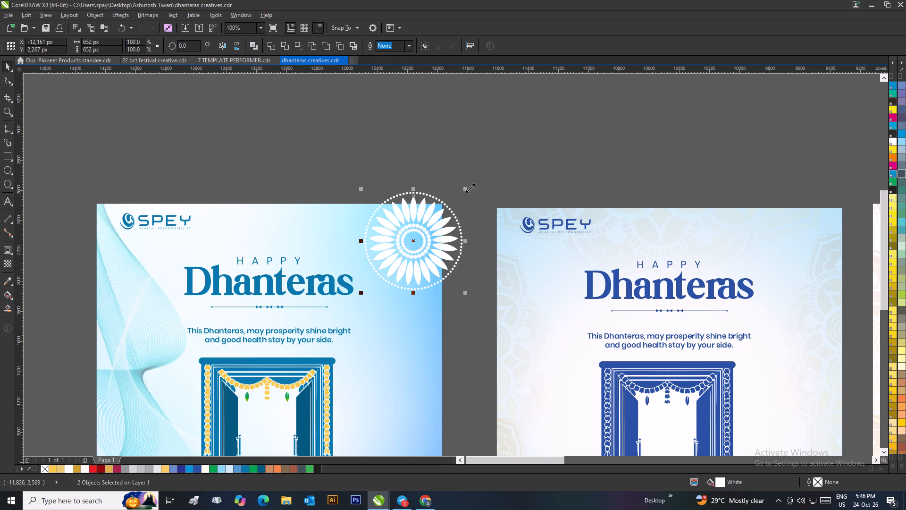
Shrink only the petal flower to about 346 px wide, leaving the dot ring at its size.
click(470, 188)
click(436, 227)
drag(462, 193, 440, 230)
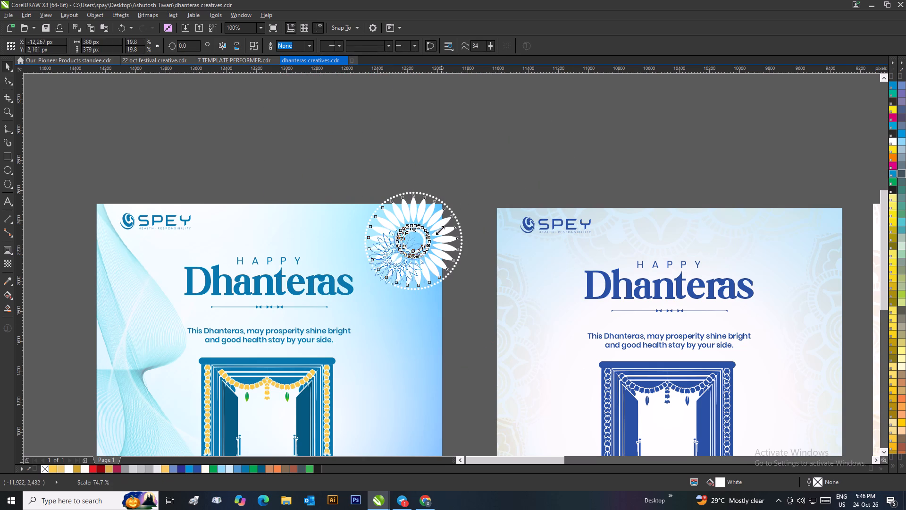
drag(440, 230, 440, 230)
Move the petal flower onto the wave creative's upper right corner and enlarge it to about 736 px wide.
drag(405, 261, 401, 297)
drag(398, 297, 416, 258)
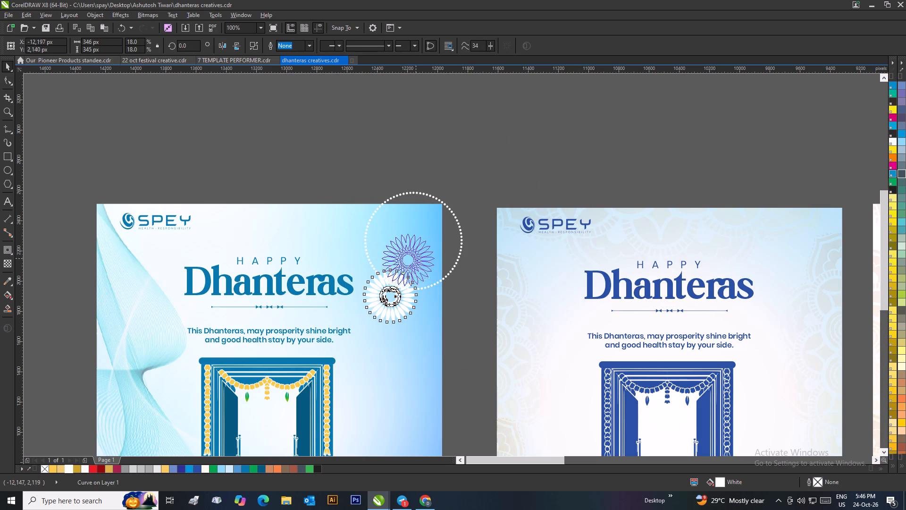
drag(416, 258, 439, 217)
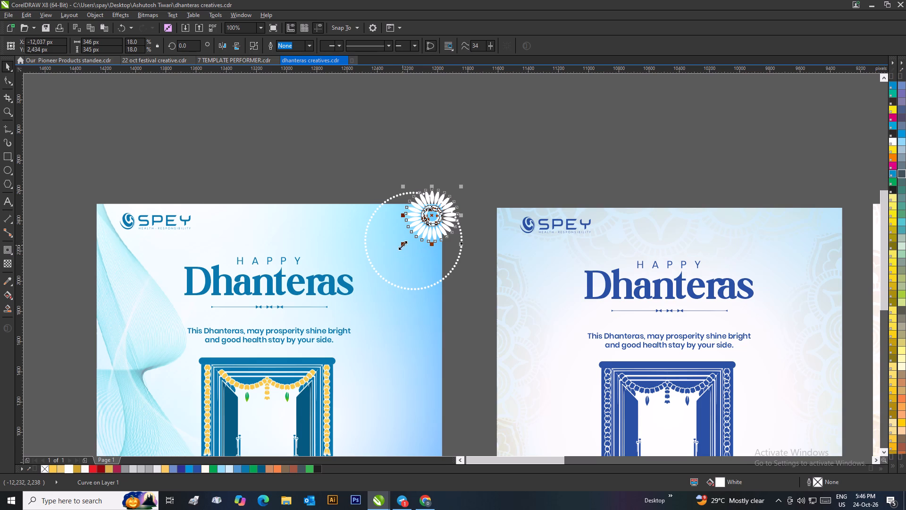
drag(403, 245, 344, 338)
Move the dot ring off the petal flower and delete the ring.
drag(394, 282, 436, 252)
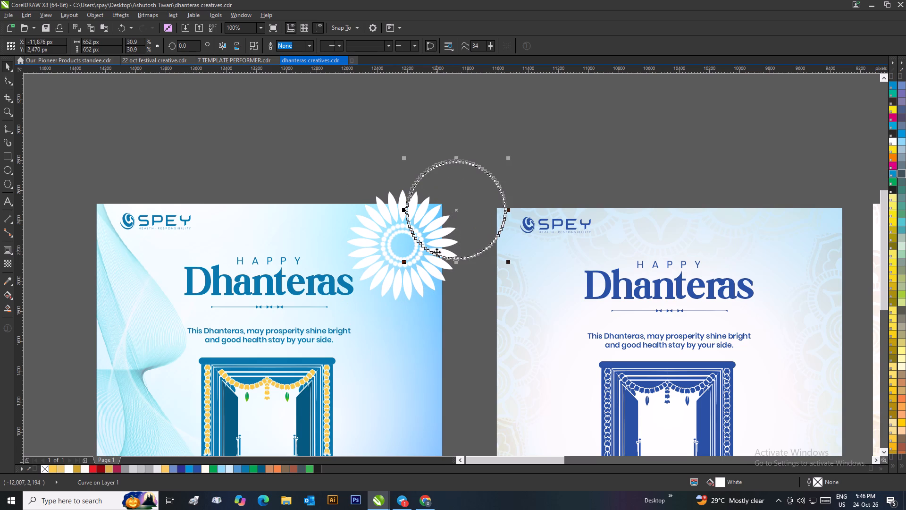
click(535, 166)
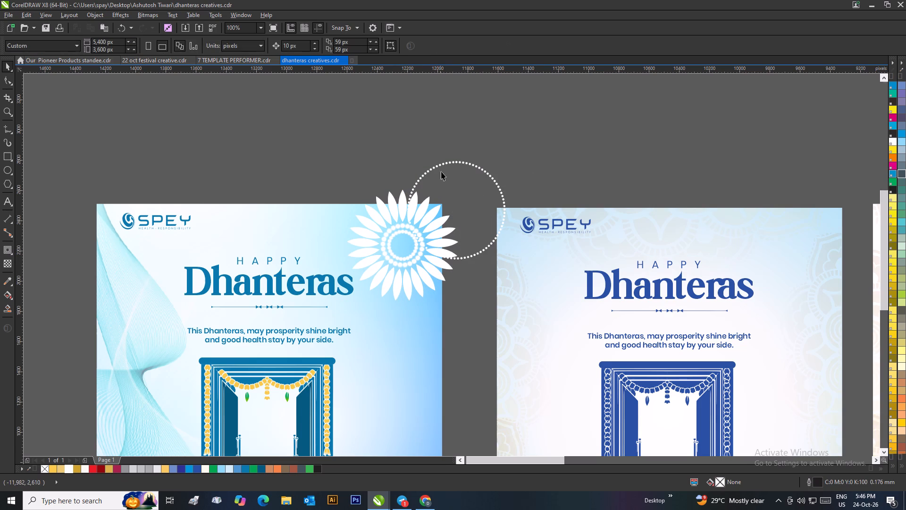
drag(513, 118, 347, 322)
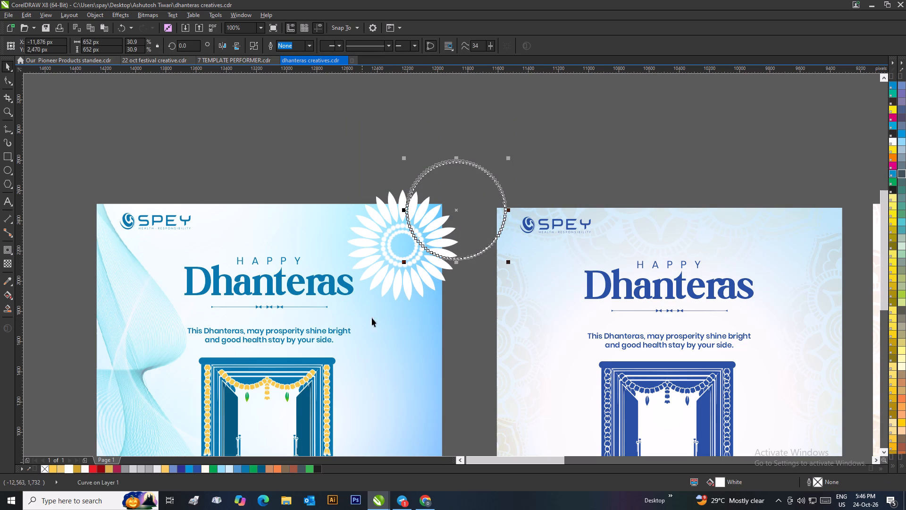
key(Delete)
Move the white petal flower over the end of the Dhanteras heading on the wave creative.
drag(405, 261, 344, 298)
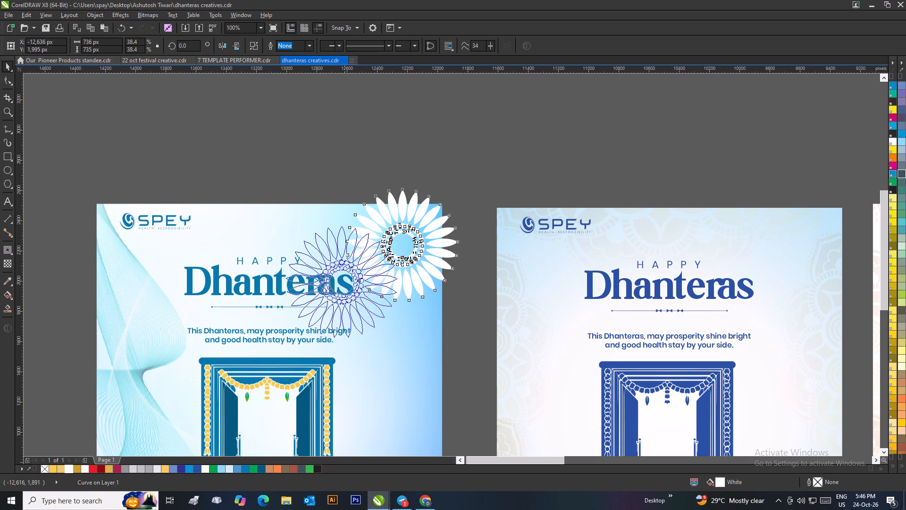
drag(344, 298, 349, 299)
Apply a linear transparency to the flower, fading it out across the heading and extending the gradient to the outer petal tips.
scroll(360, 292, up, 1)
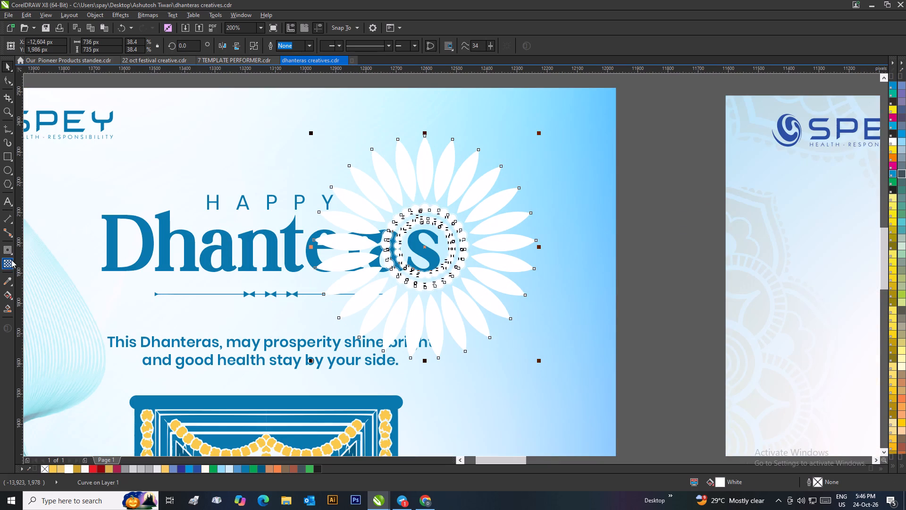
click(11, 260)
drag(456, 245, 390, 246)
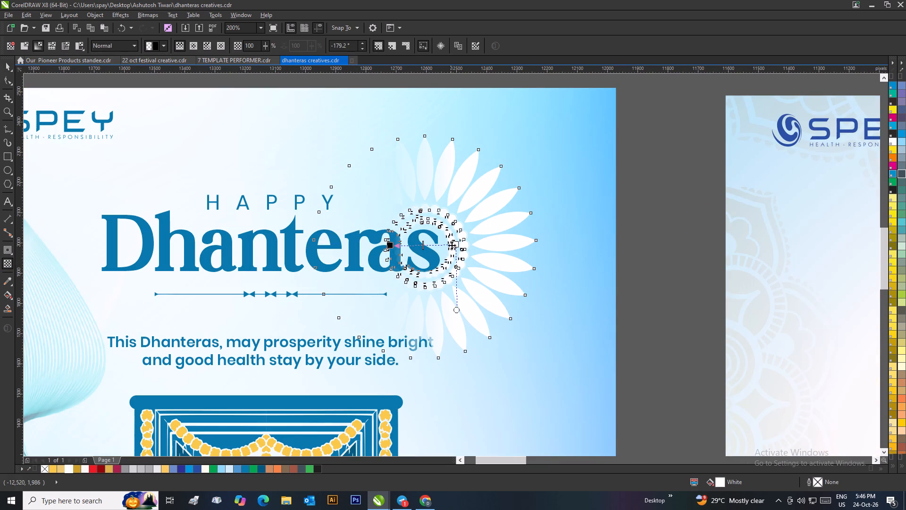
drag(453, 245, 502, 245)
drag(502, 244, 542, 238)
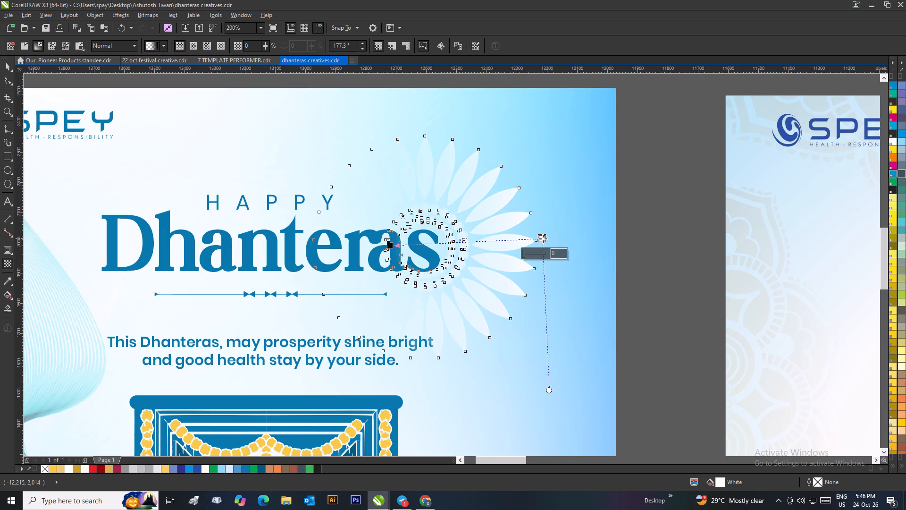
click(10, 68)
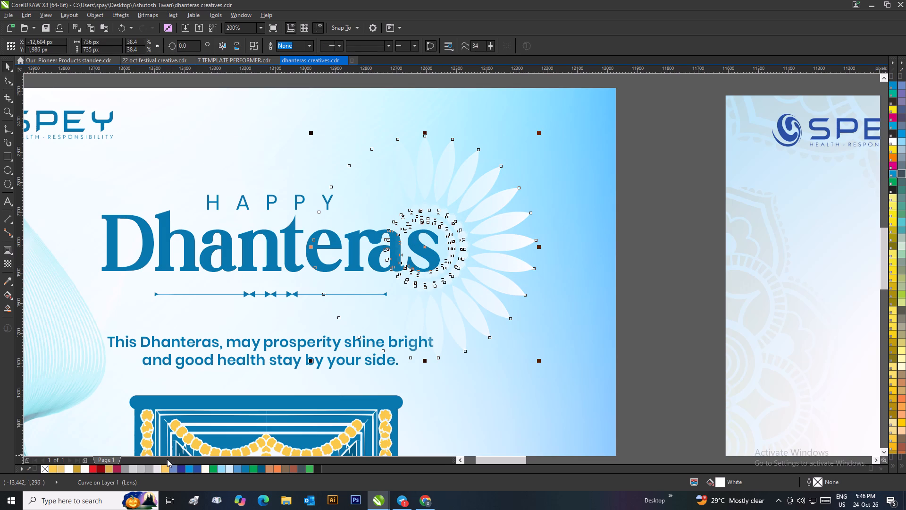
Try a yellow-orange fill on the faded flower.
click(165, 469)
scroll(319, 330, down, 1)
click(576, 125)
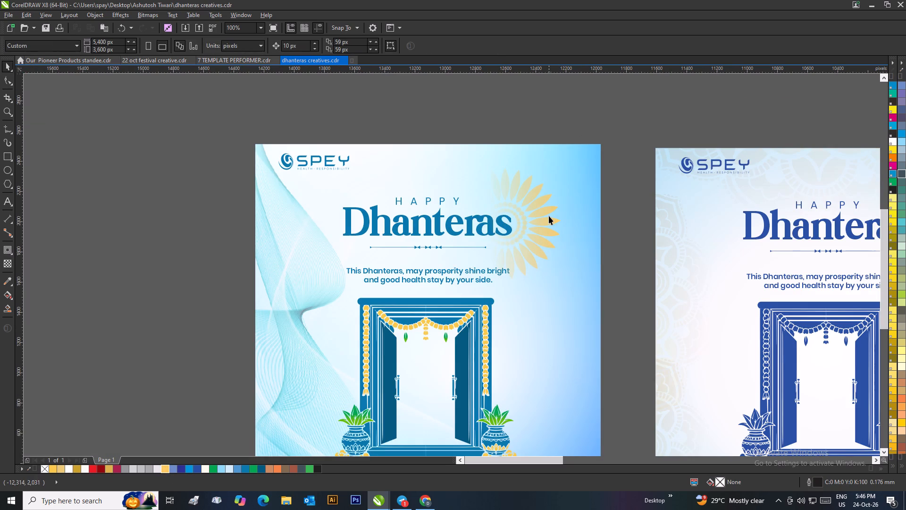
Fill the faded flower with Ice Blue.
click(548, 212)
click(222, 468)
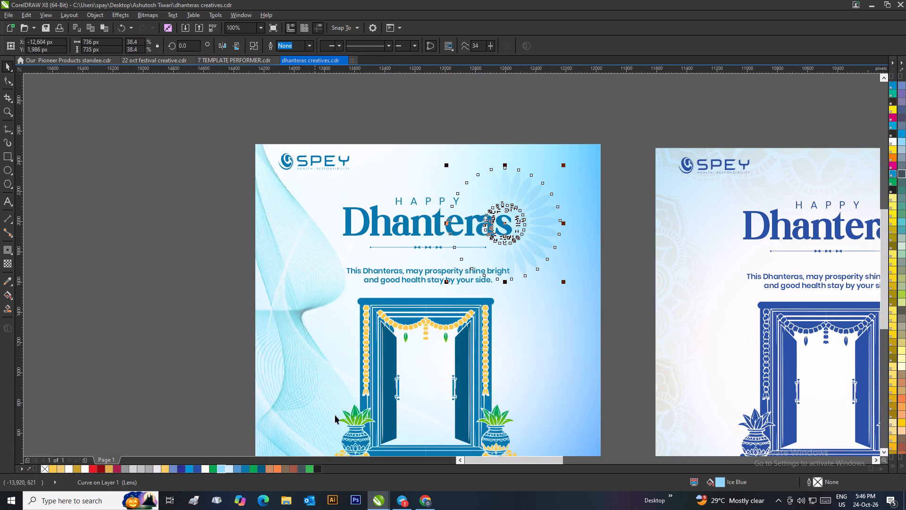
click(602, 277)
scroll(527, 251, down, 1)
scroll(453, 270, up, 1)
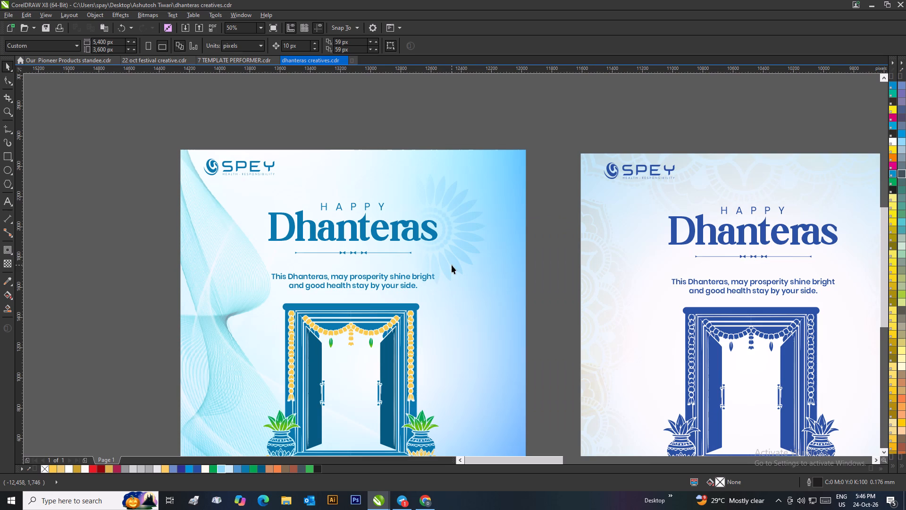
Shrink the Ice Blue flower to about 700 px wide and nudge it back beside the end of the Dhanteras heading.
click(470, 237)
scroll(456, 242, up, 1)
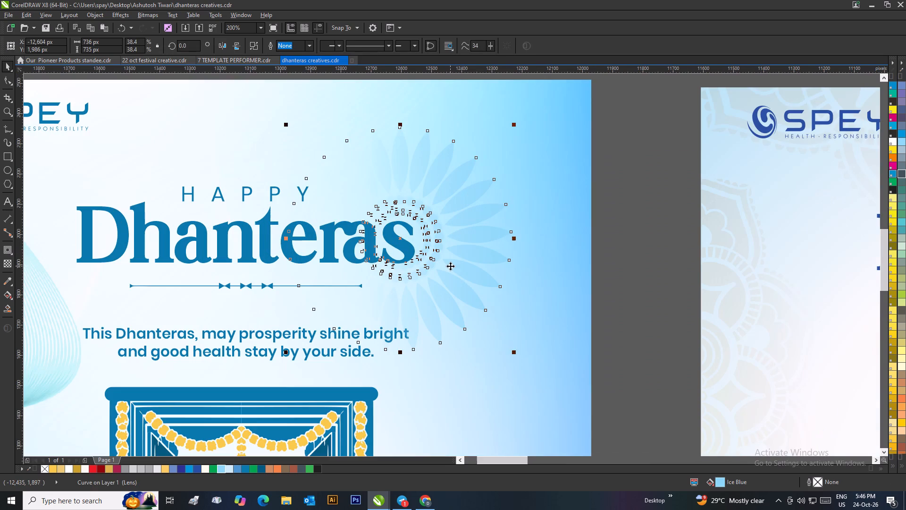
drag(514, 353, 503, 358)
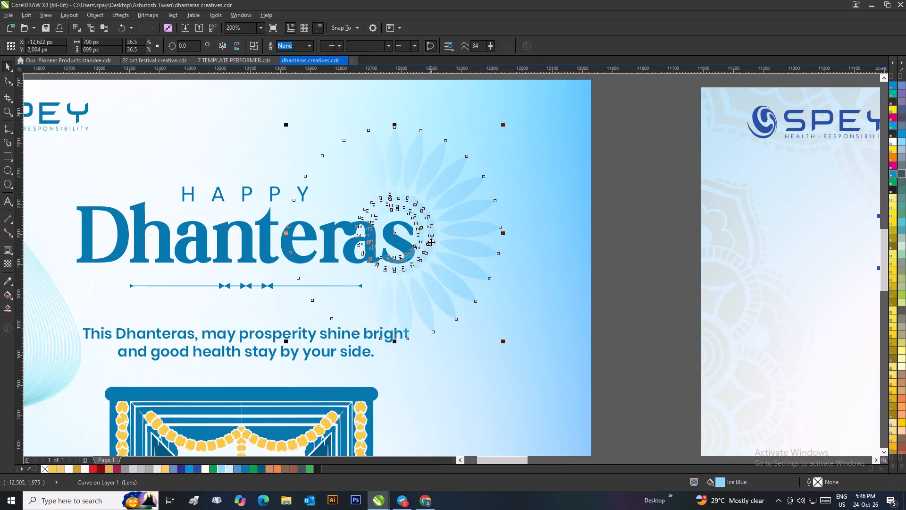
drag(431, 241, 439, 251)
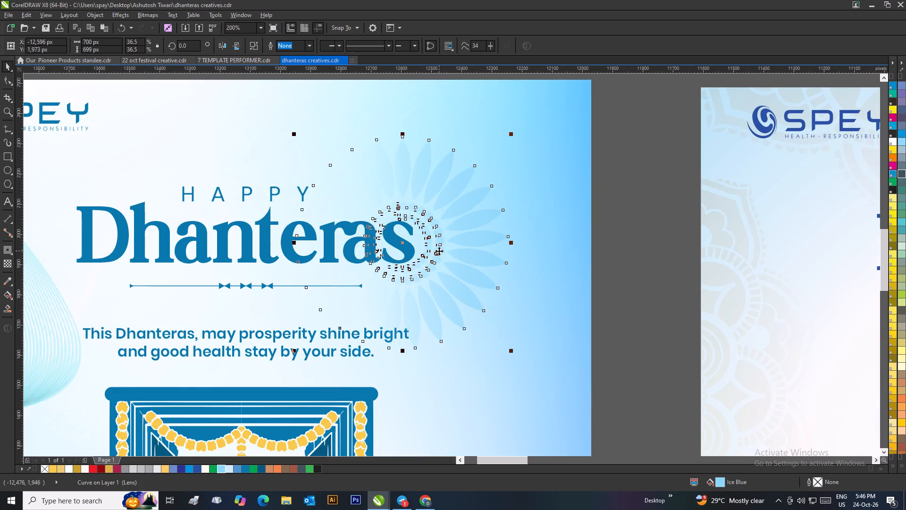
scroll(439, 251, down, 1)
click(535, 273)
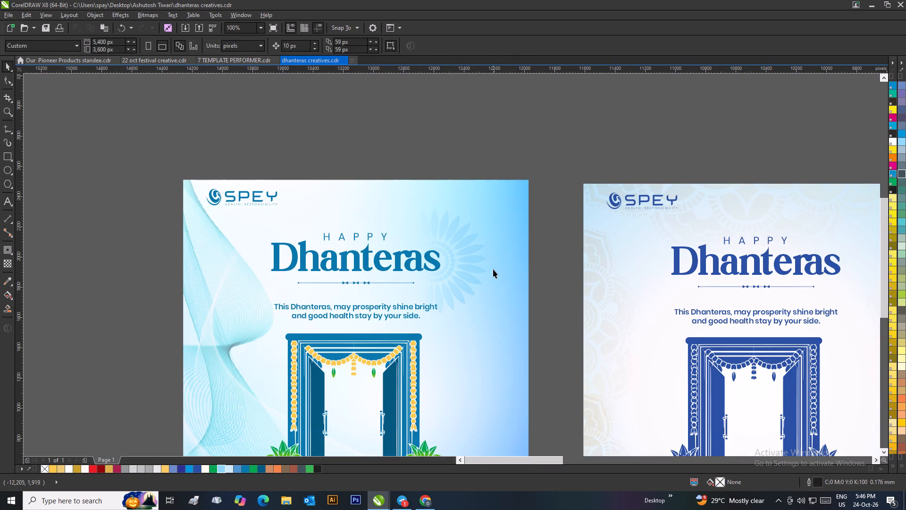
click(497, 141)
scroll(487, 150, down, 1)
scroll(428, 346, up, 1)
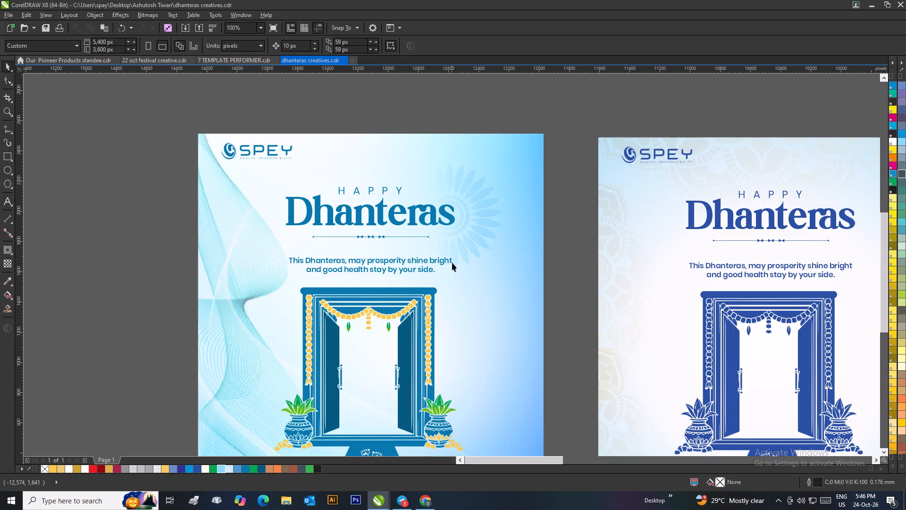
scroll(444, 257, down, 1)
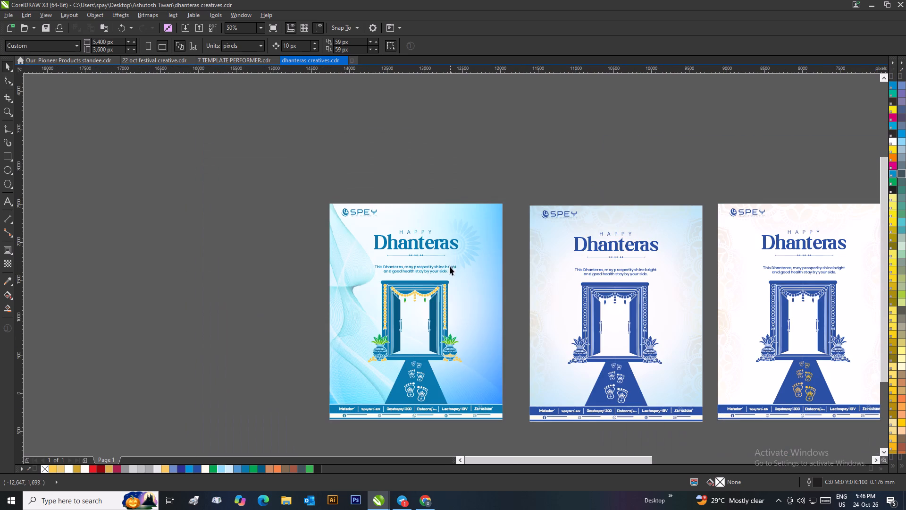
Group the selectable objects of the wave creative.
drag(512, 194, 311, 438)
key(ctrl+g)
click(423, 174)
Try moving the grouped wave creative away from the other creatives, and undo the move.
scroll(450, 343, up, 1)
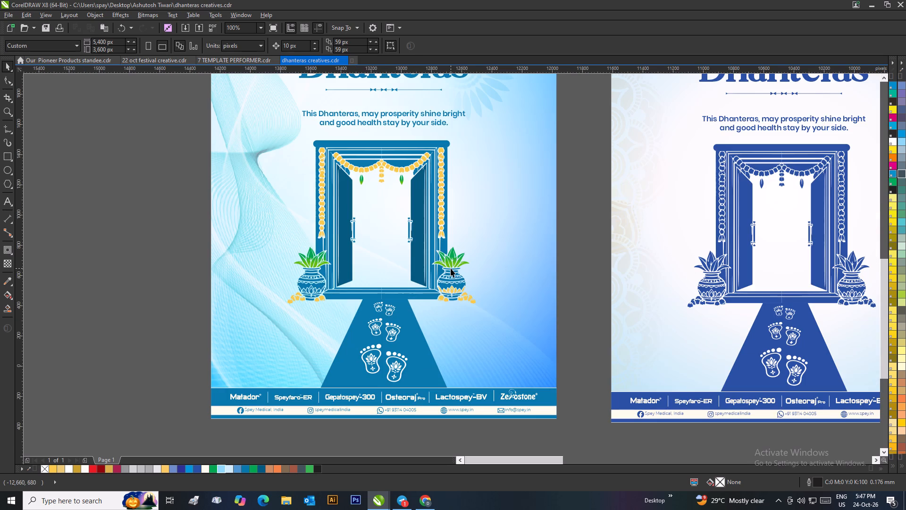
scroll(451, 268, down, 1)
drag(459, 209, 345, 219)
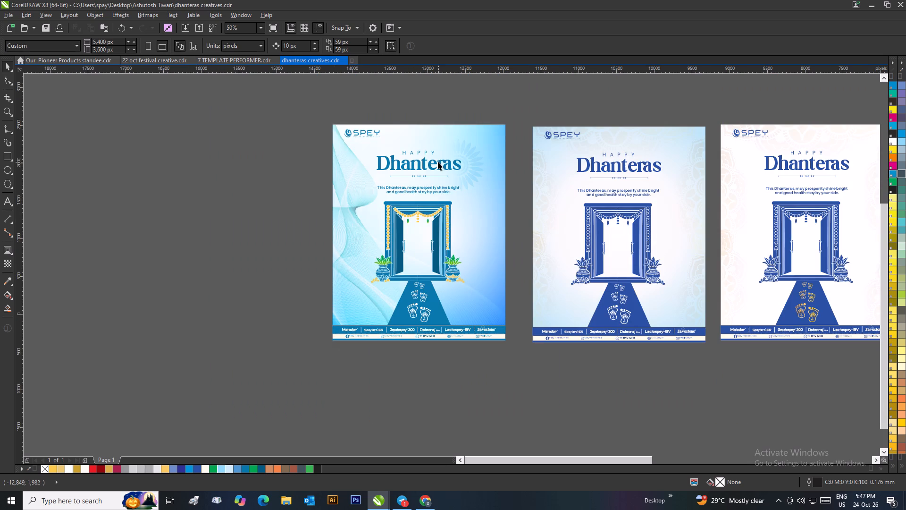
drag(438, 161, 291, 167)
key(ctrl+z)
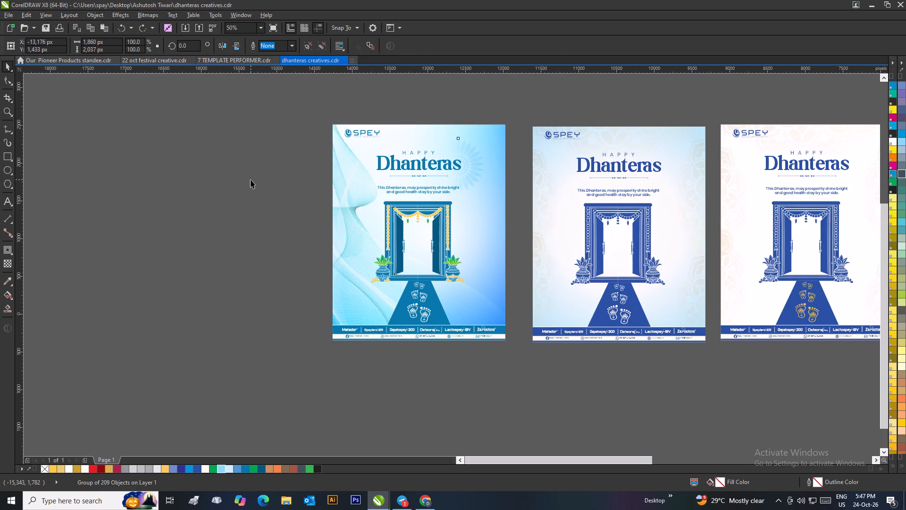
Unlock the wave creative's locked background.
click(251, 179)
right_click(340, 172)
click(371, 194)
click(253, 175)
Ungroup all objects of the wave creative and enlarge its SPEY logo slightly.
drag(280, 117, 395, 146)
scroll(379, 137, up, 1)
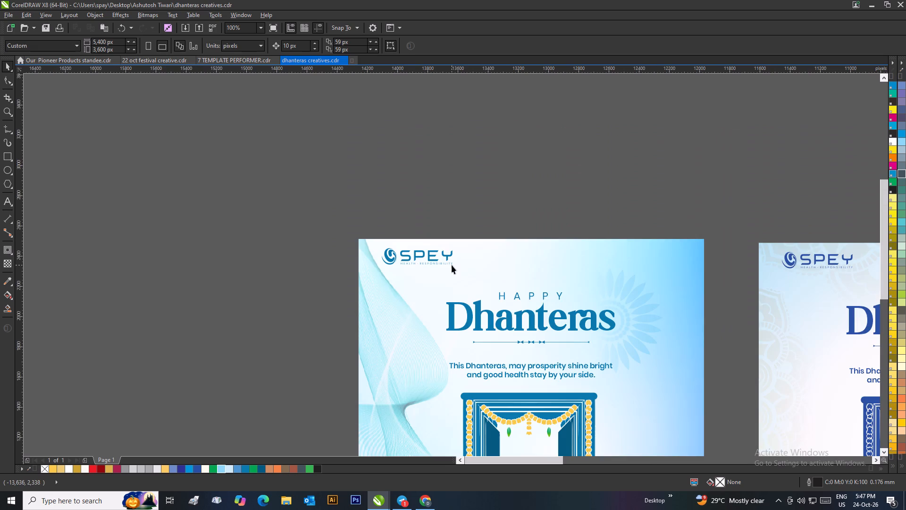
click(450, 256)
right_click(450, 255)
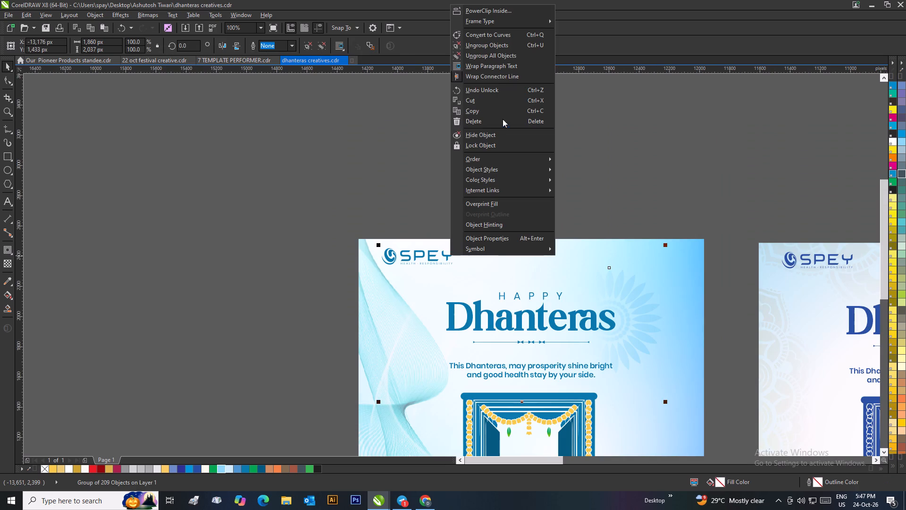
click(490, 53)
click(467, 105)
drag(475, 211, 362, 279)
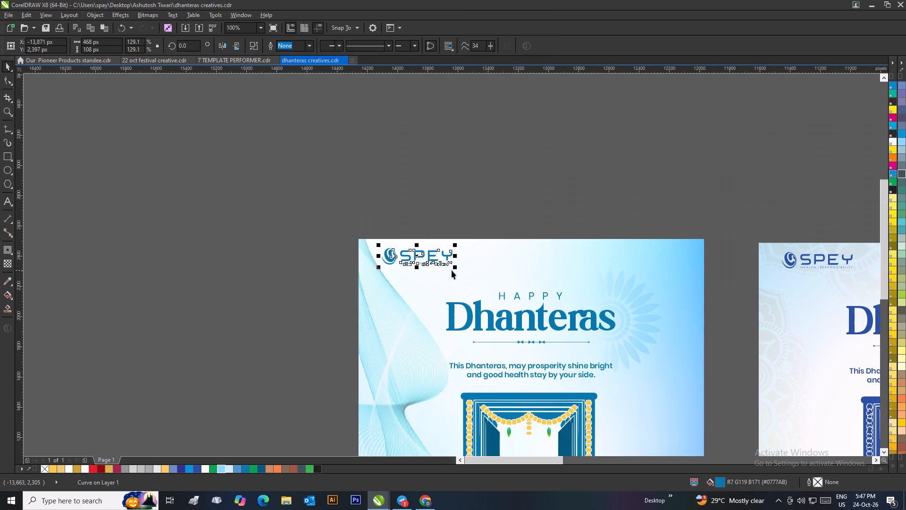
drag(455, 269, 464, 273)
click(460, 216)
Group the whole wave creative together with its background and move it into the empty workspace away from the other creatives.
scroll(396, 215, down, 1)
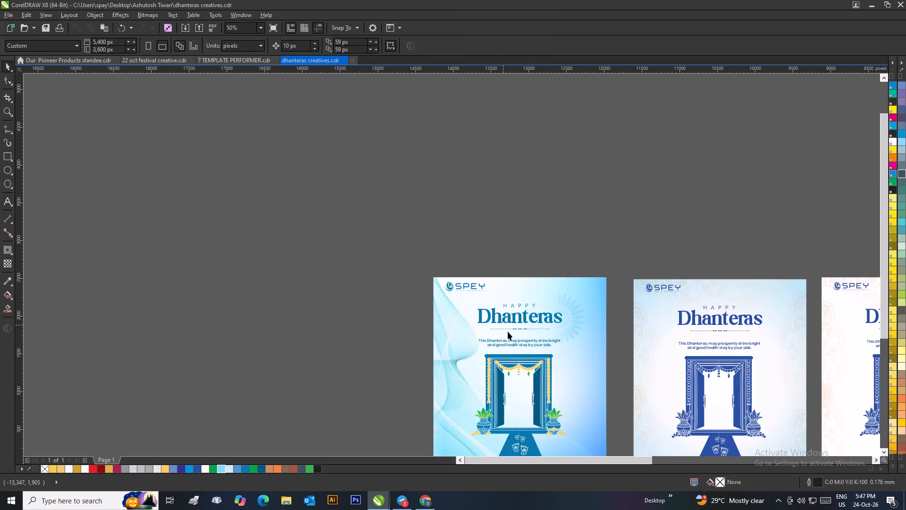
scroll(517, 348, down, 1)
scroll(464, 281, up, 1)
drag(525, 154, 314, 391)
key(ctrl+g)
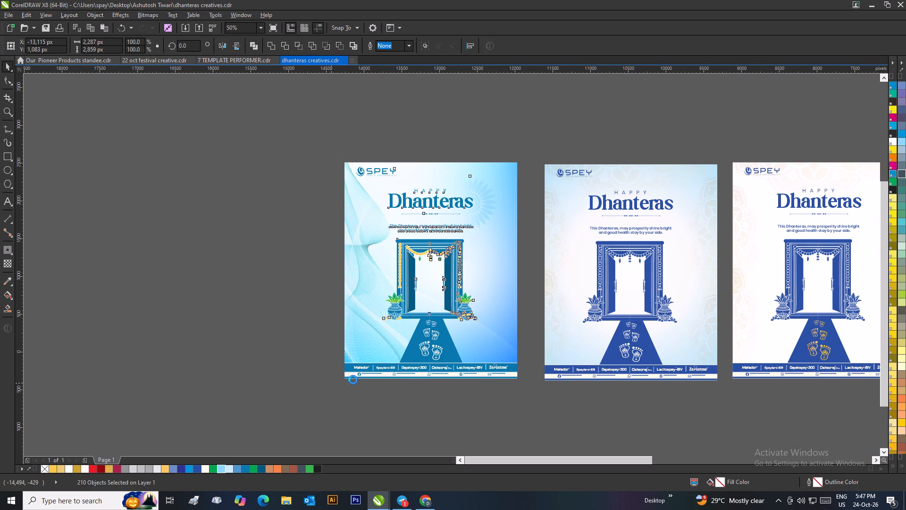
drag(429, 265, 203, 256)
Copy the grouped wave creative into a new document and centre it on the page.
right_click(203, 256)
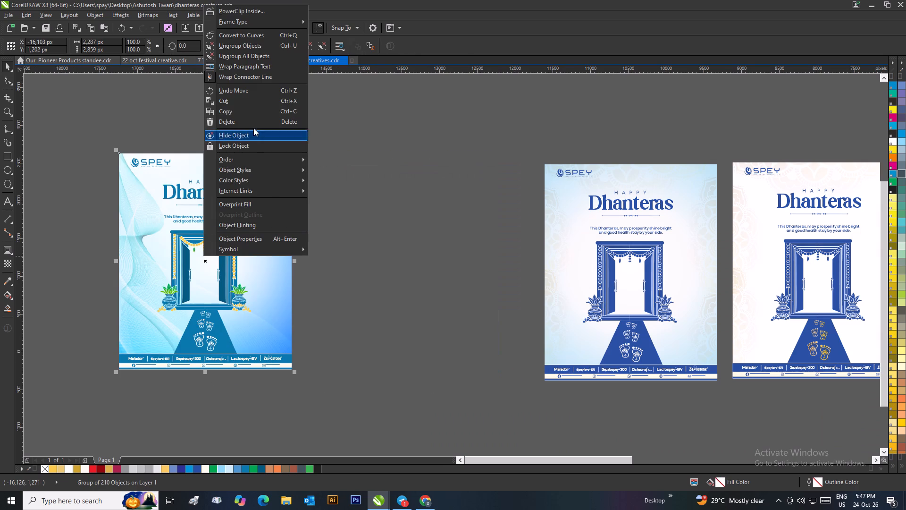
click(249, 115)
click(330, 106)
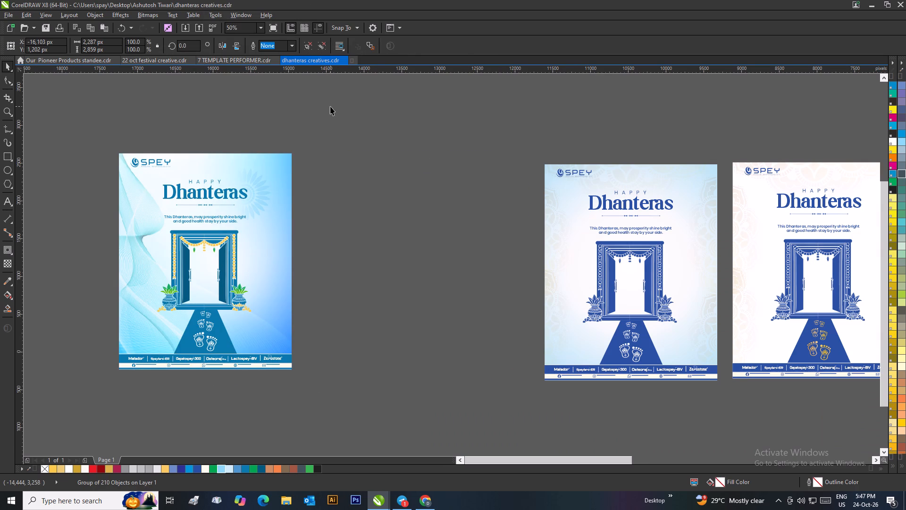
key(ctrl+n)
scroll(337, 110, down, 2)
scroll(537, 343, up, 1)
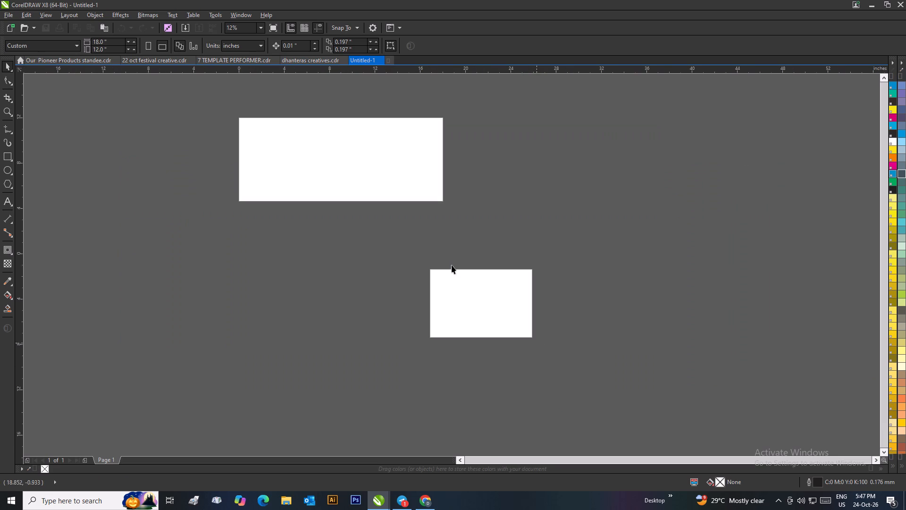
key(ctrl+v)
key(p)
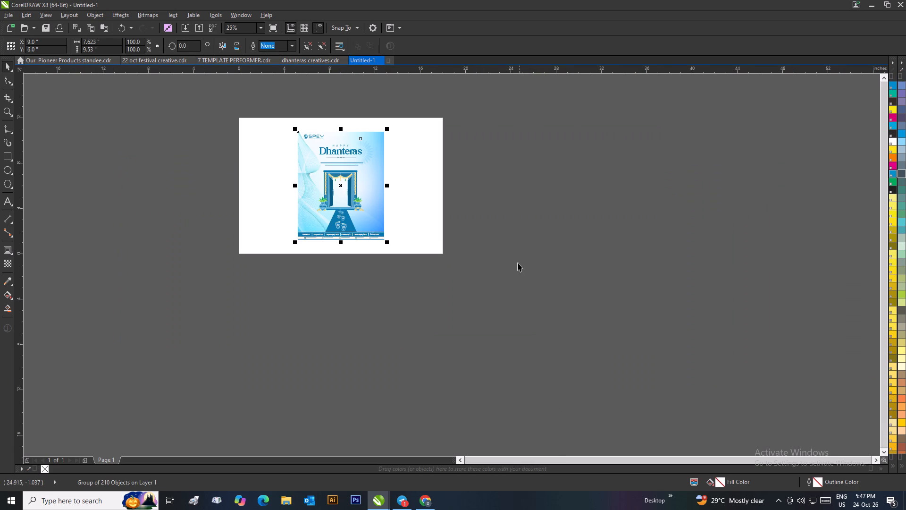
click(496, 252)
Set the new document's page size to 7.623 by 9.53 inches to match the grouped wave creative.
click(364, 200)
drag(99, 41, 83, 43)
key(ctrl+c)
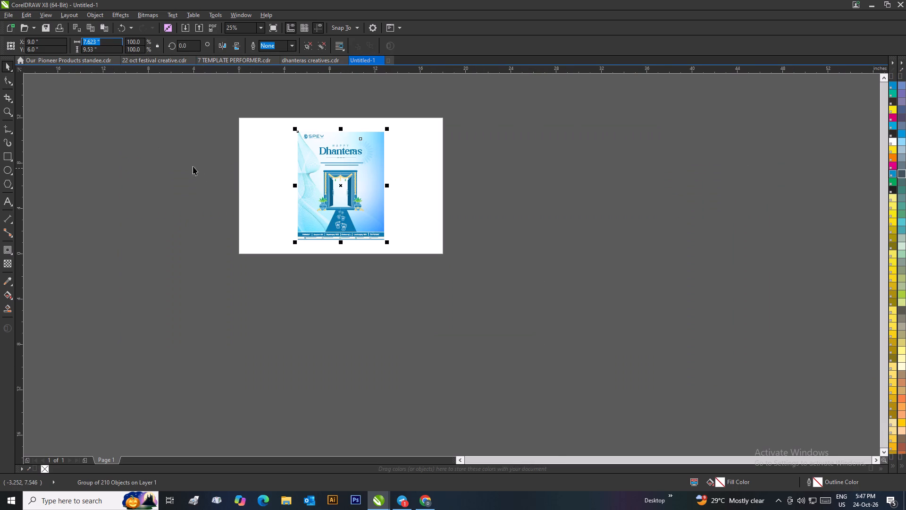
click(176, 160)
drag(117, 43, 80, 46)
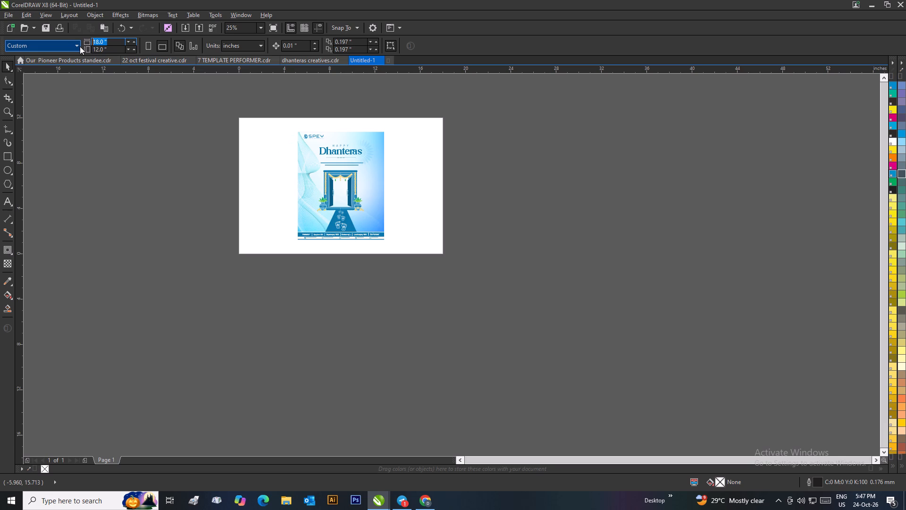
key(BackSpace)
key(ctrl+v)
key(Tab)
key(BackSpace)
text(9.)
text(53)
key(Return)
Reposition the grouped wave creative so it is centred on the resized page, and check its fit.
drag(318, 181, 274, 204)
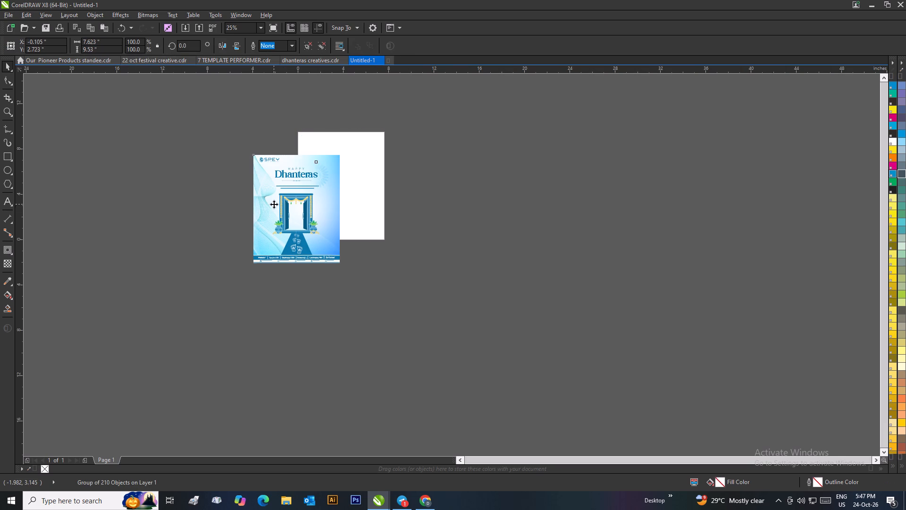
key(p)
click(409, 196)
scroll(359, 166, up, 1)
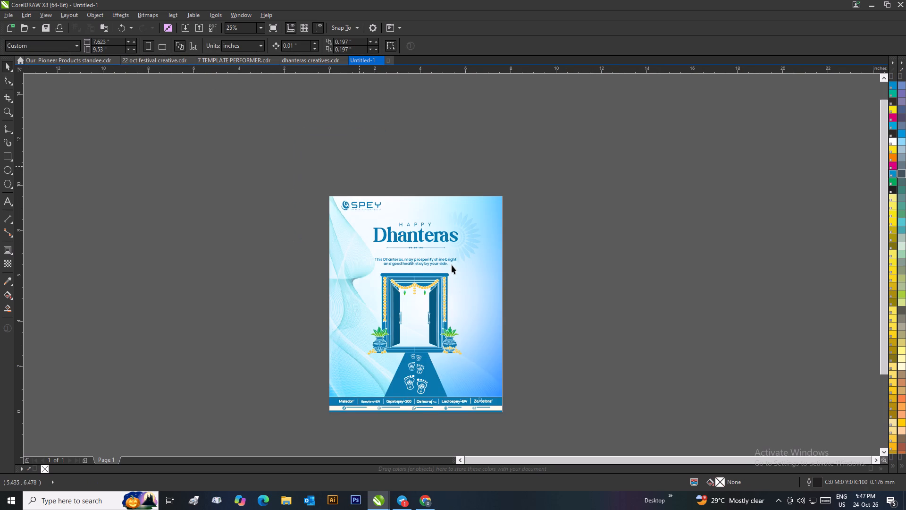
scroll(450, 335, up, 1)
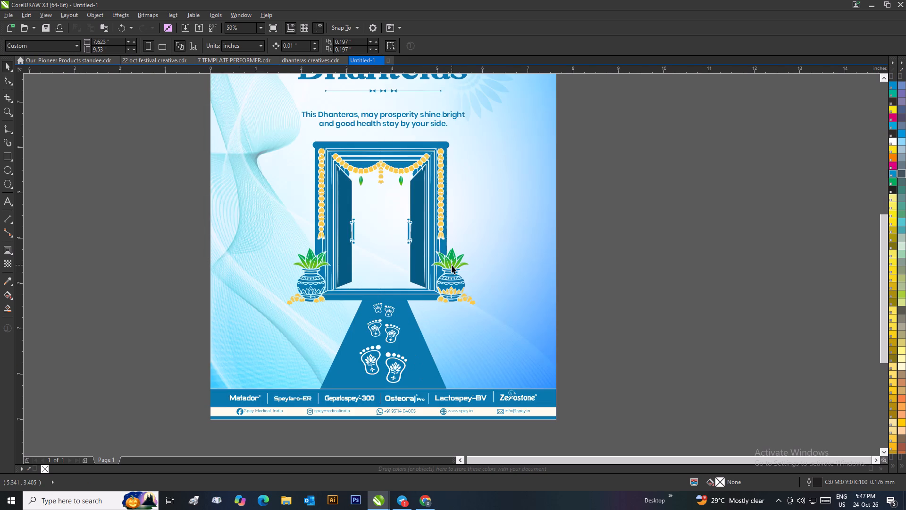
scroll(452, 265, down, 1)
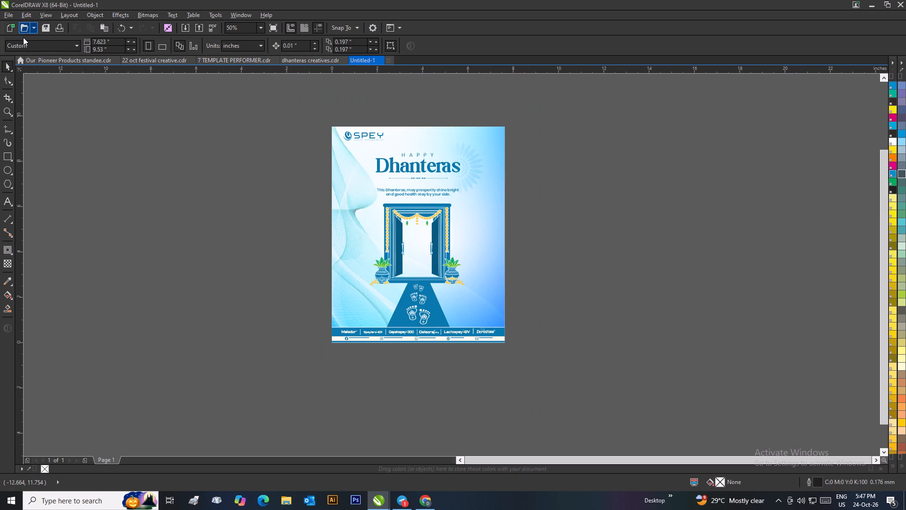
Export the wave creative as a JPG to the desktop folder, with a file name starting with "dhan".
click(3, 17)
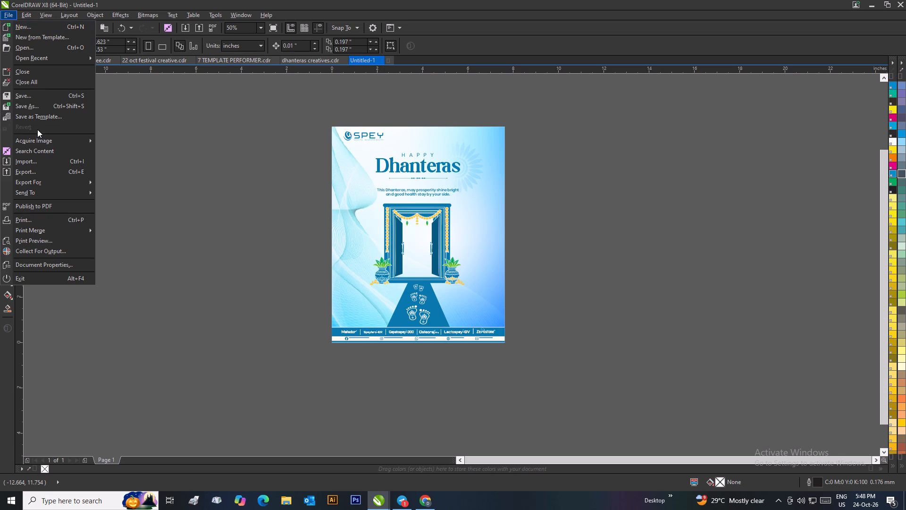
click(37, 171)
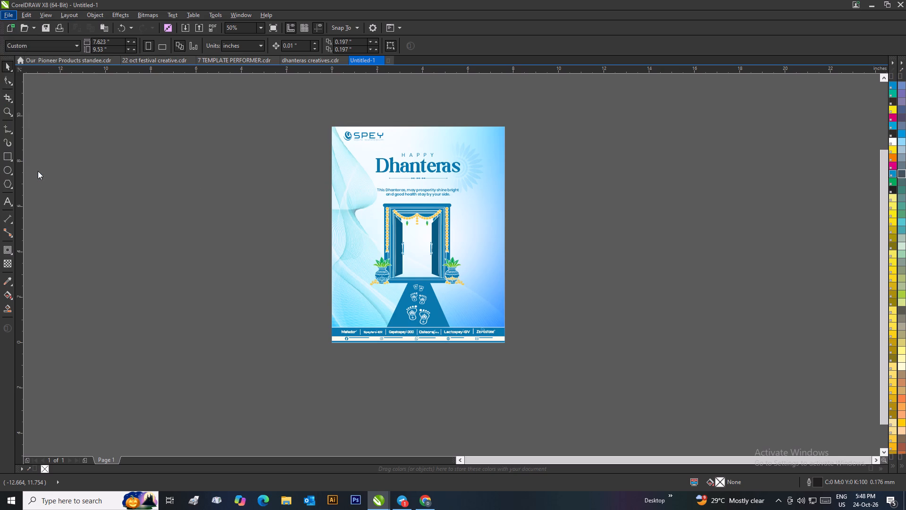
key(BackSpace)
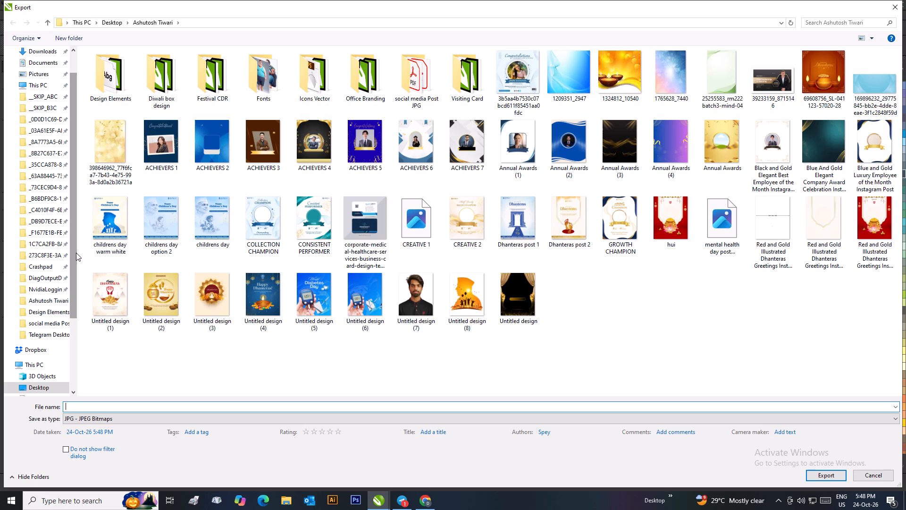
text(dhan)
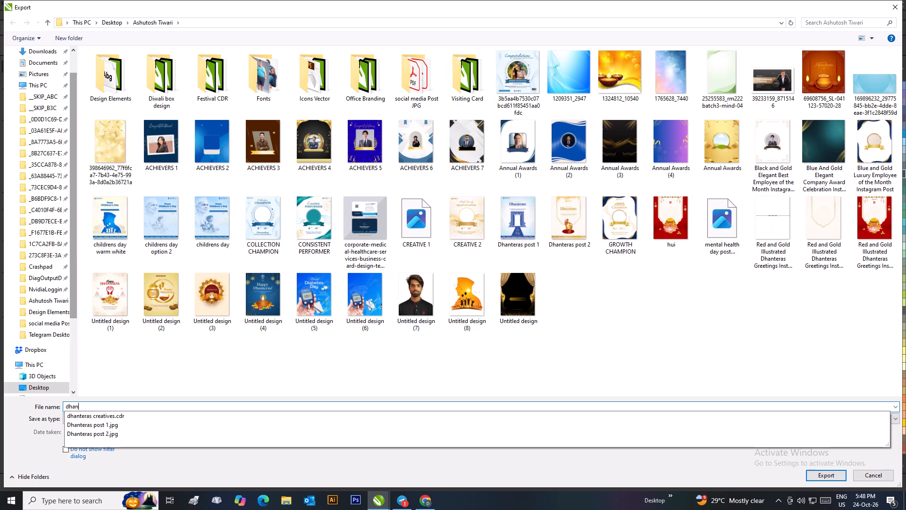
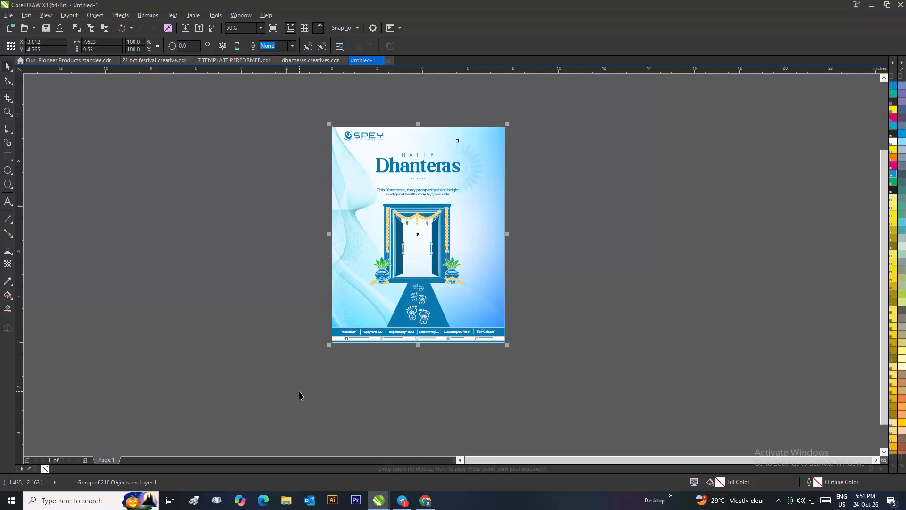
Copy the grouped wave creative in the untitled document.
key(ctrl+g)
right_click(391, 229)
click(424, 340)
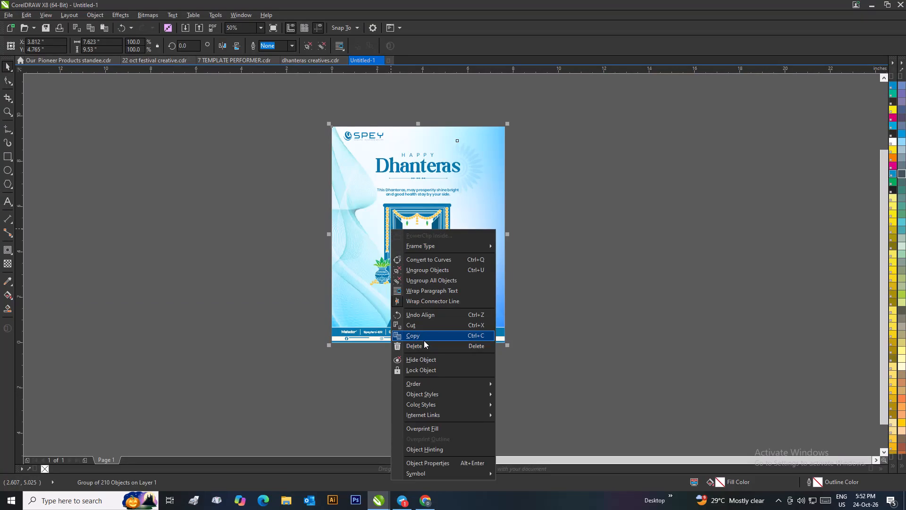
In dhanteras creatives.cdr, move the whole blue wave creative next to the pale blue door creative.
click(292, 57)
scroll(368, 152, down, 1)
scroll(448, 320, up, 1)
drag(422, 144, 283, 343)
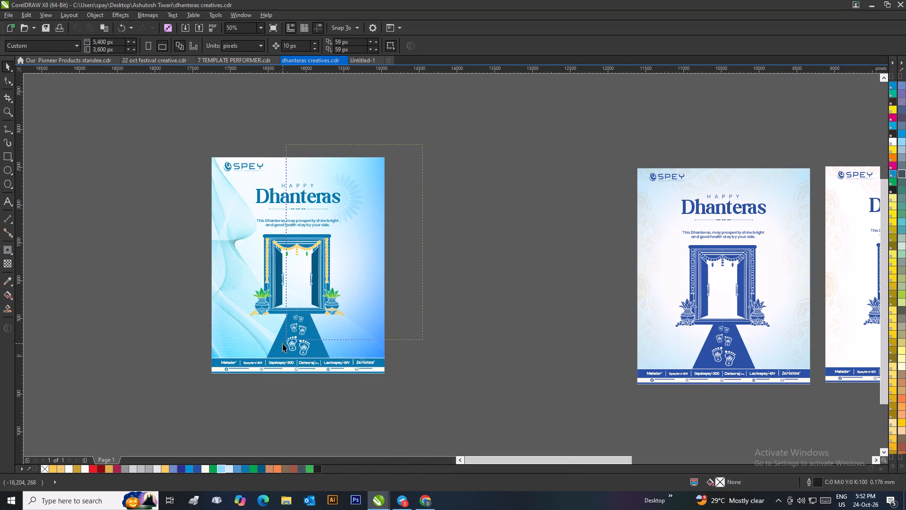
drag(283, 343, 188, 400)
drag(286, 306, 529, 321)
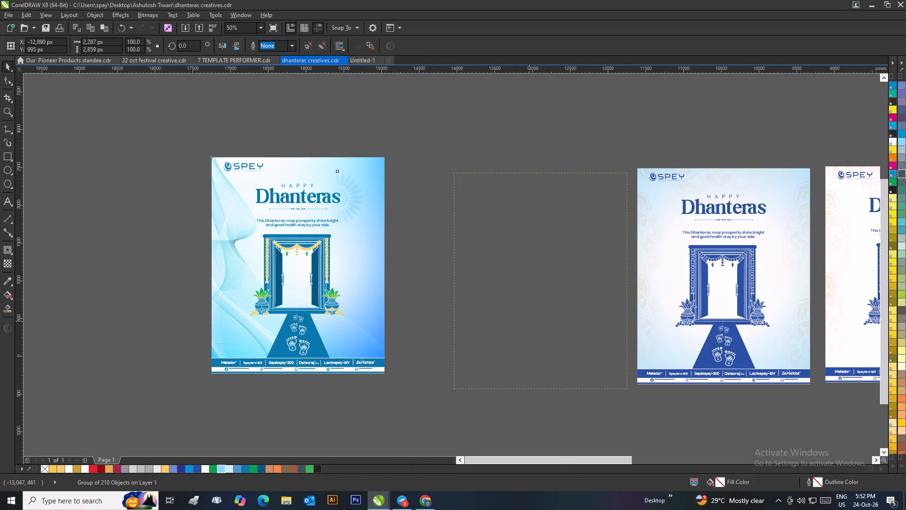
drag(529, 321, 532, 319)
click(344, 273)
Delete the white-background blue door creative with gold footprints, between the pale blue and gold creatives.
scroll(352, 269, down, 1)
scroll(652, 314, up, 1)
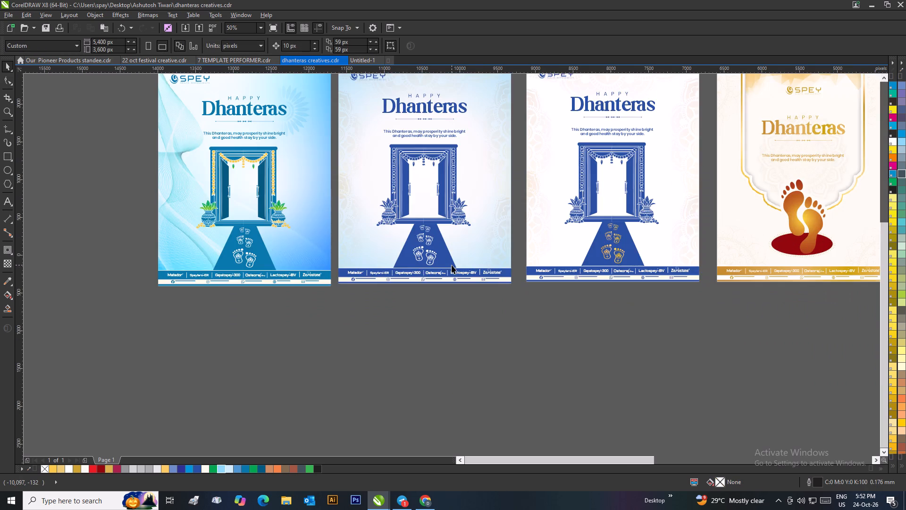
scroll(452, 265, down, 1)
scroll(481, 246, up, 1)
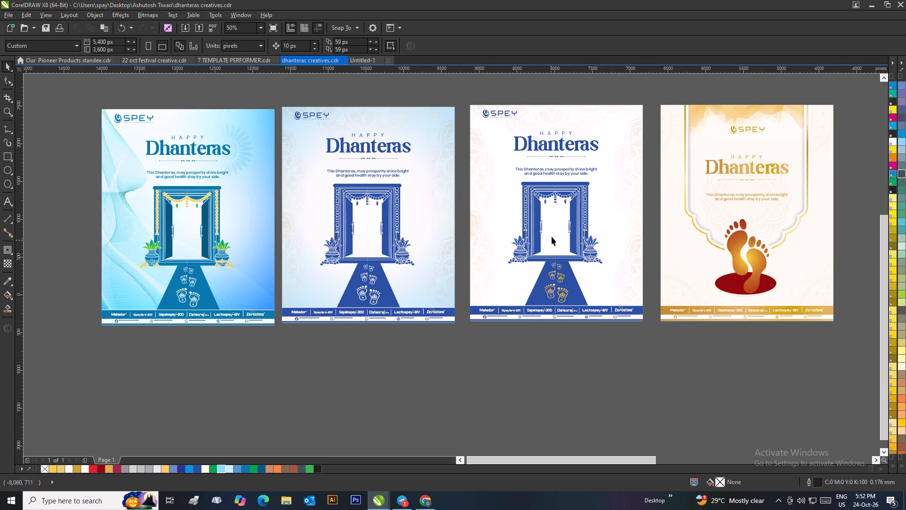
drag(462, 99, 560, 256)
drag(560, 256, 647, 339)
key(Delete)
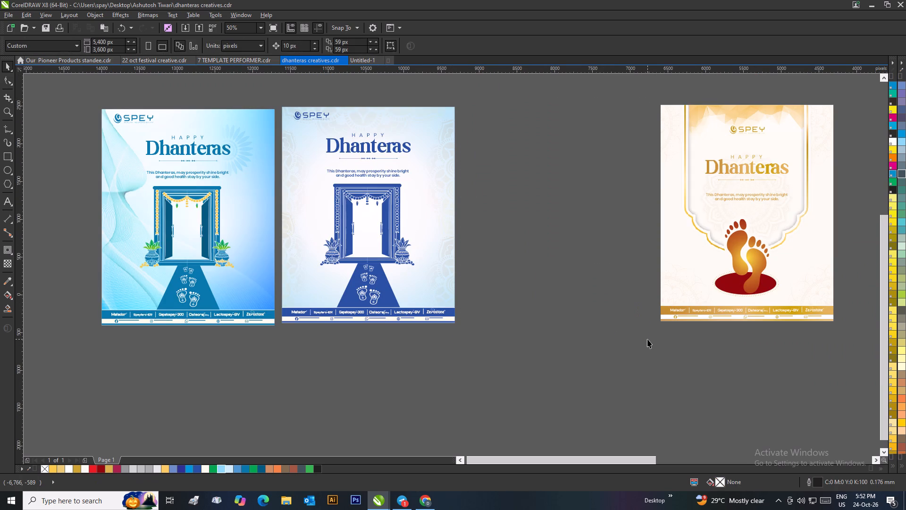
Move the blue wave and pale blue door creatives together, closing the gap beside the gold footprints creative.
scroll(649, 339, down, 1)
drag(373, 142, 194, 255)
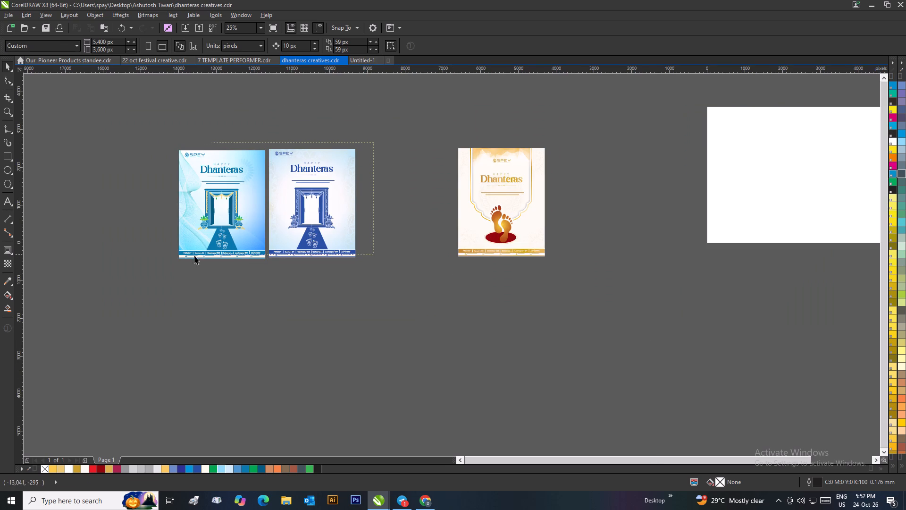
drag(194, 255, 151, 265)
drag(315, 218, 413, 219)
click(387, 142)
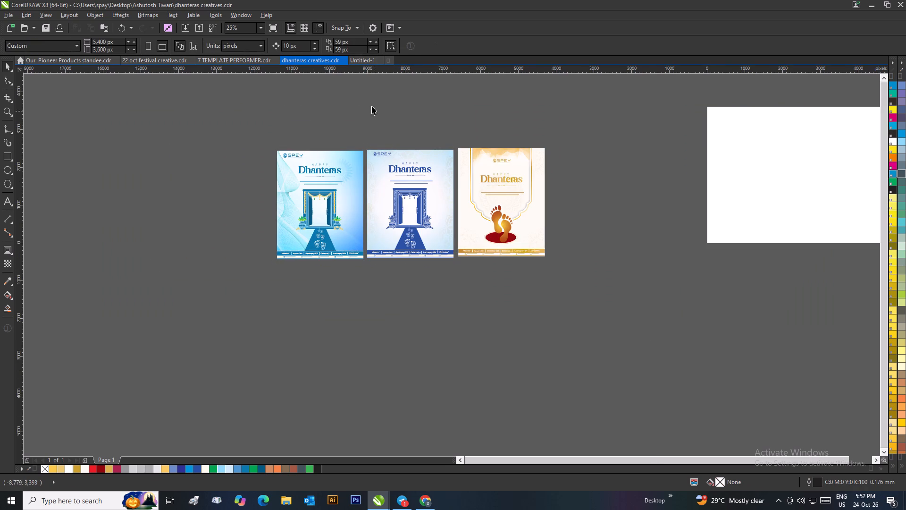
Save the drawing as dhanteras creatives in CDR format in the same folder, replacing the existing file.
click(6, 17)
click(27, 108)
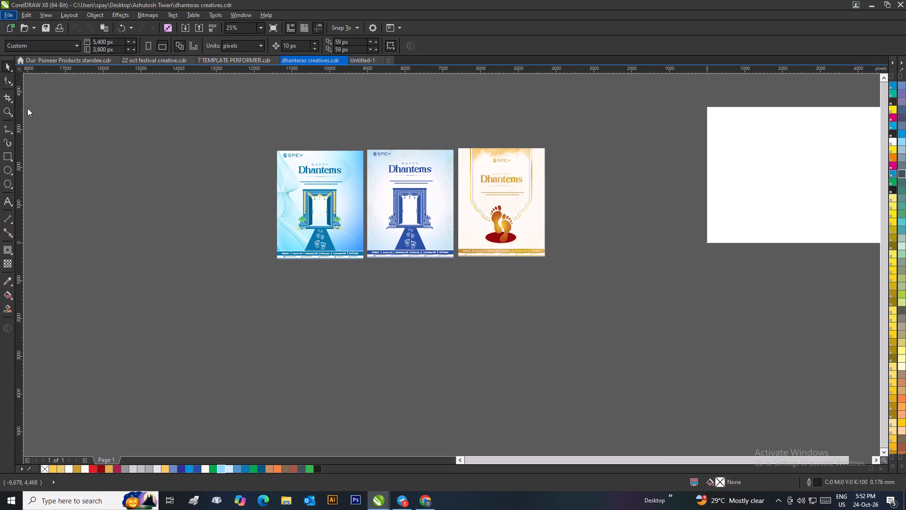
click(824, 476)
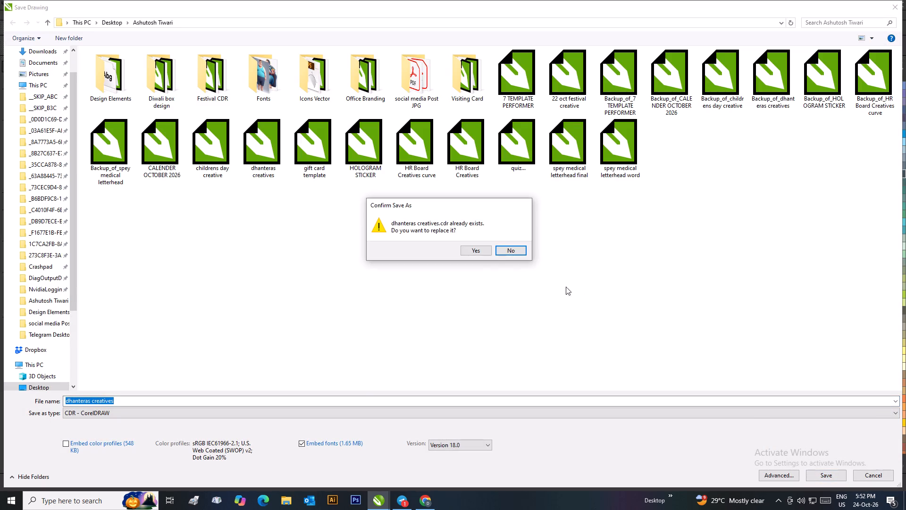
click(483, 251)
Close the Untitled-1 document without saving its changes.
click(359, 61)
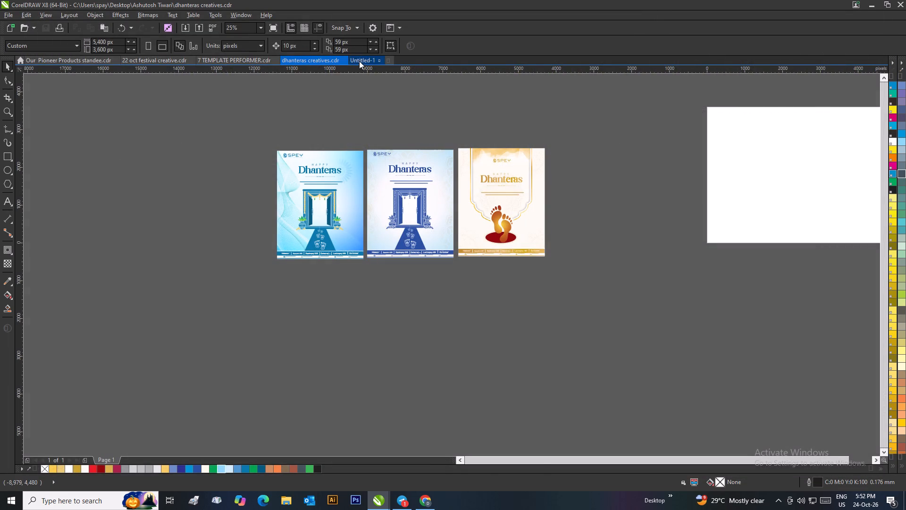
click(368, 88)
click(379, 60)
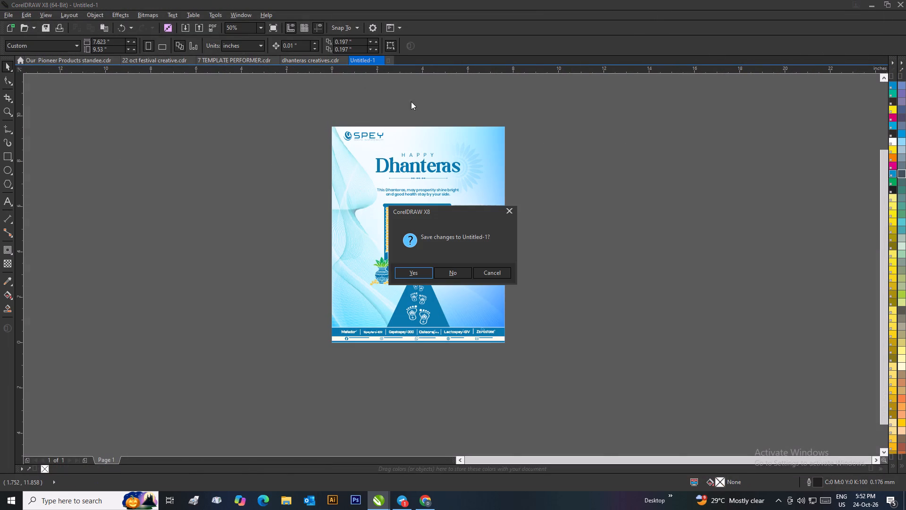
click(454, 270)
click(540, 265)
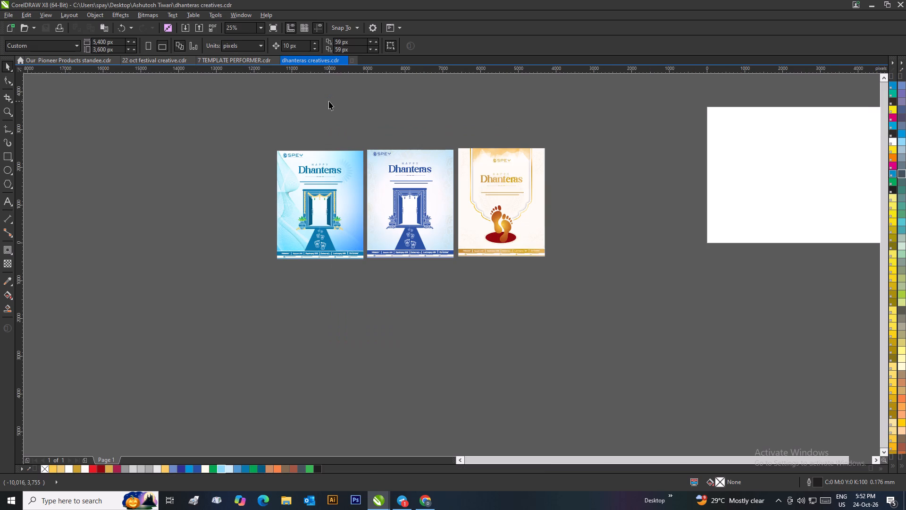
Close the remaining Dhanteras creatives, 7 TEMPLATE PERFORMER, Our Pioneer Products standee and 22 oct festival creative documents, discarding any unsaved changes.
click(344, 62)
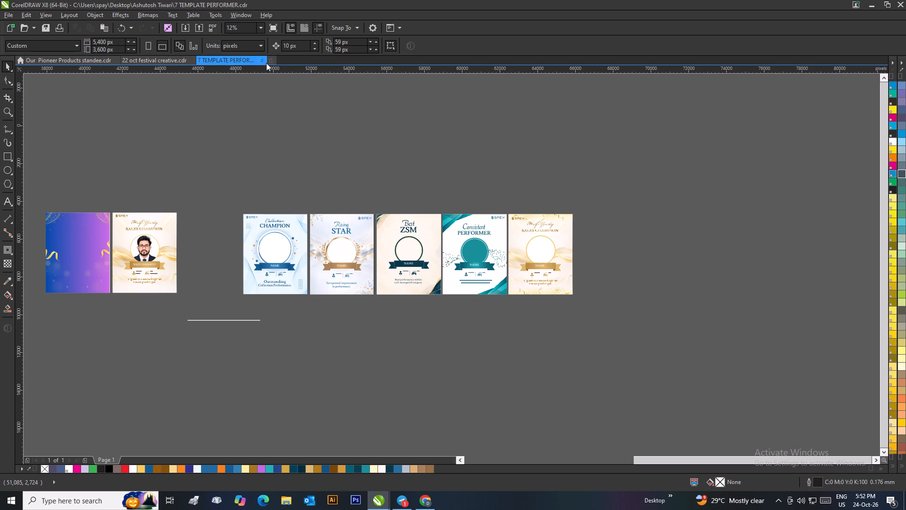
click(172, 63)
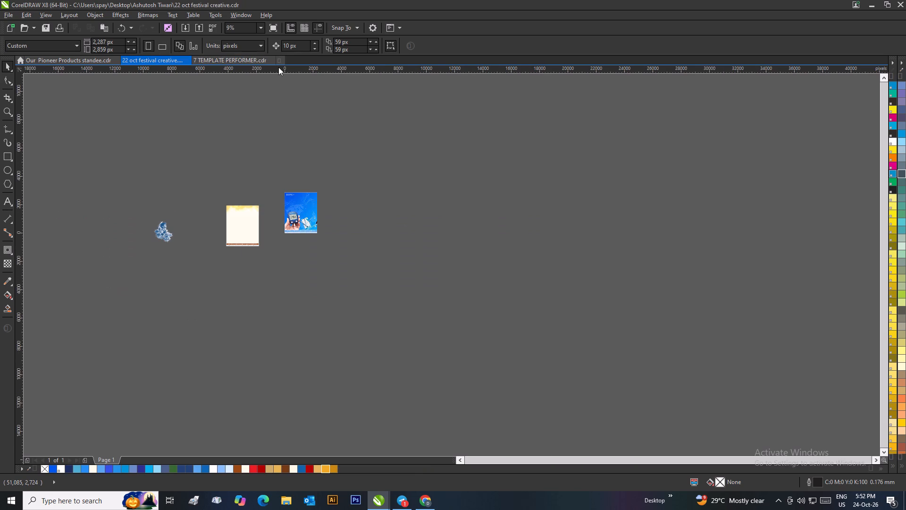
click(272, 59)
click(449, 268)
click(105, 61)
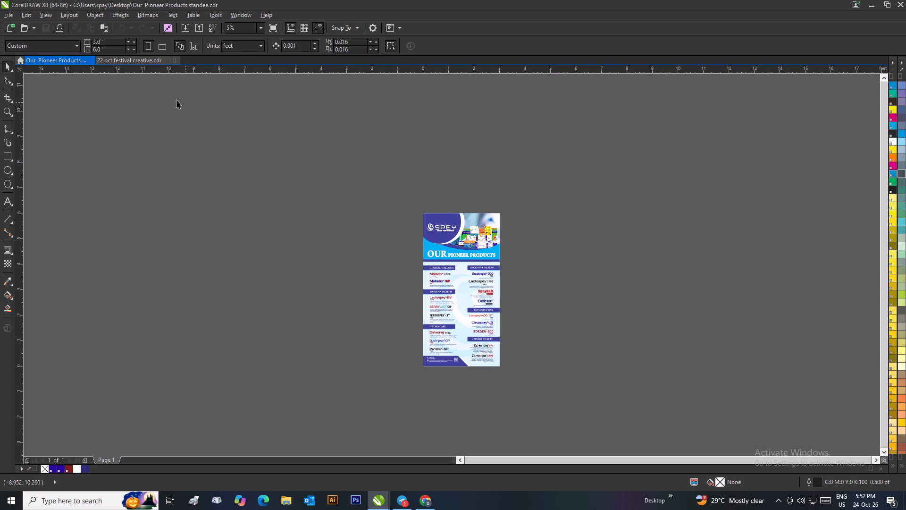
click(91, 60)
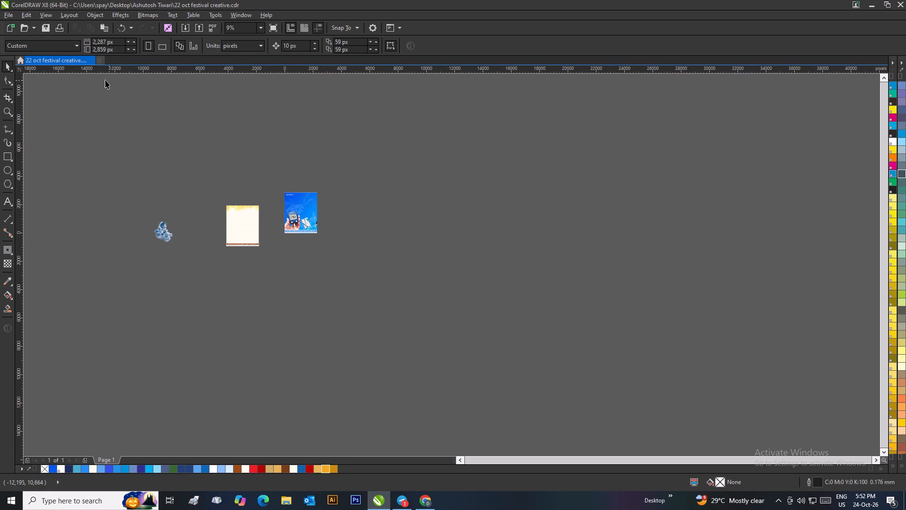
click(92, 60)
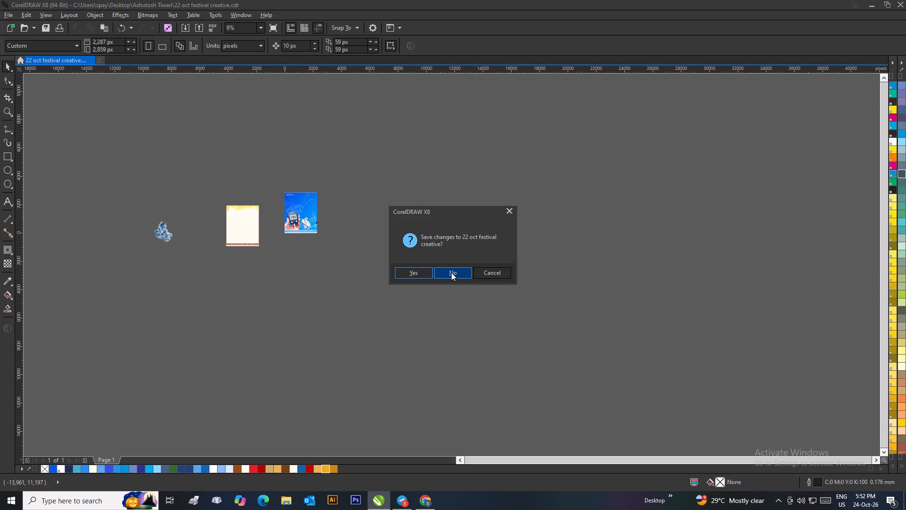
click(451, 272)
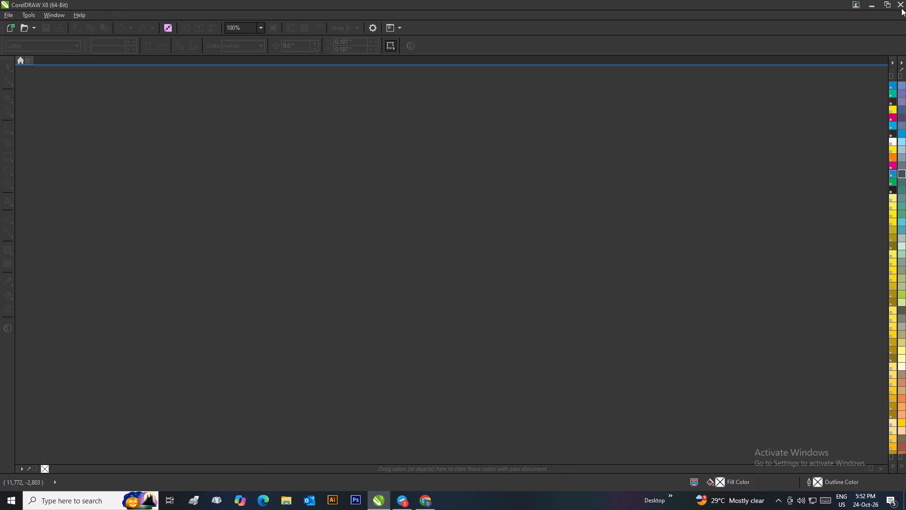
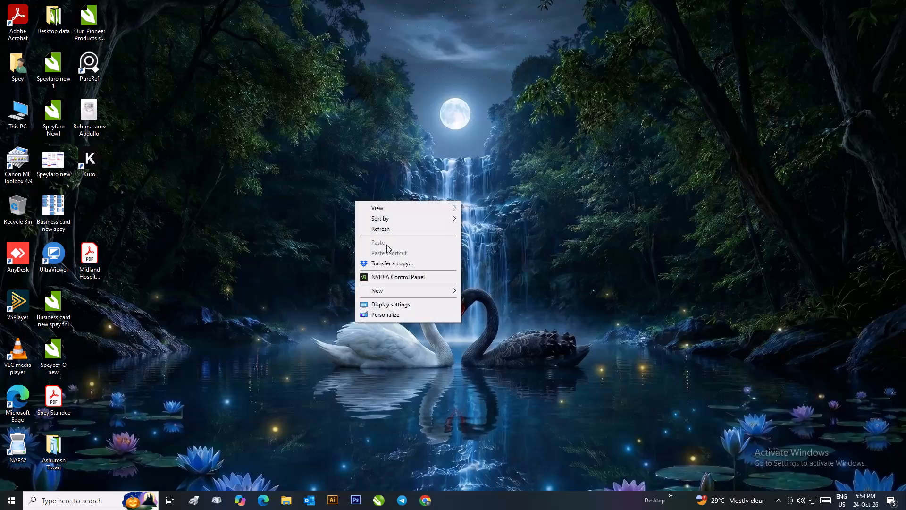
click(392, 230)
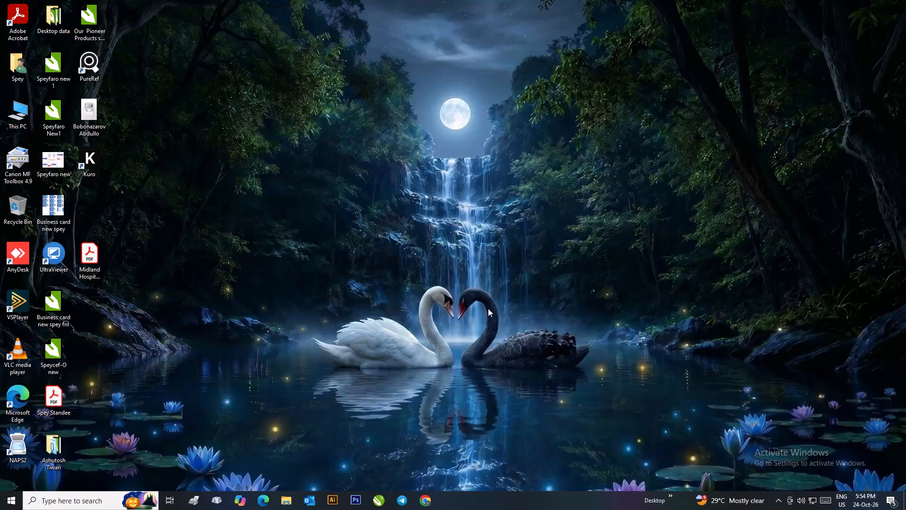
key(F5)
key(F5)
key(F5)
Open Google Chrome, search Google for freepik in a new tab, and open the Magnific (formerly Freepik) site.
click(432, 498)
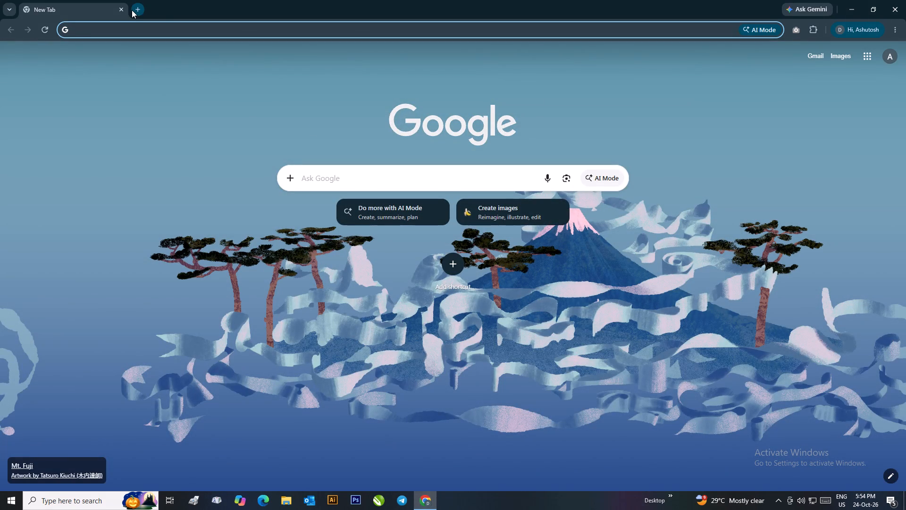
click(135, 11)
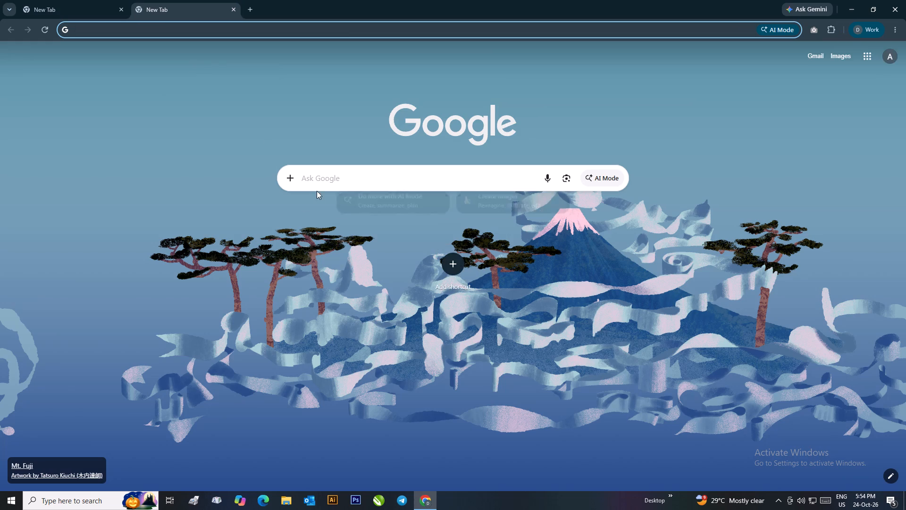
click(319, 181)
click(322, 216)
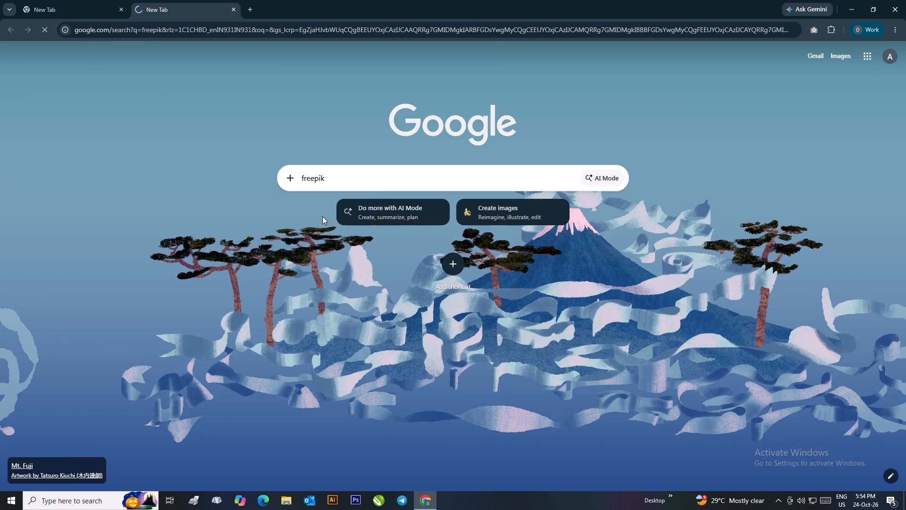